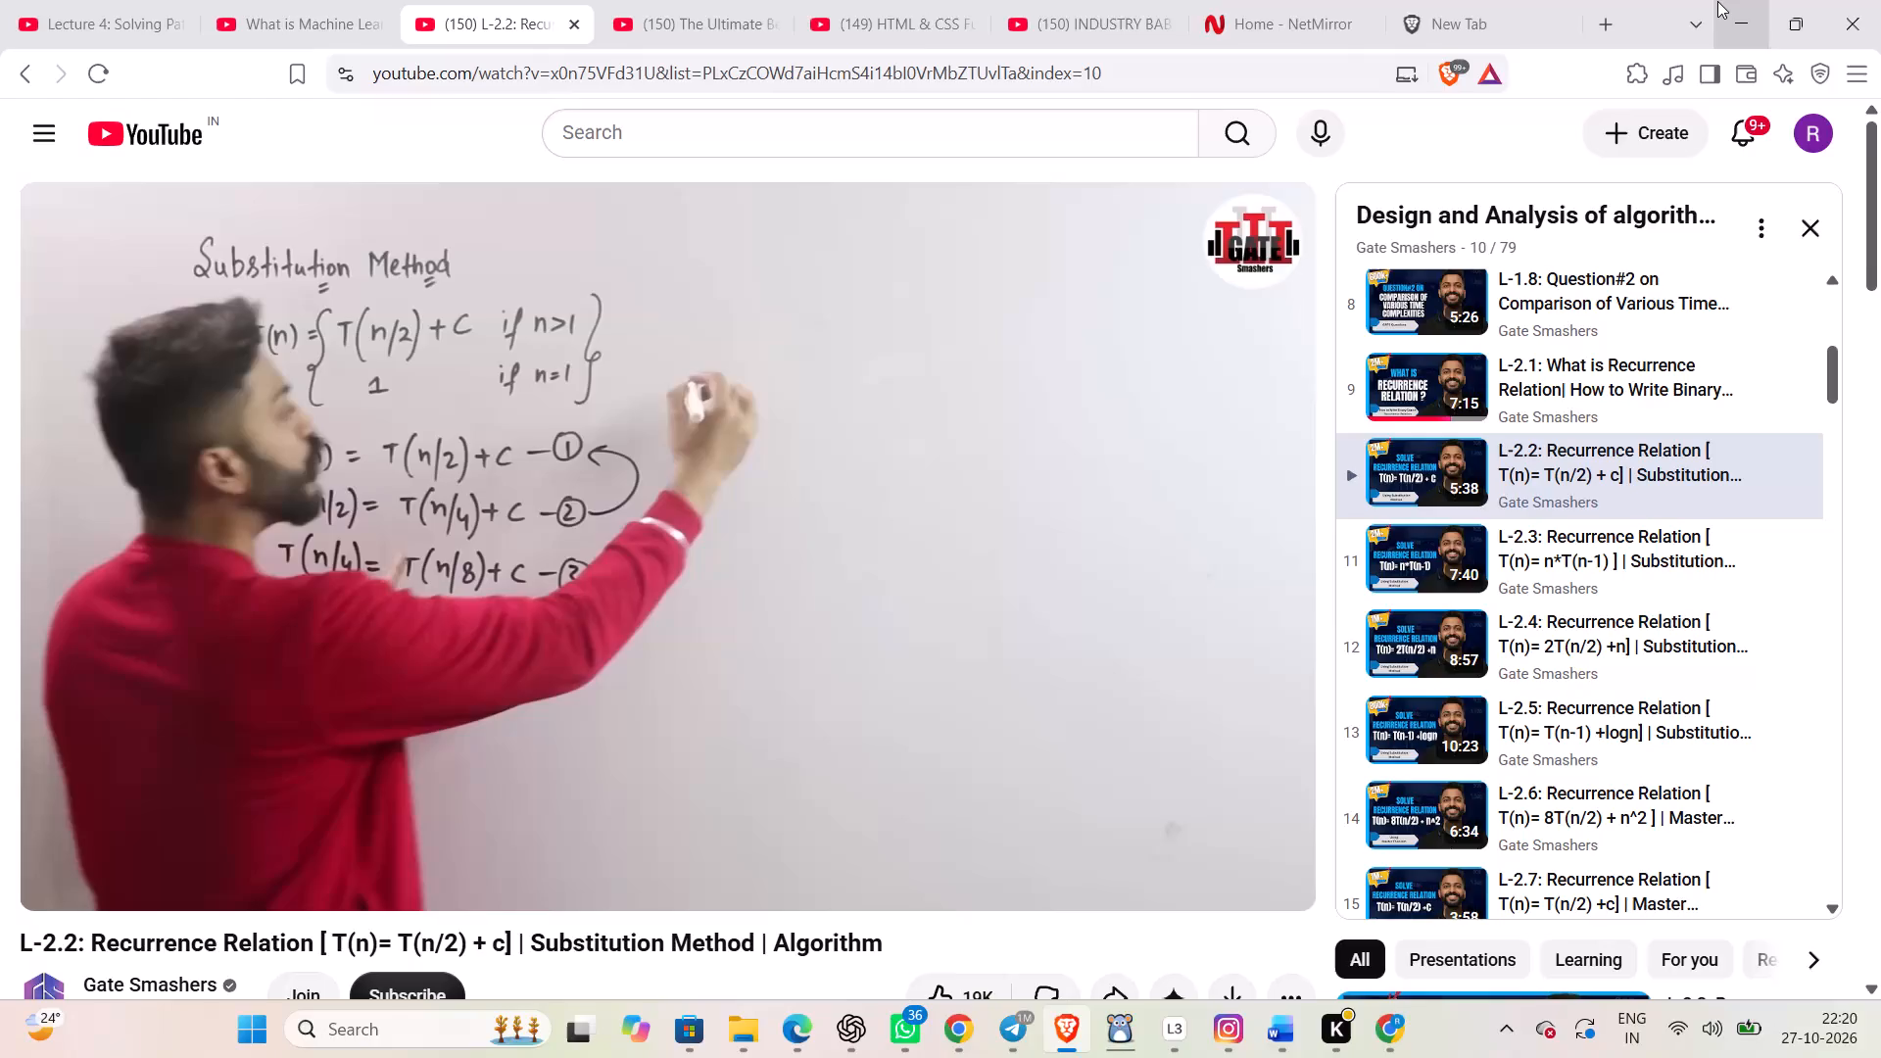
Switch from the browser to the Canva desktop app and start logging in through the browser.
left_click(1717, 1)
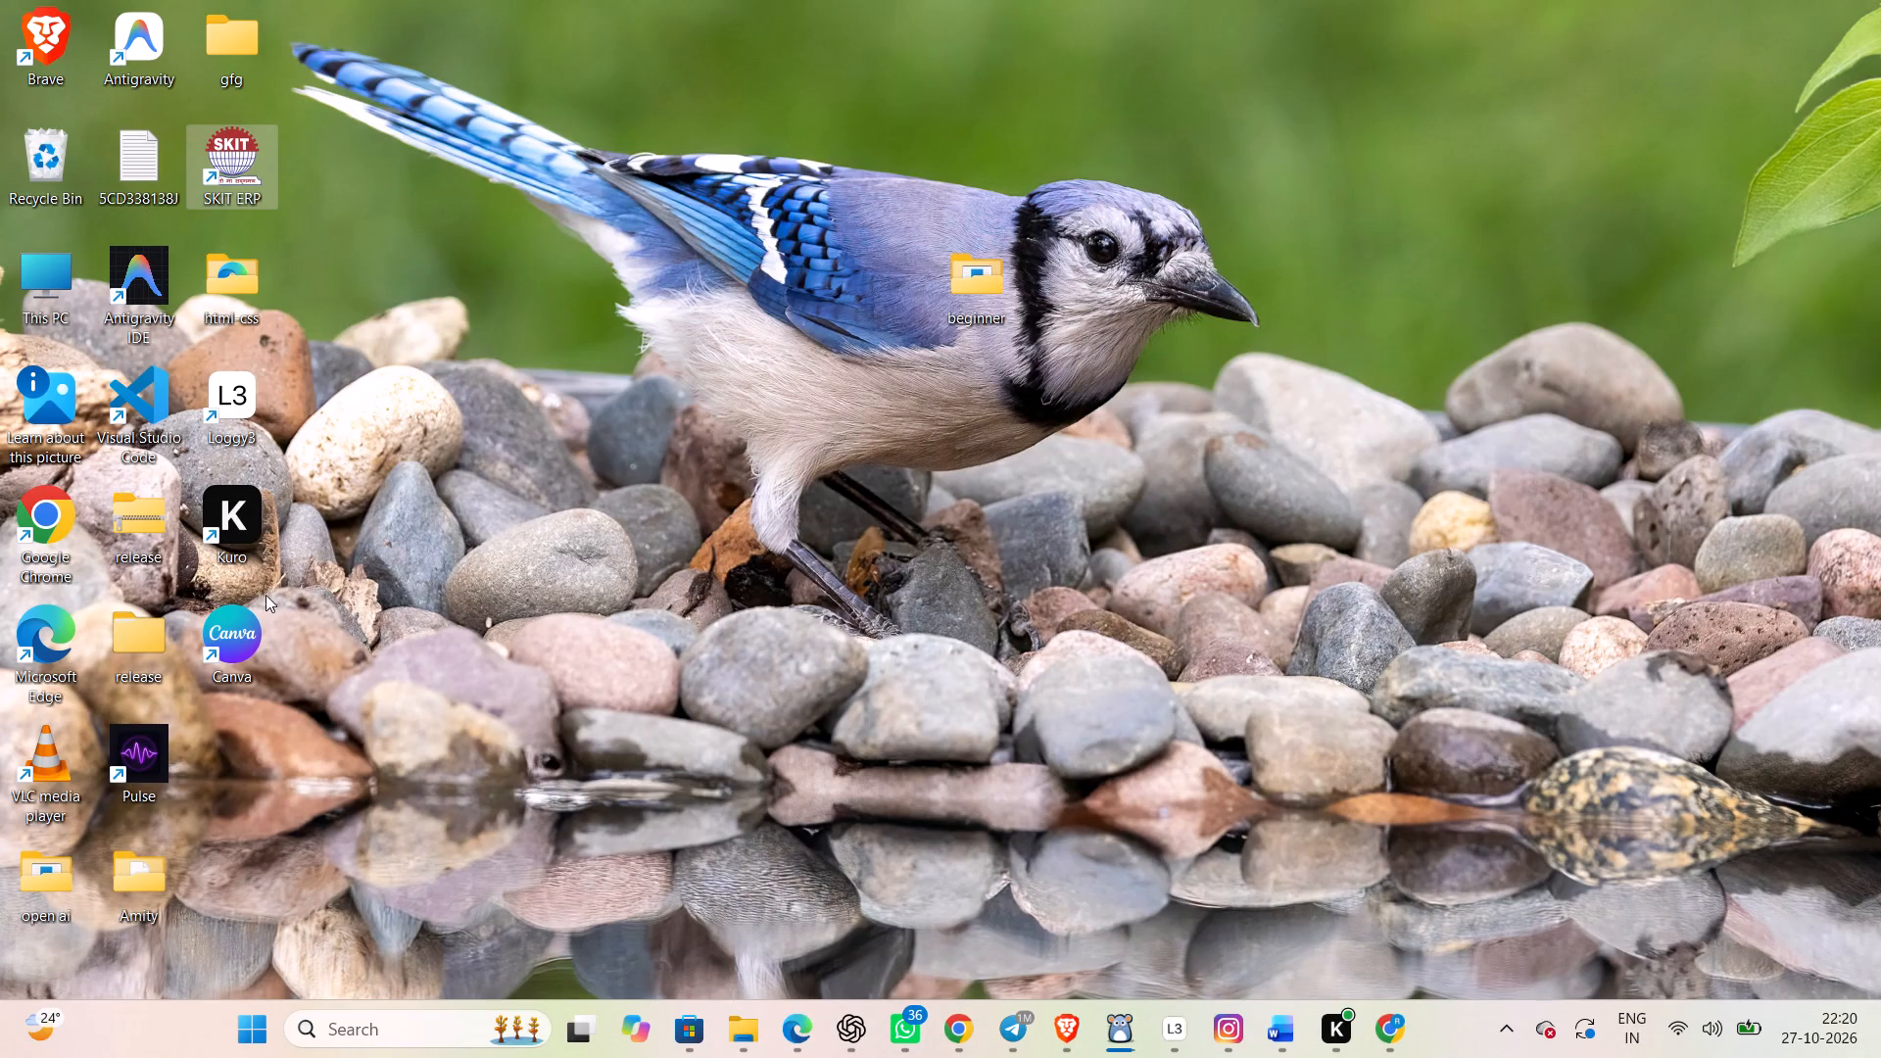
double_click(237, 618)
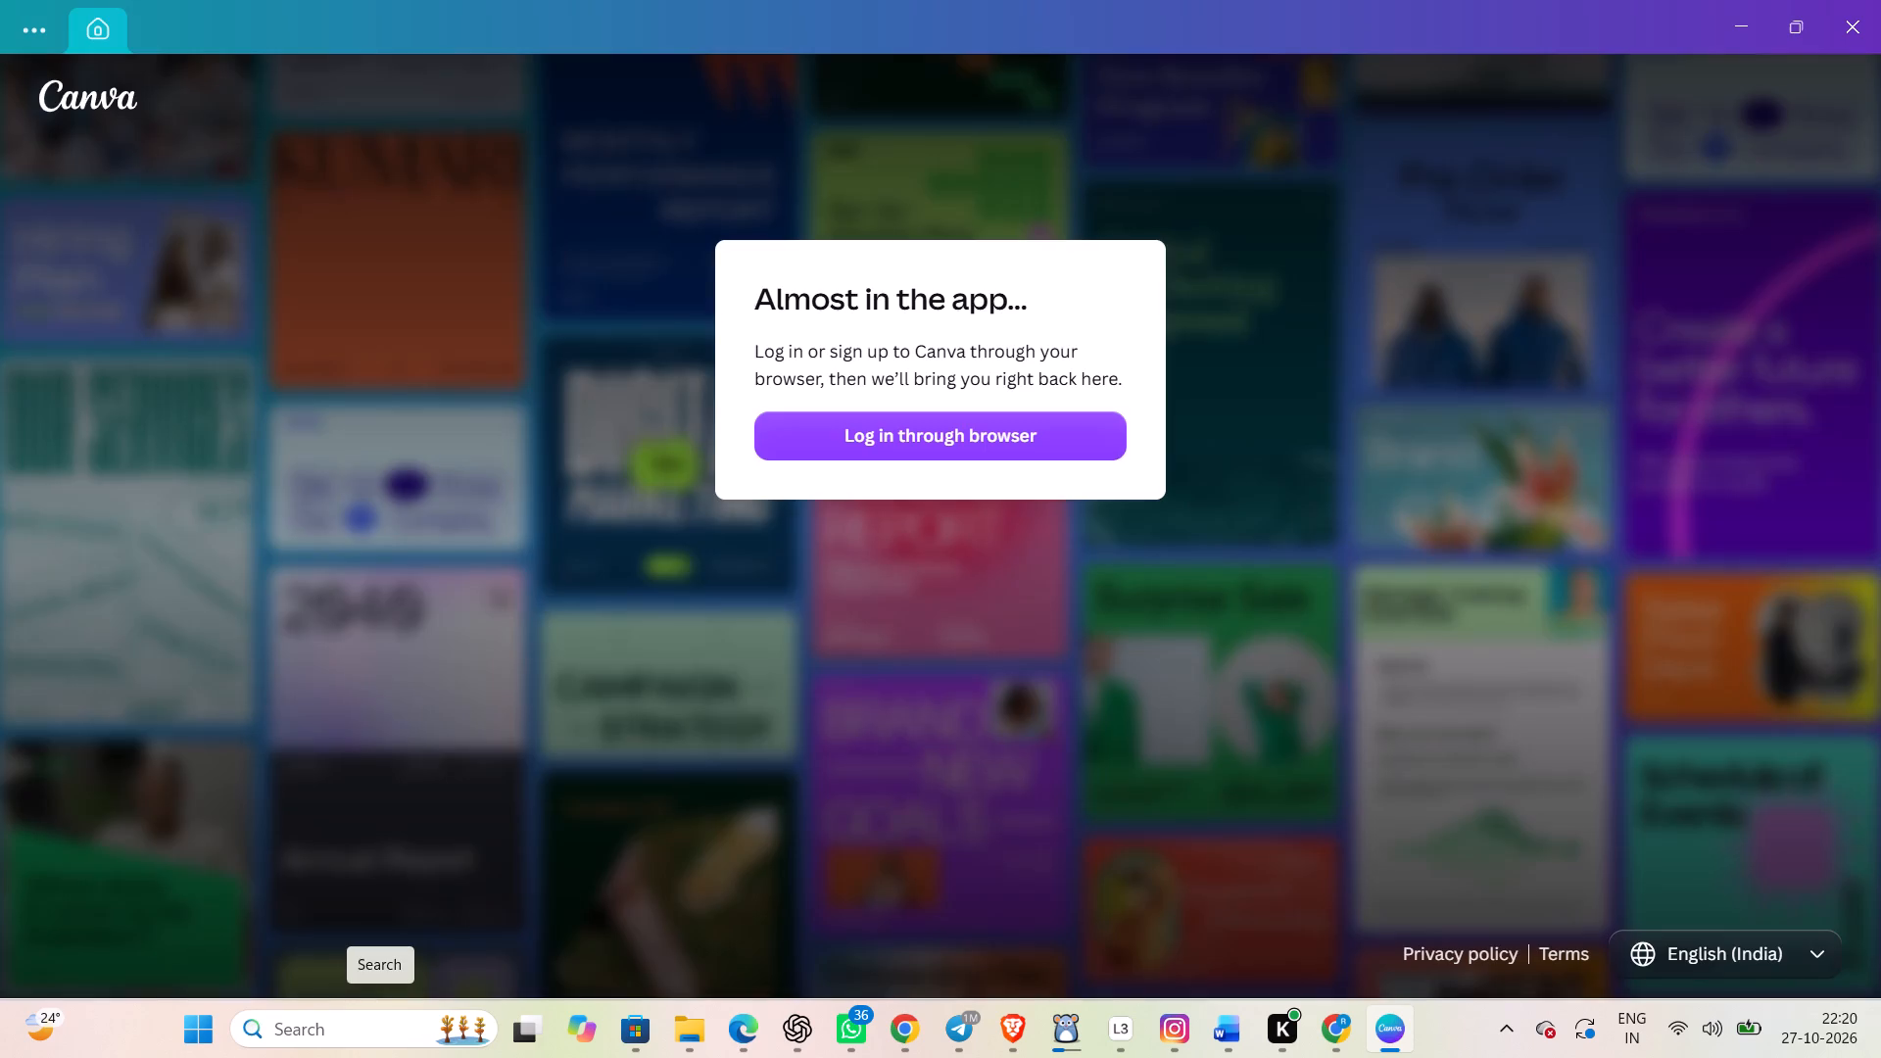
left_click(886, 438)
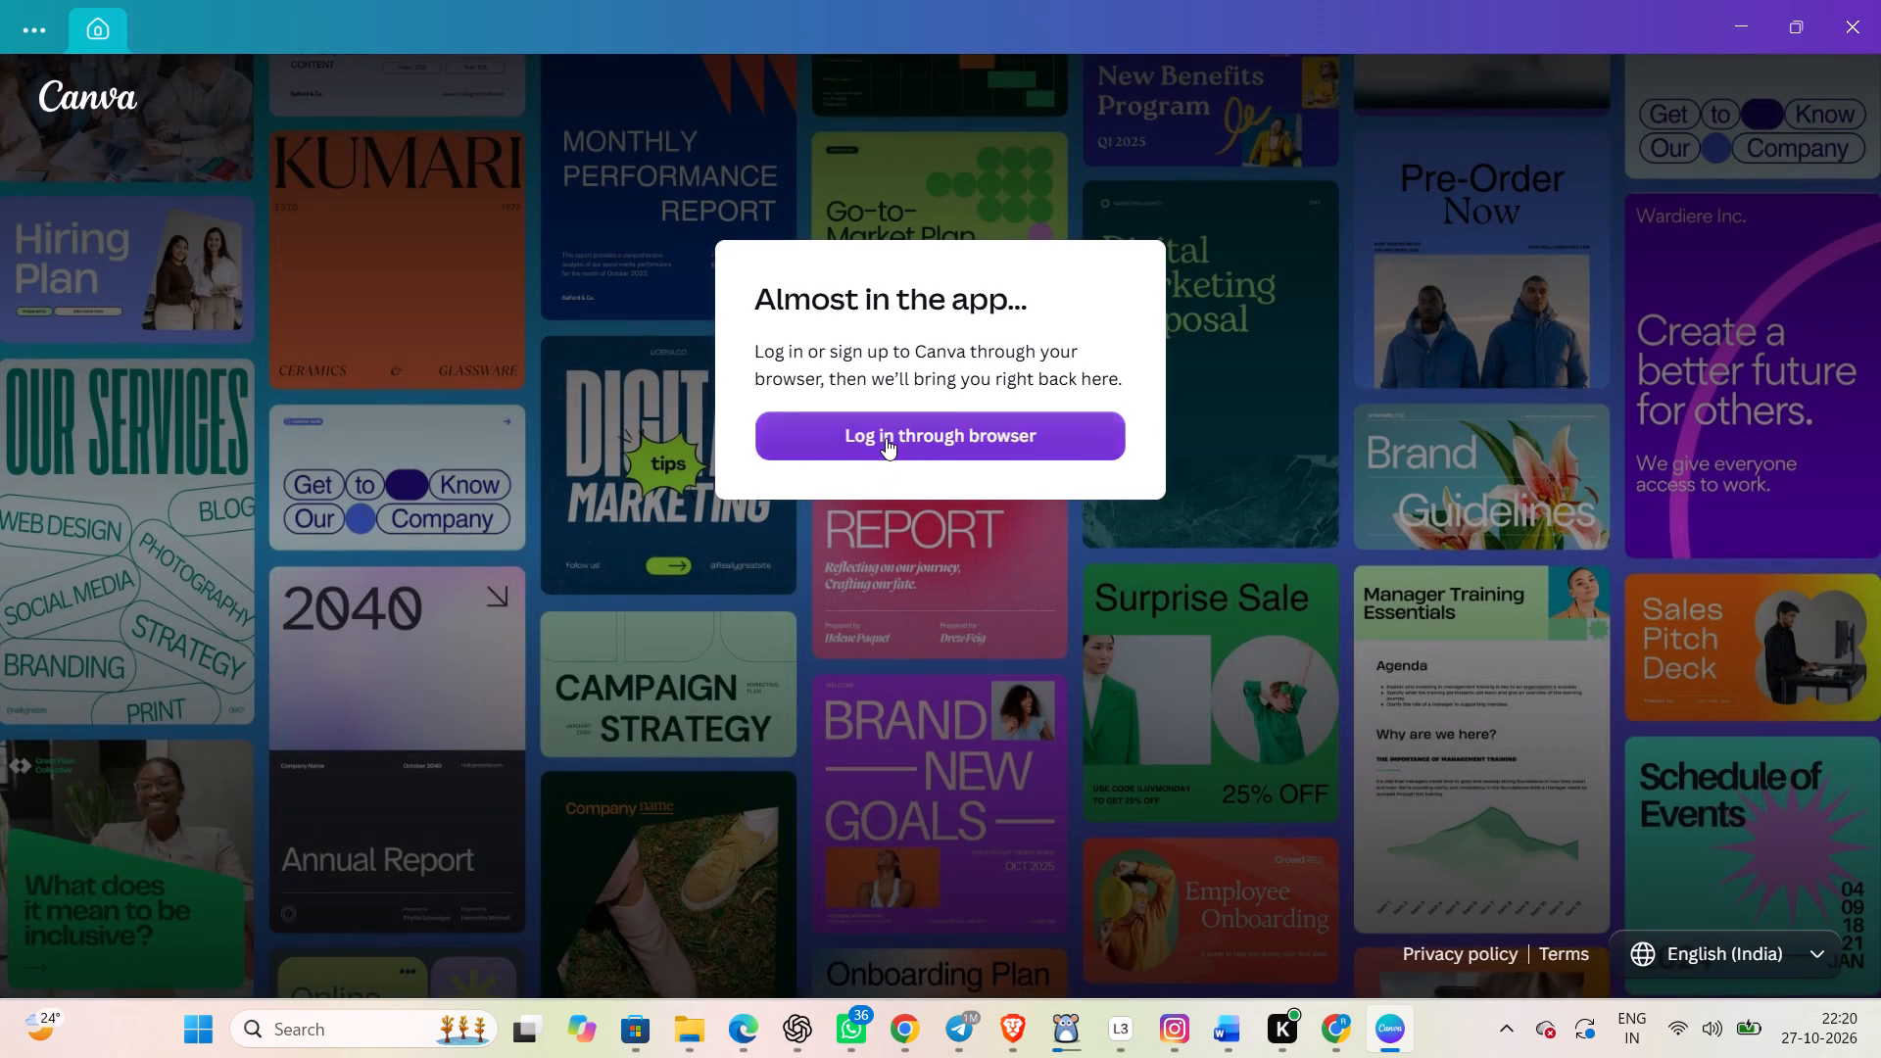
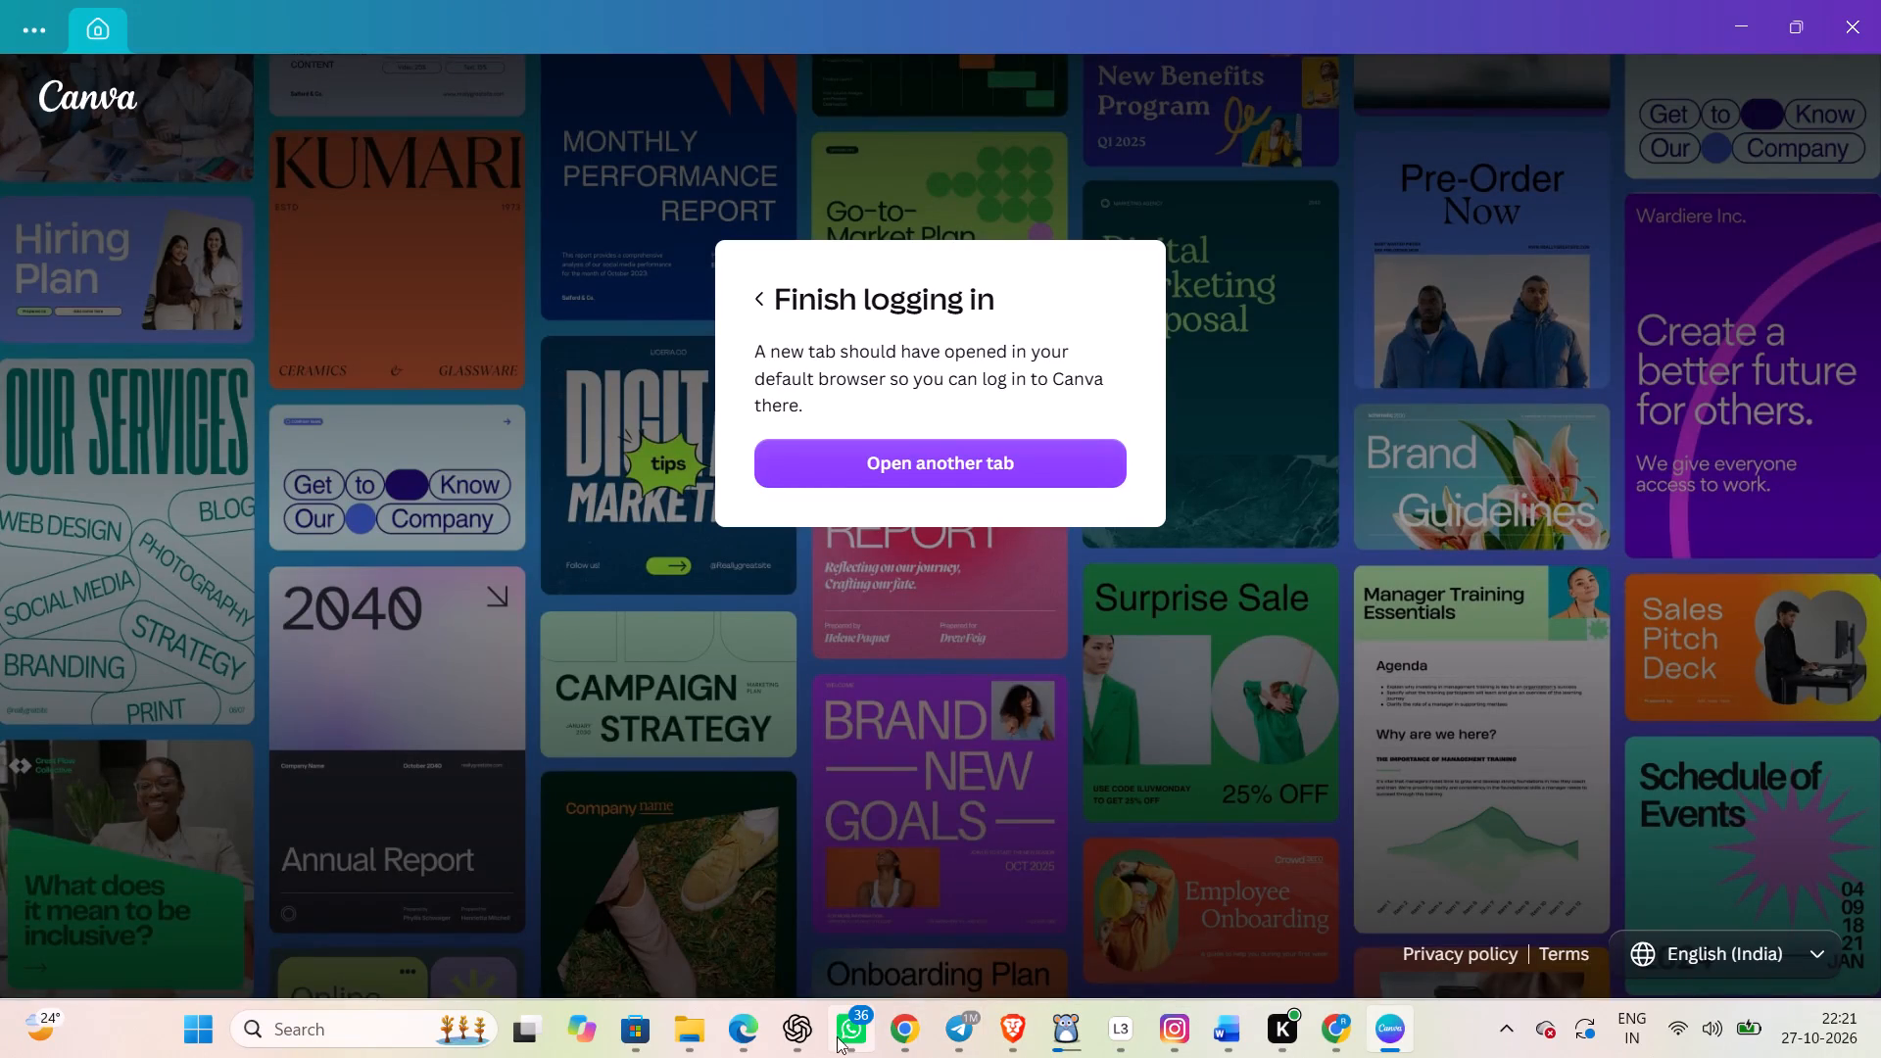
Check Chrome for the Canva login tab, and open another browser login tab from the Canva desktop app.
left_click(887, 1037)
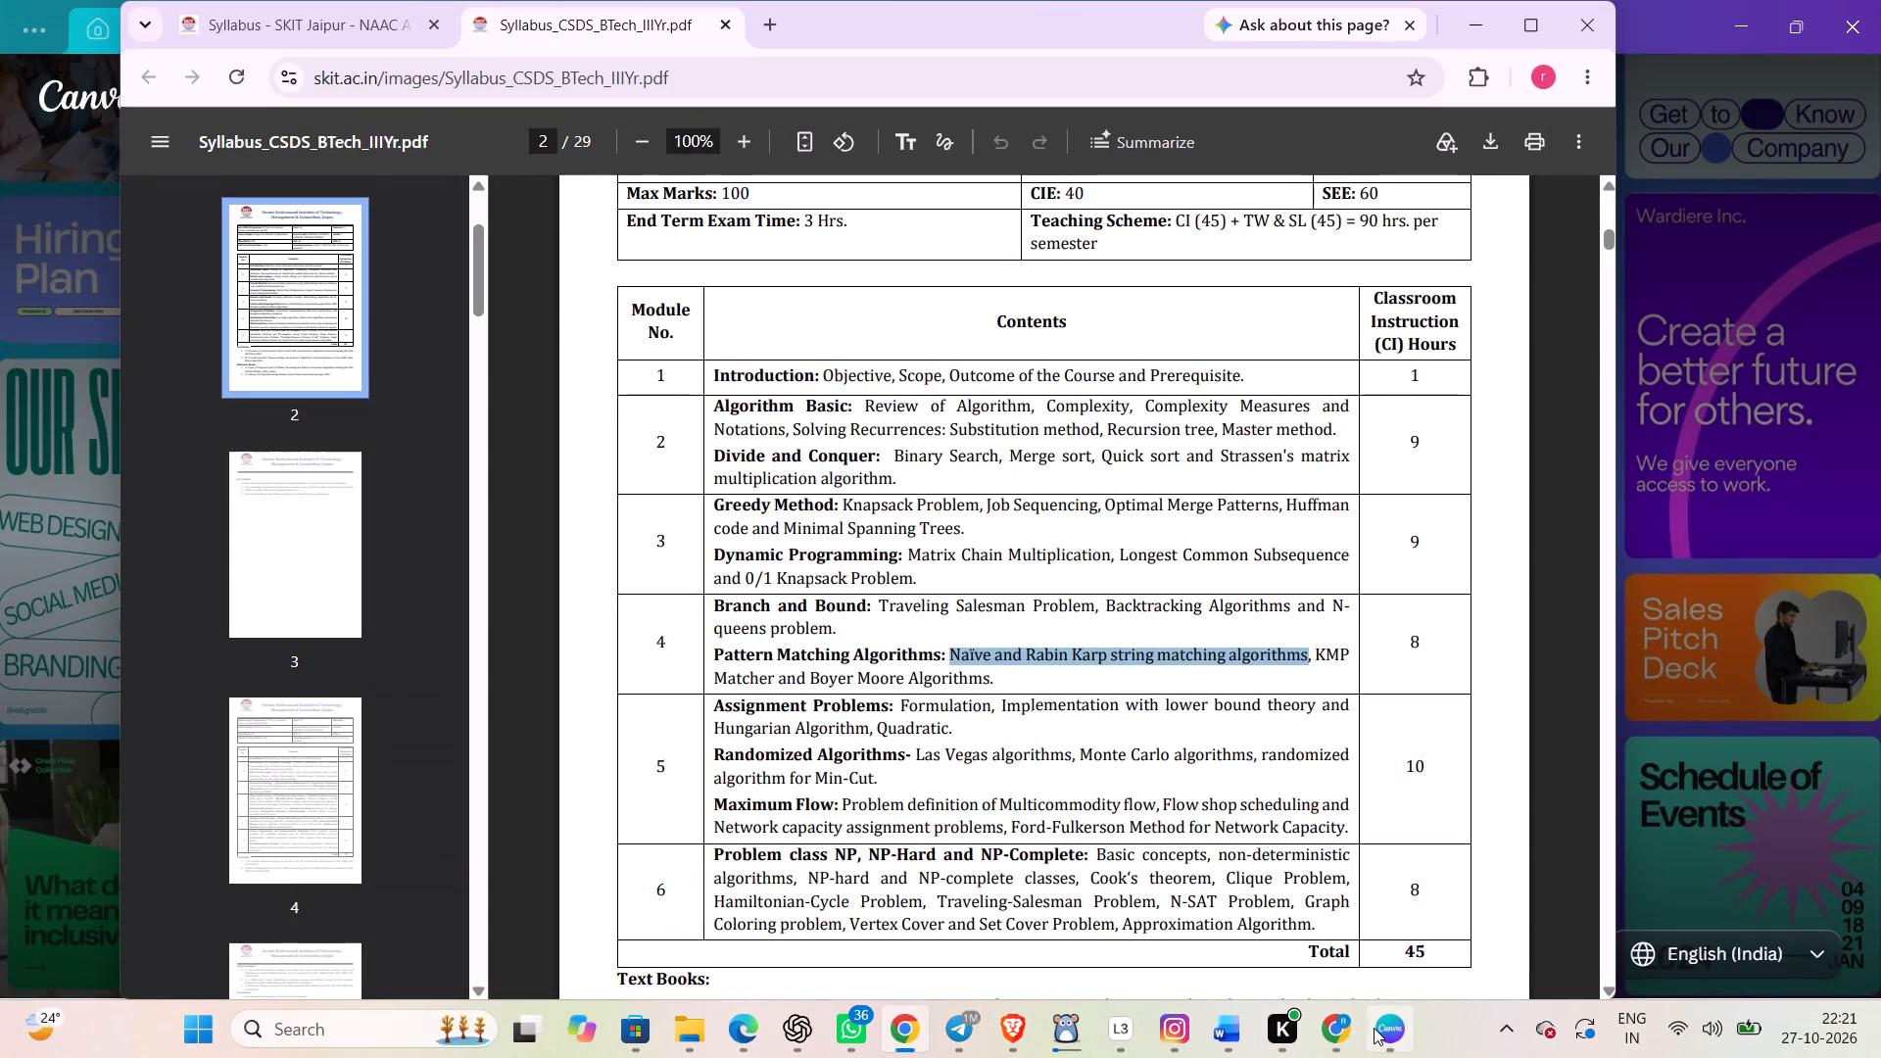
left_click(1374, 1028)
left_click(1042, 476)
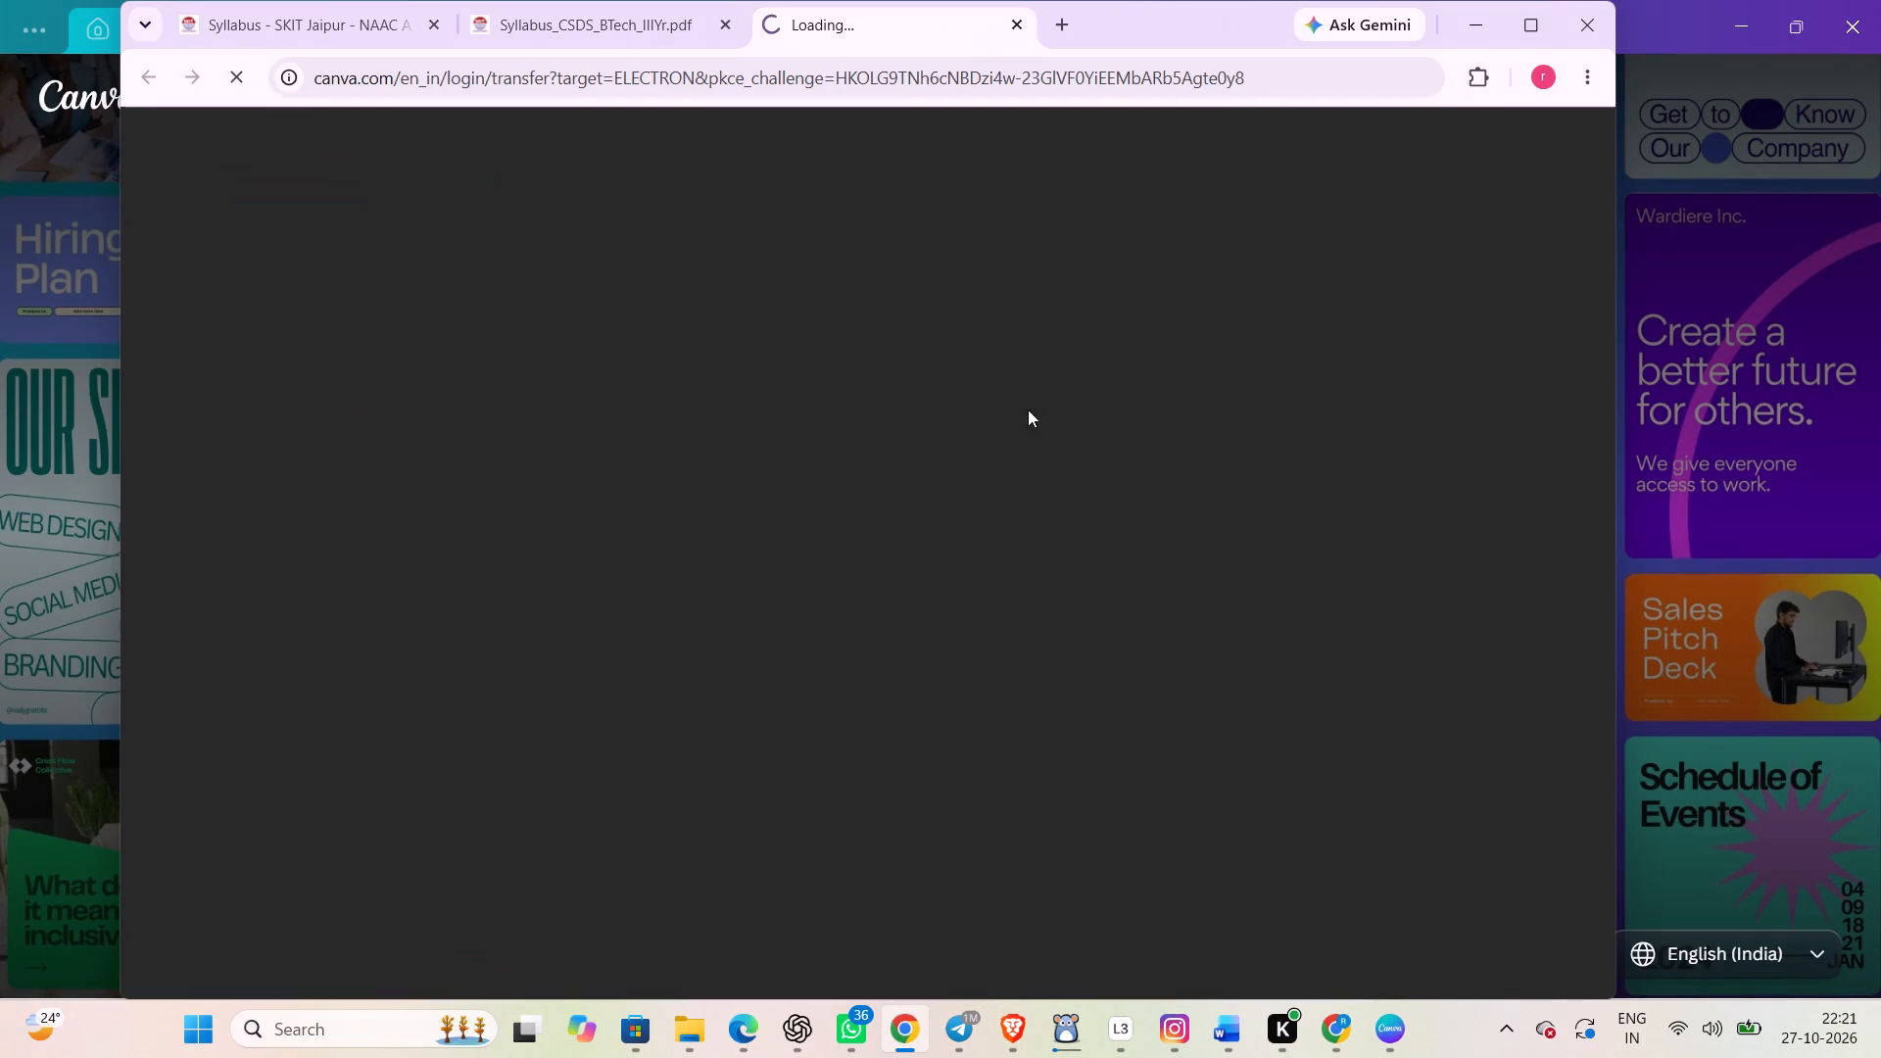
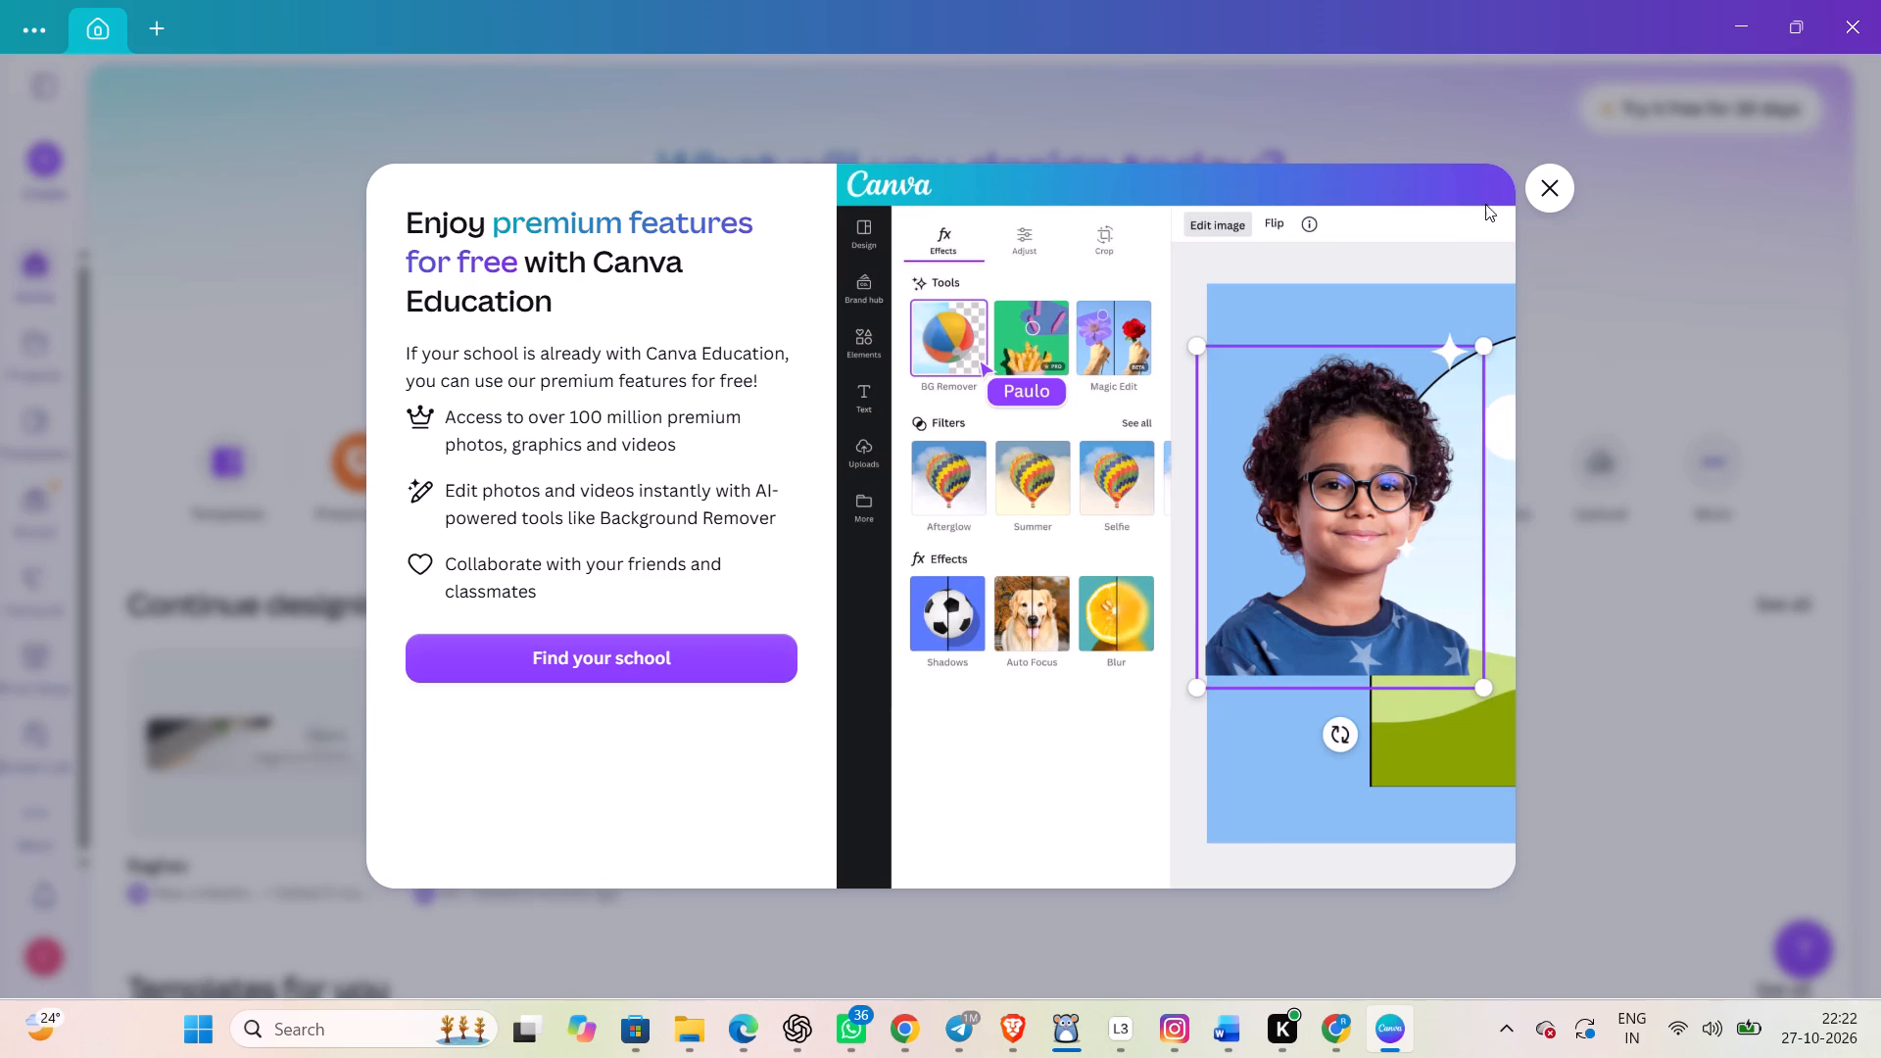
Dismiss the Canva Education offer covering the home page.
left_click(1545, 200)
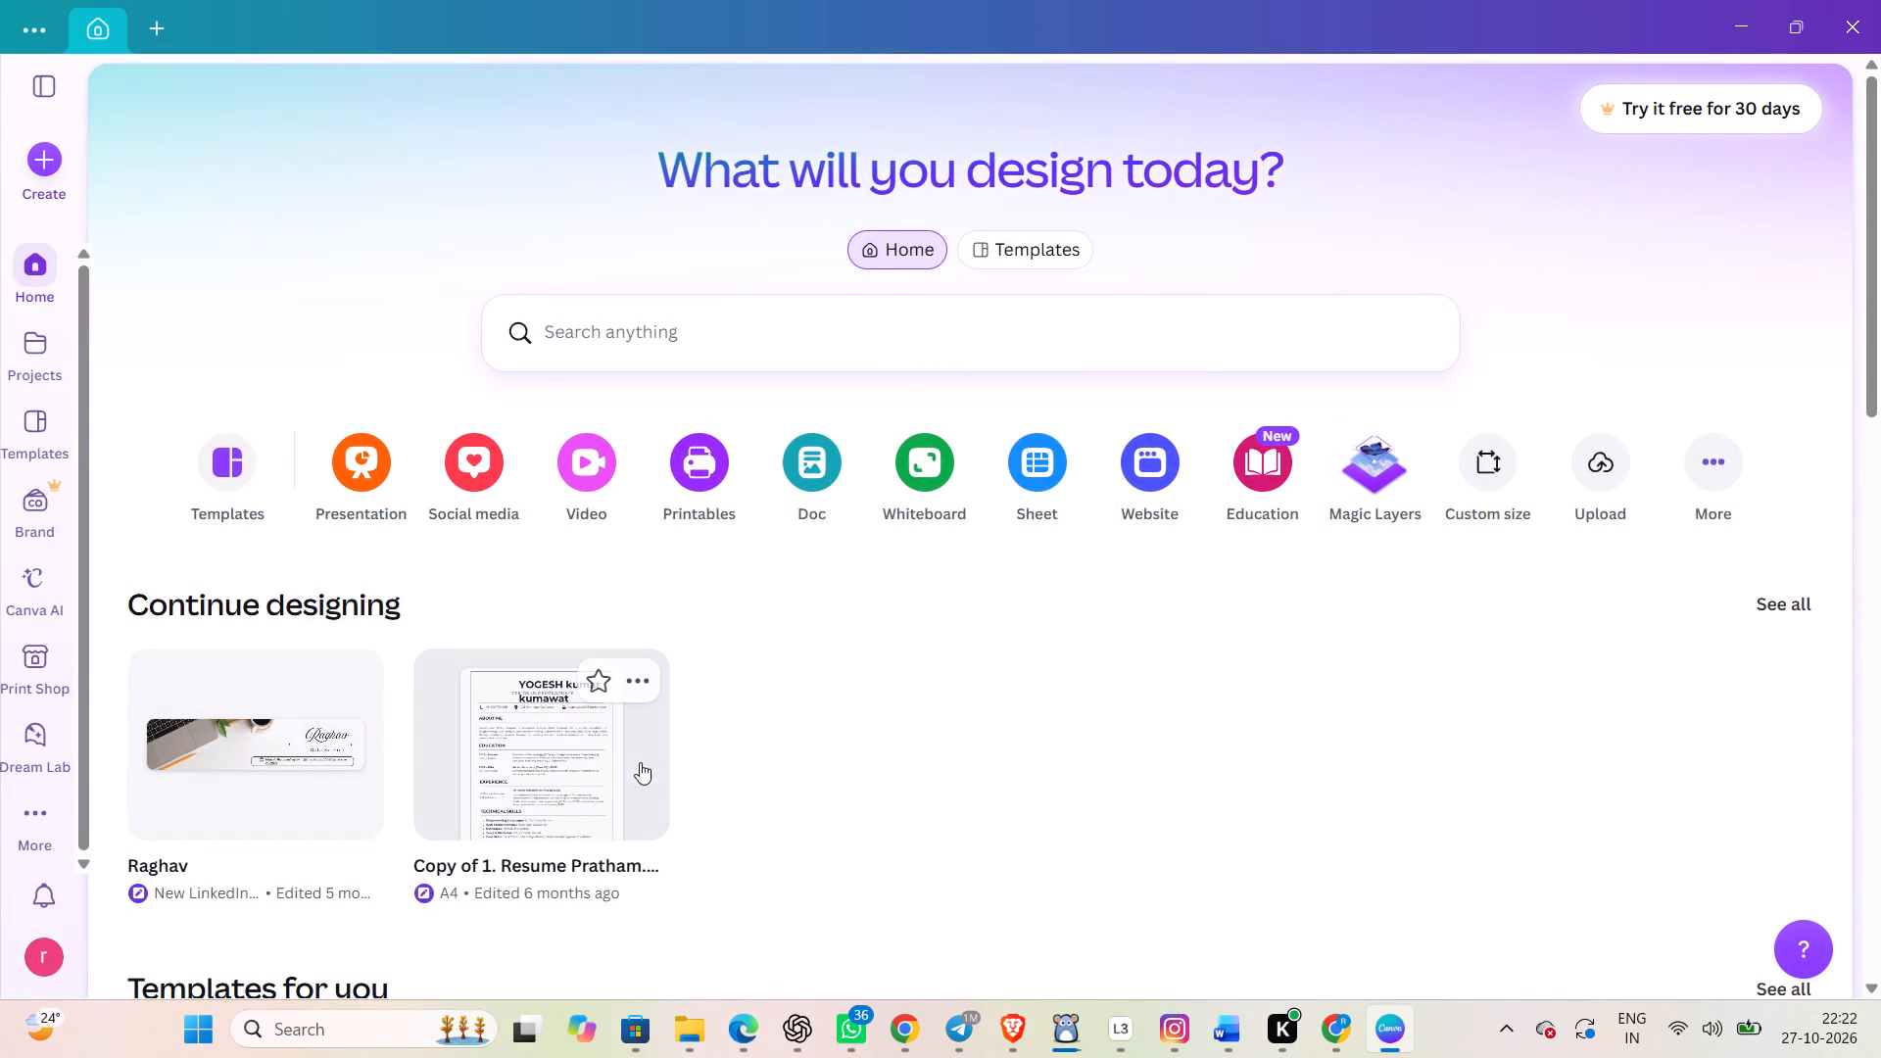
Open the existing A4 resume copy from the recent designs to check it, and close it again.
middle_click_drag(735, 752, 743, 786)
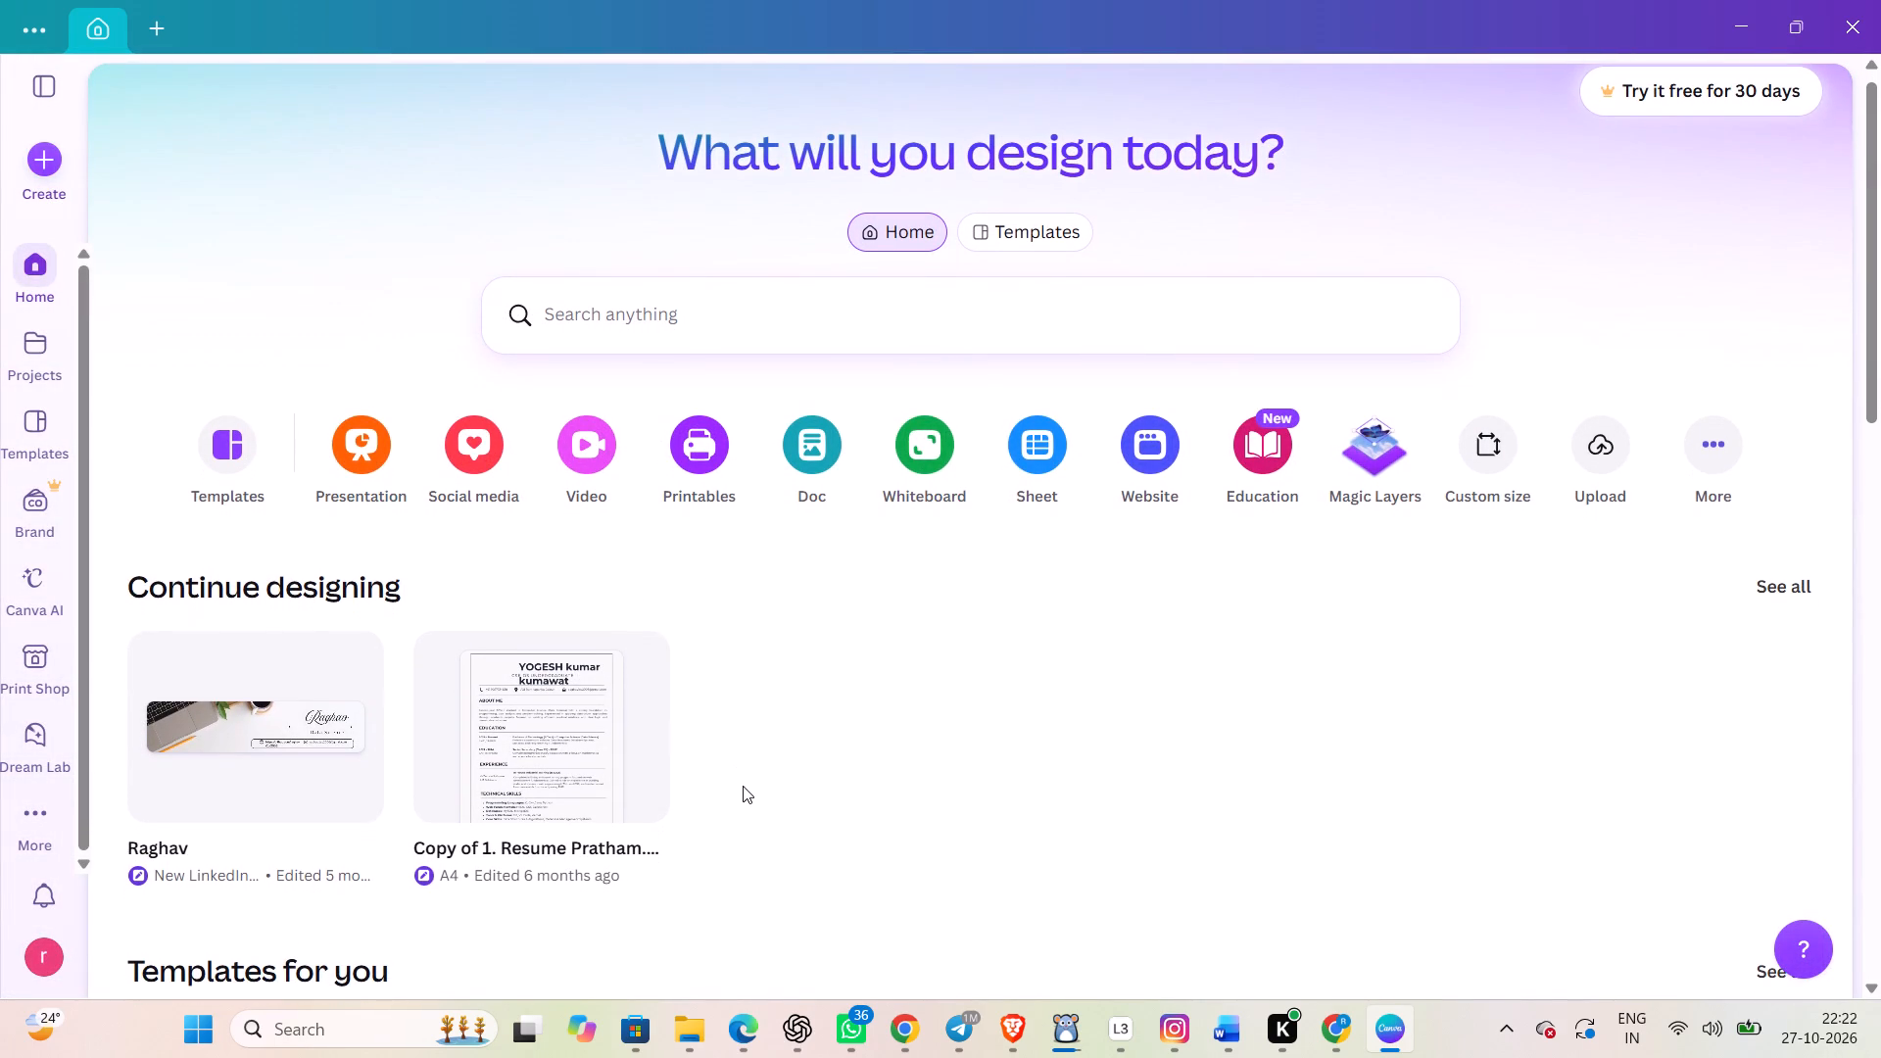
left_click(592, 785)
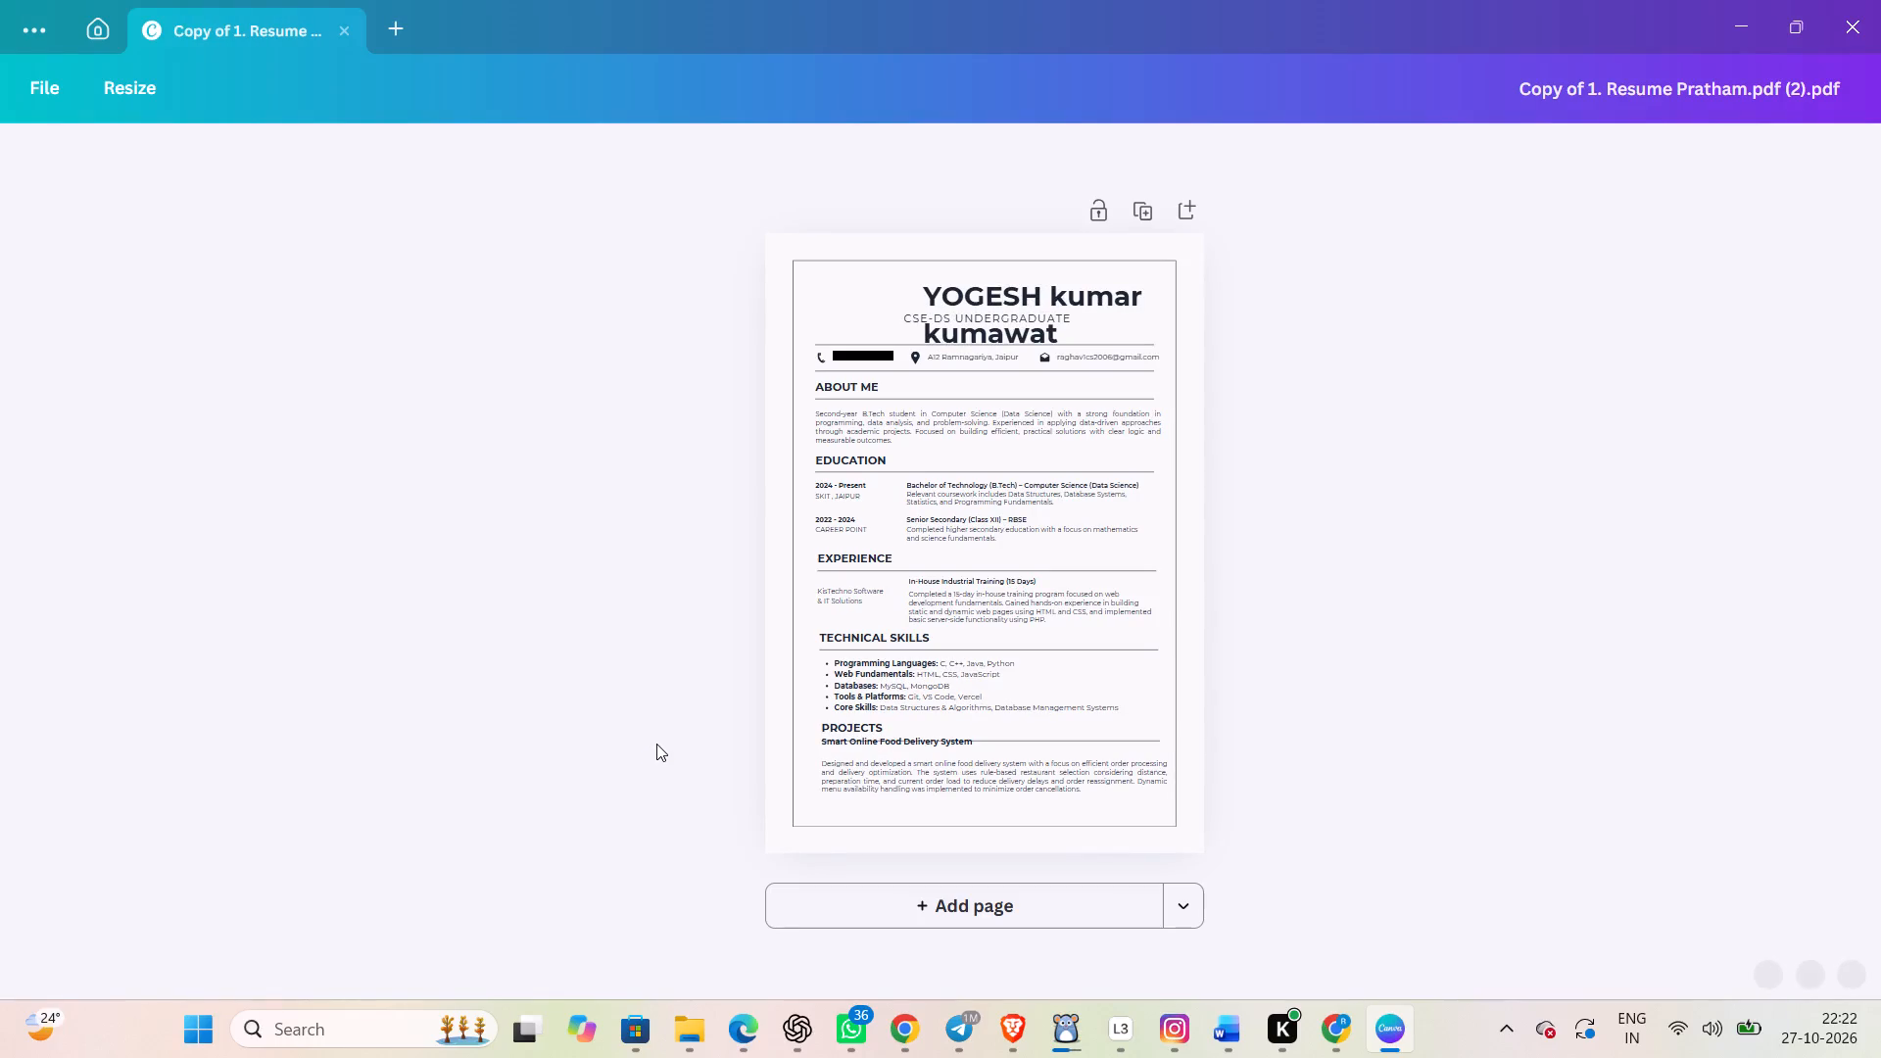
left_click(341, 33)
left_click(341, 27)
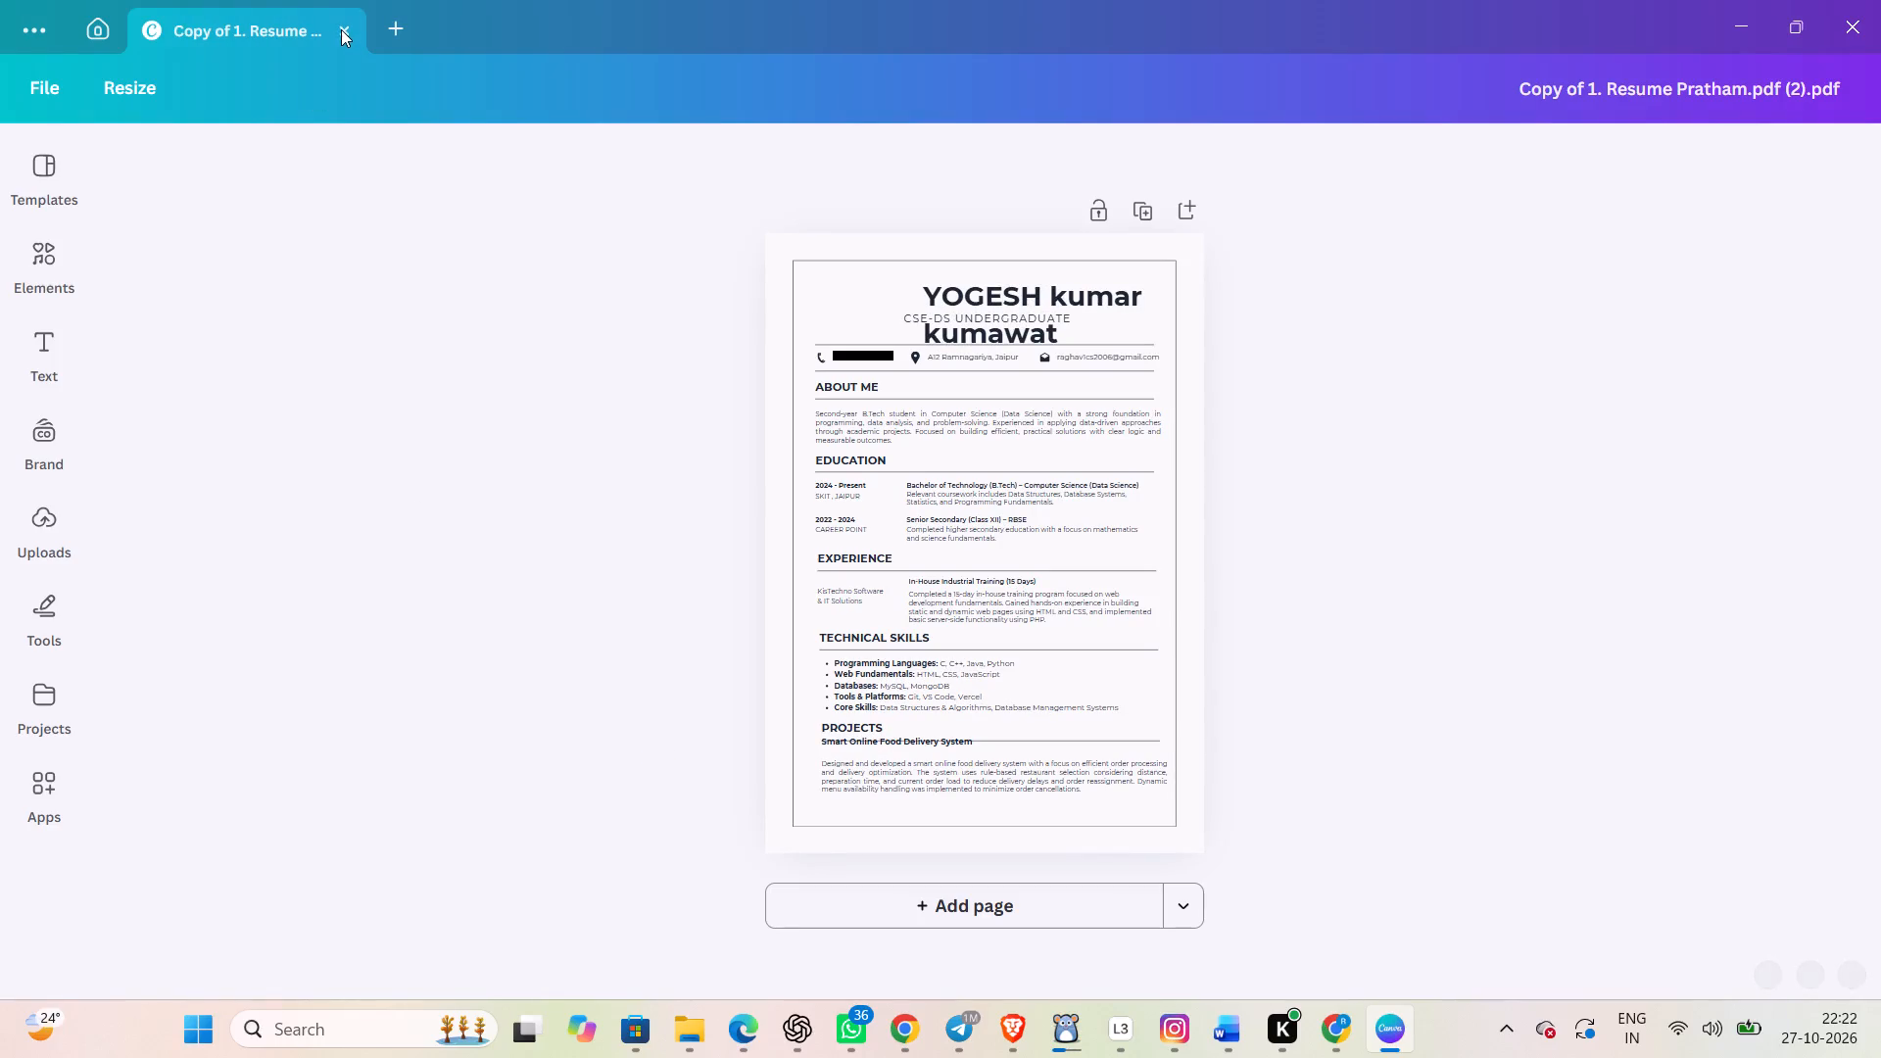
left_click(349, 29)
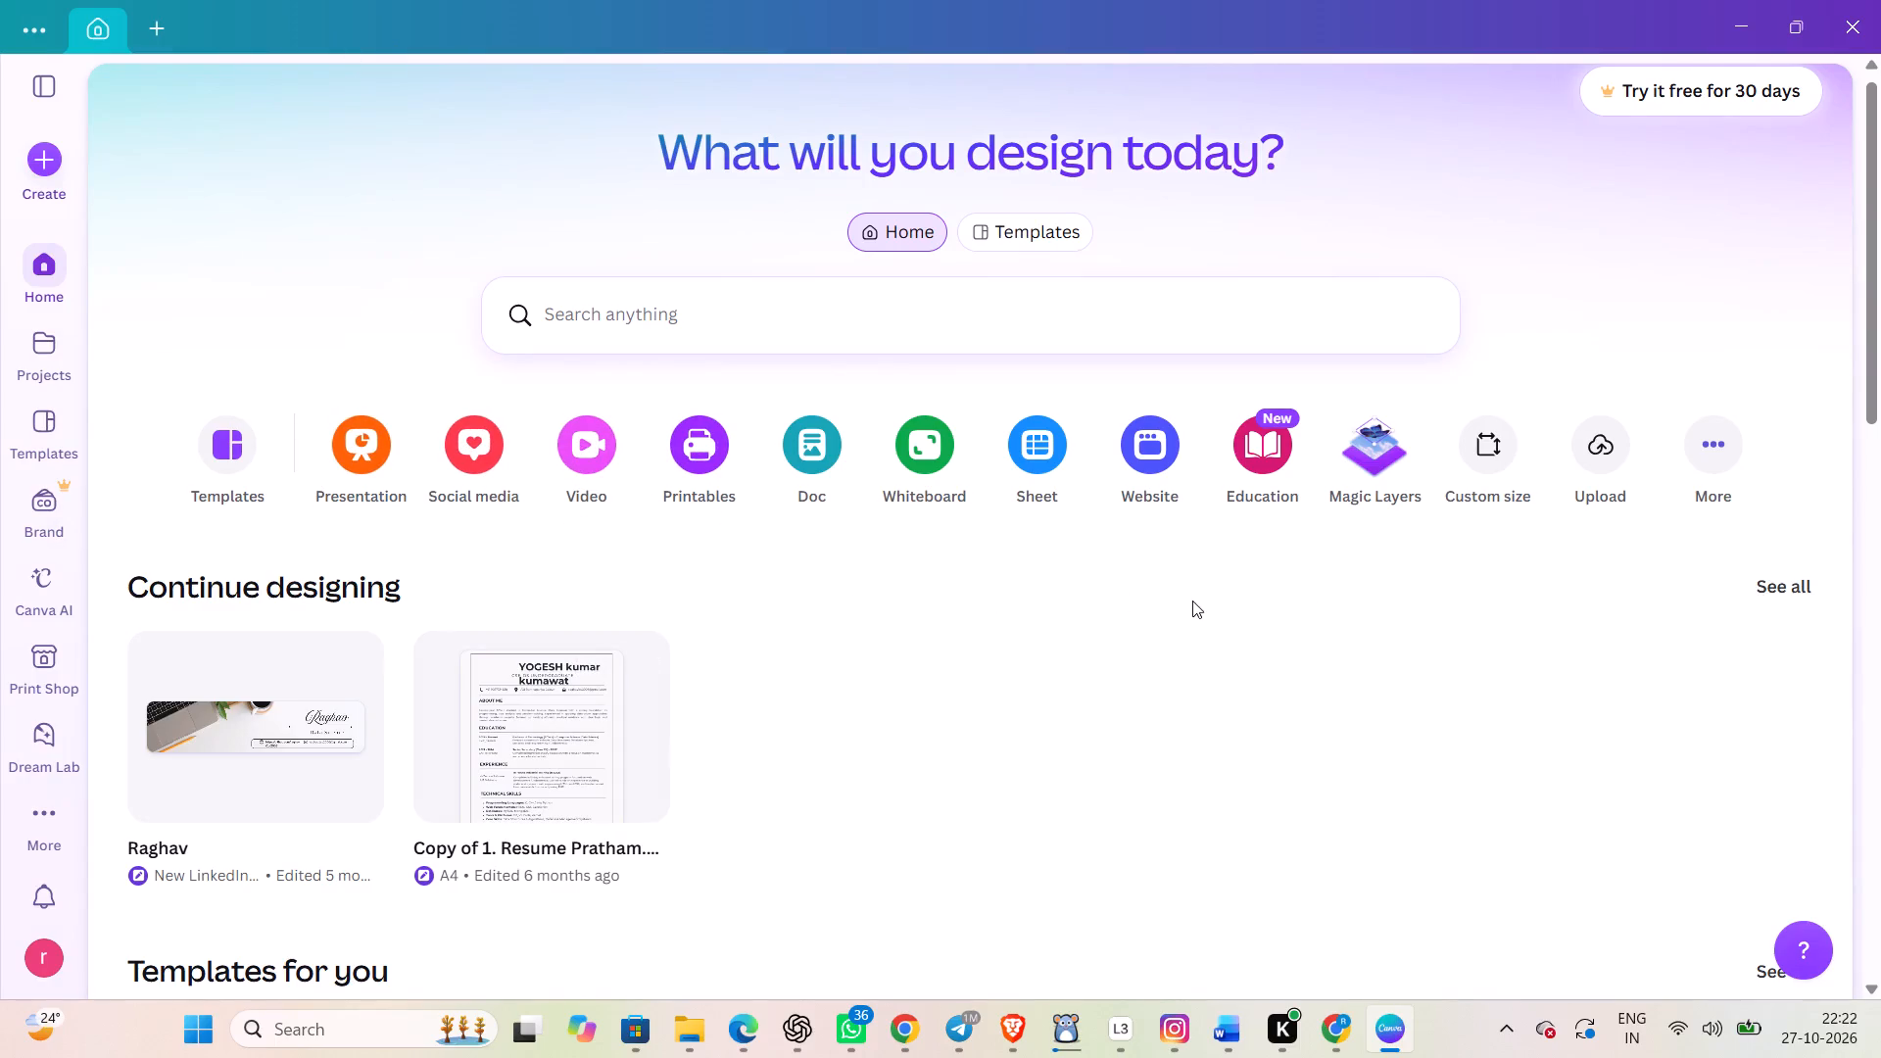
Upload the Raghav Resume PDF from the Downloads folder to Canva.
middle_click_drag(1191, 601, 1186, 721)
middle_click_drag(1066, 581, 1061, 555)
scroll(1066, 579, "down", 1)
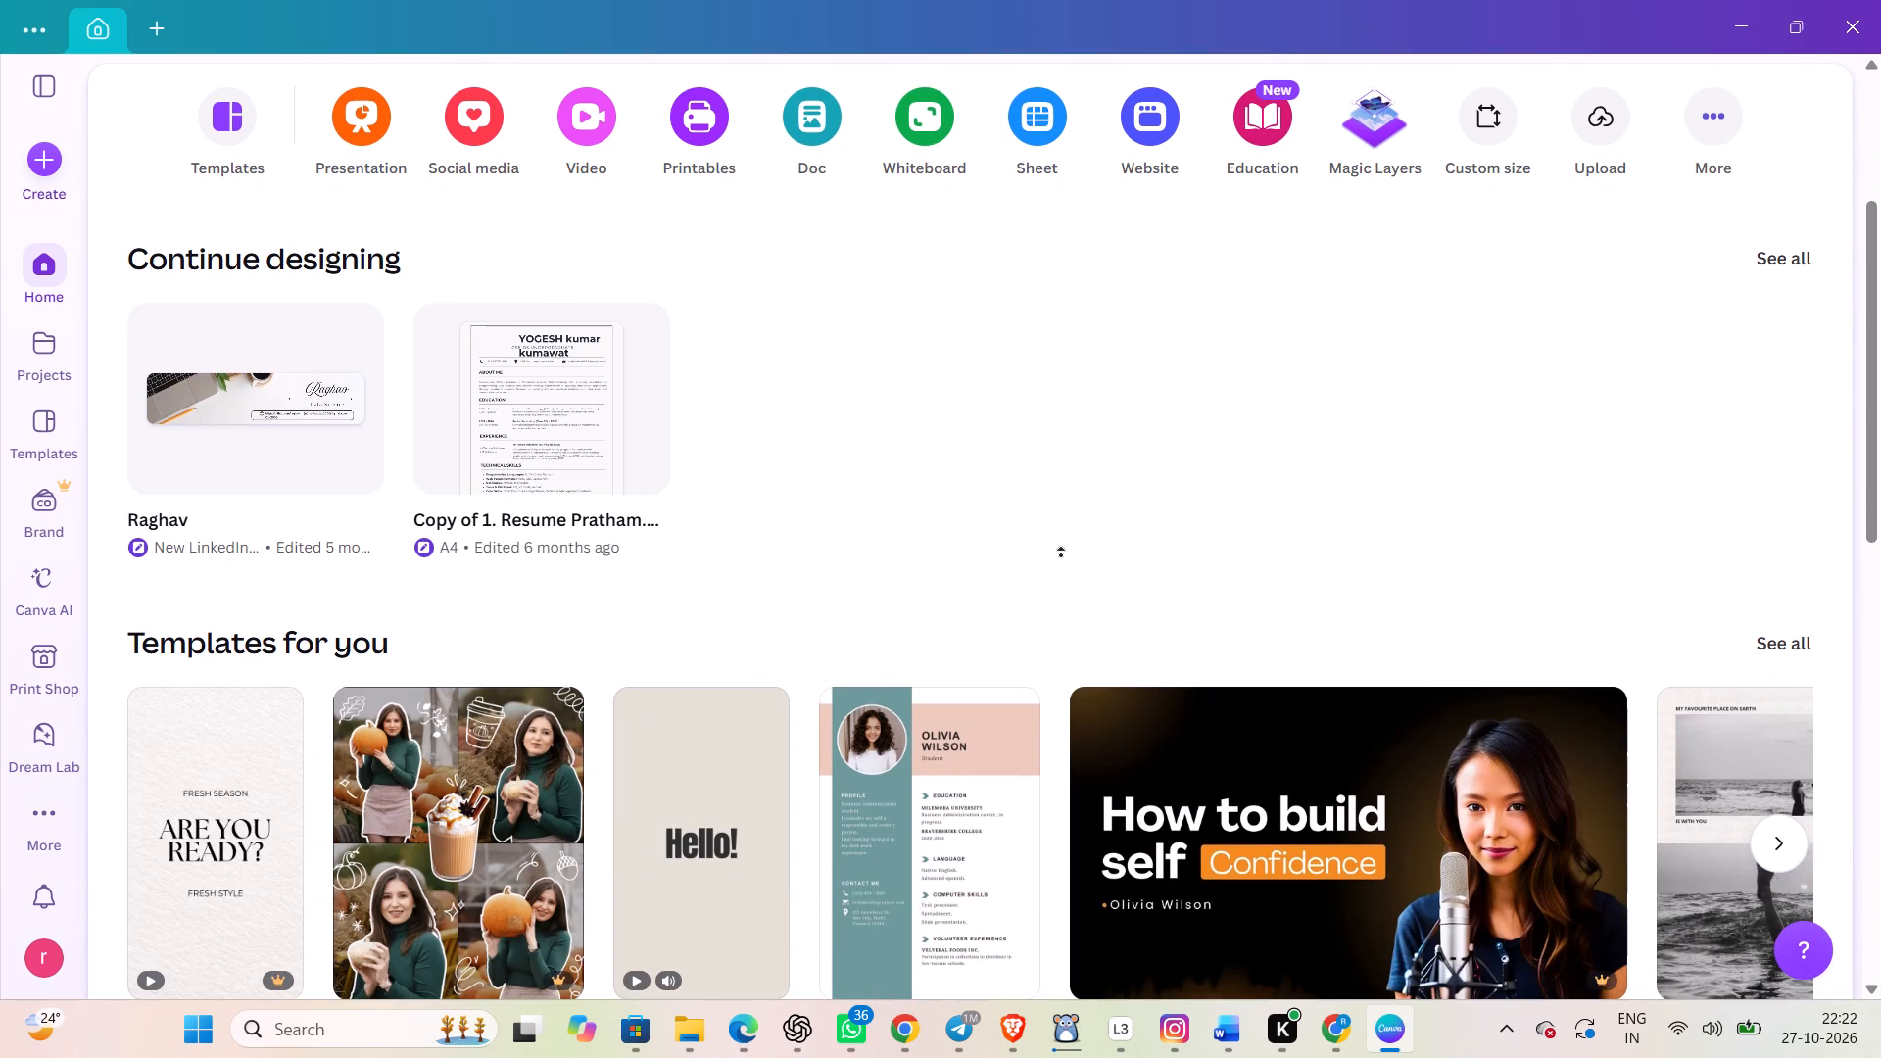
middle_click_drag(1061, 555, 1042, 504)
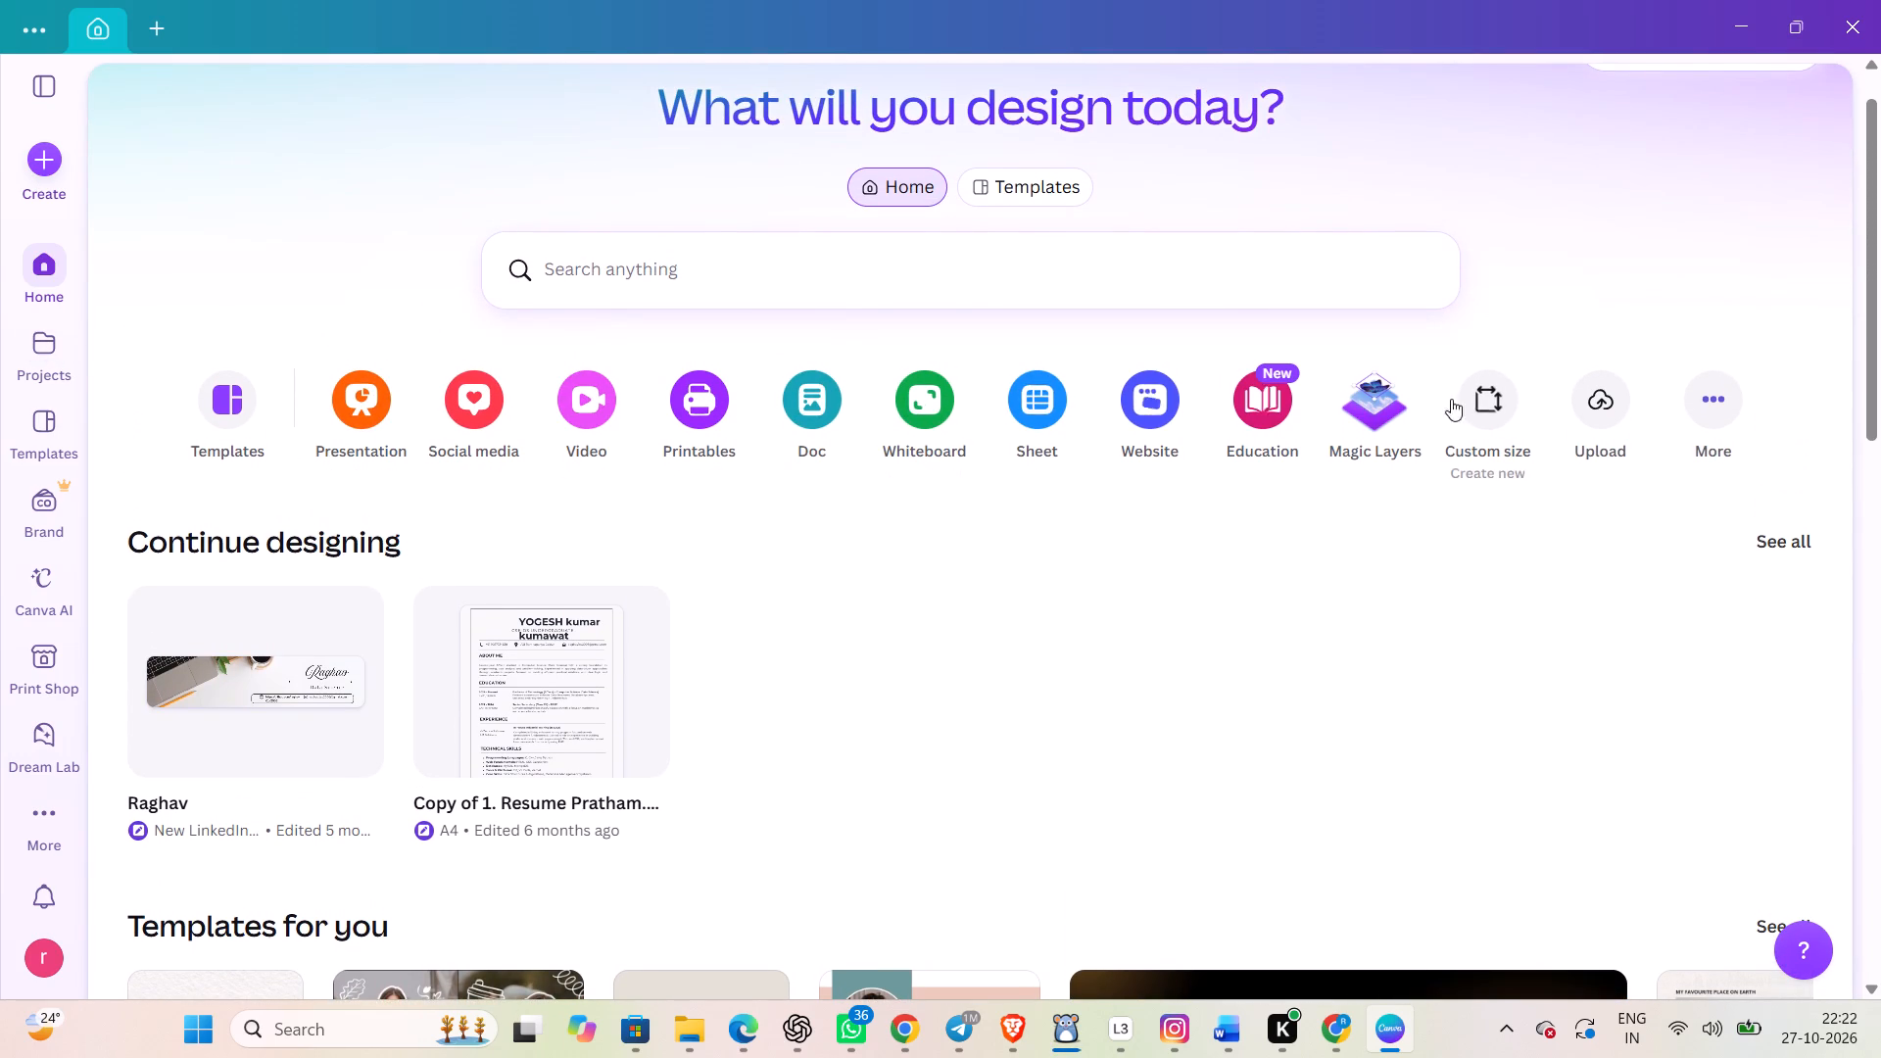
left_click(1601, 419)
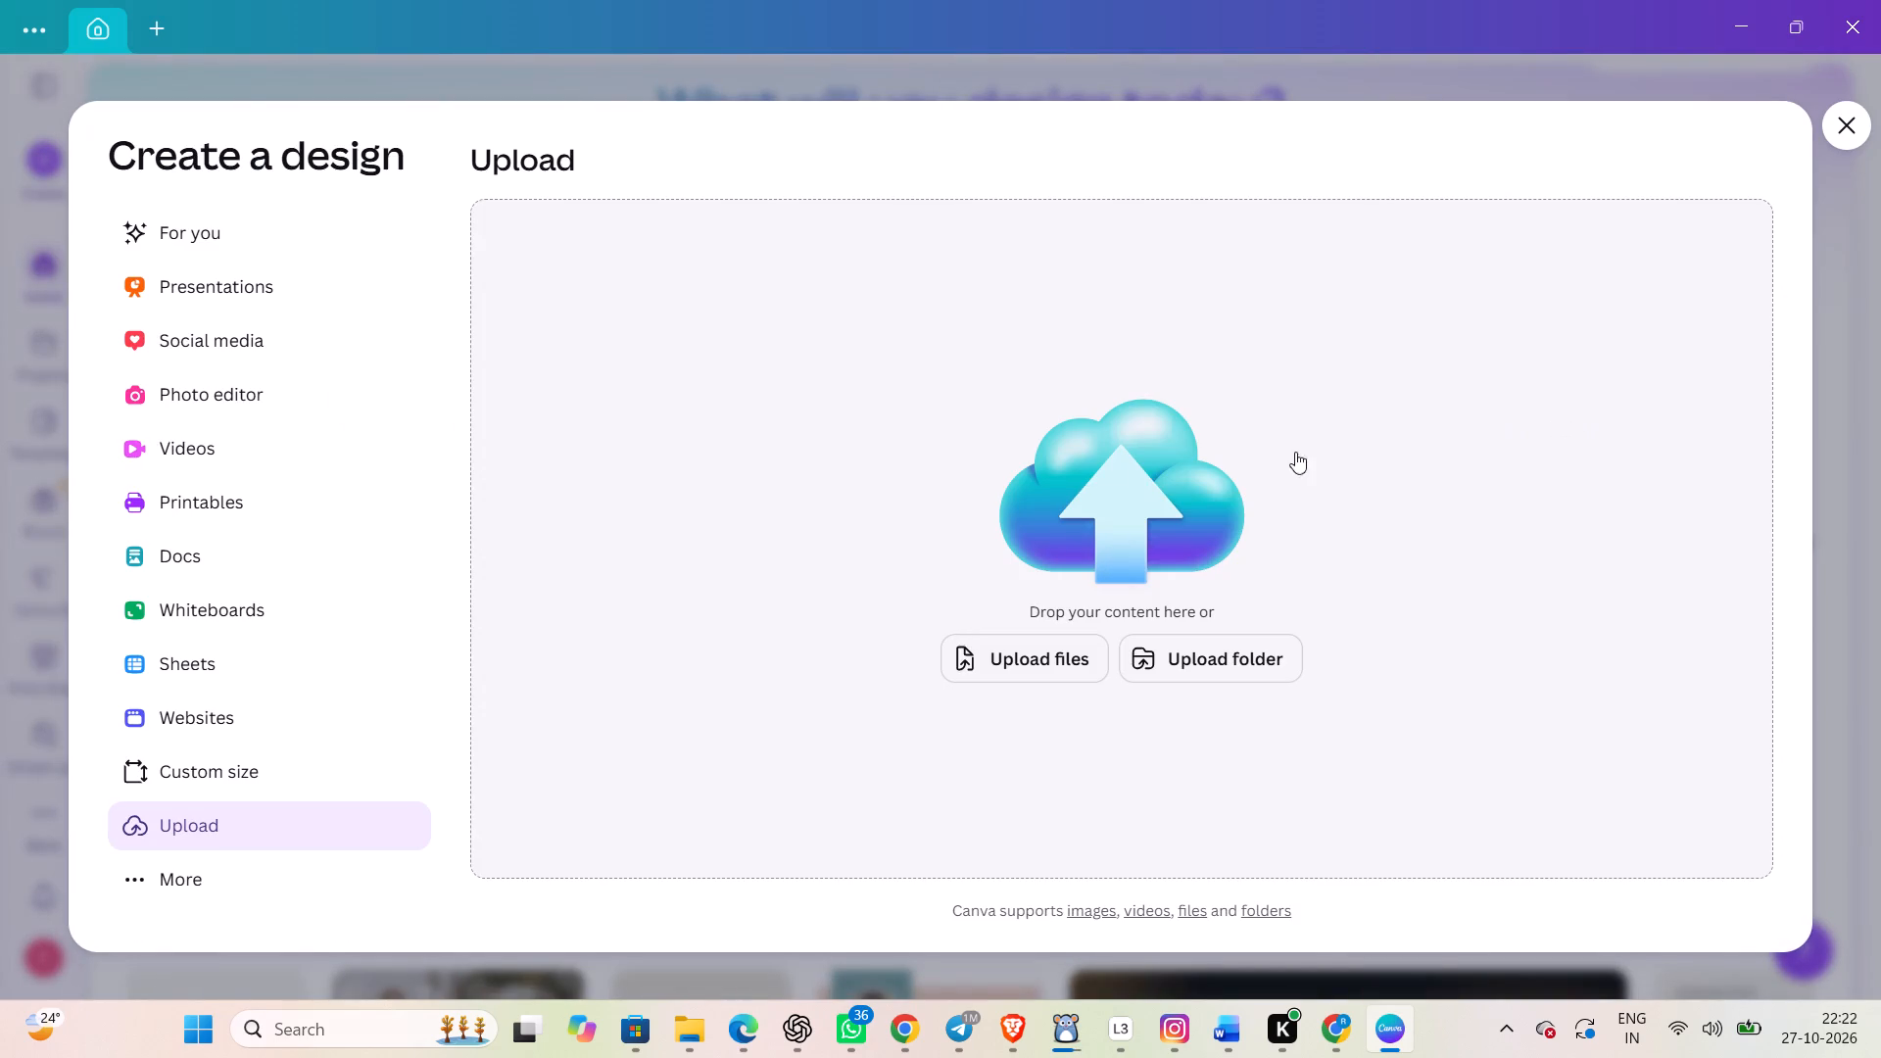
left_click(1050, 669)
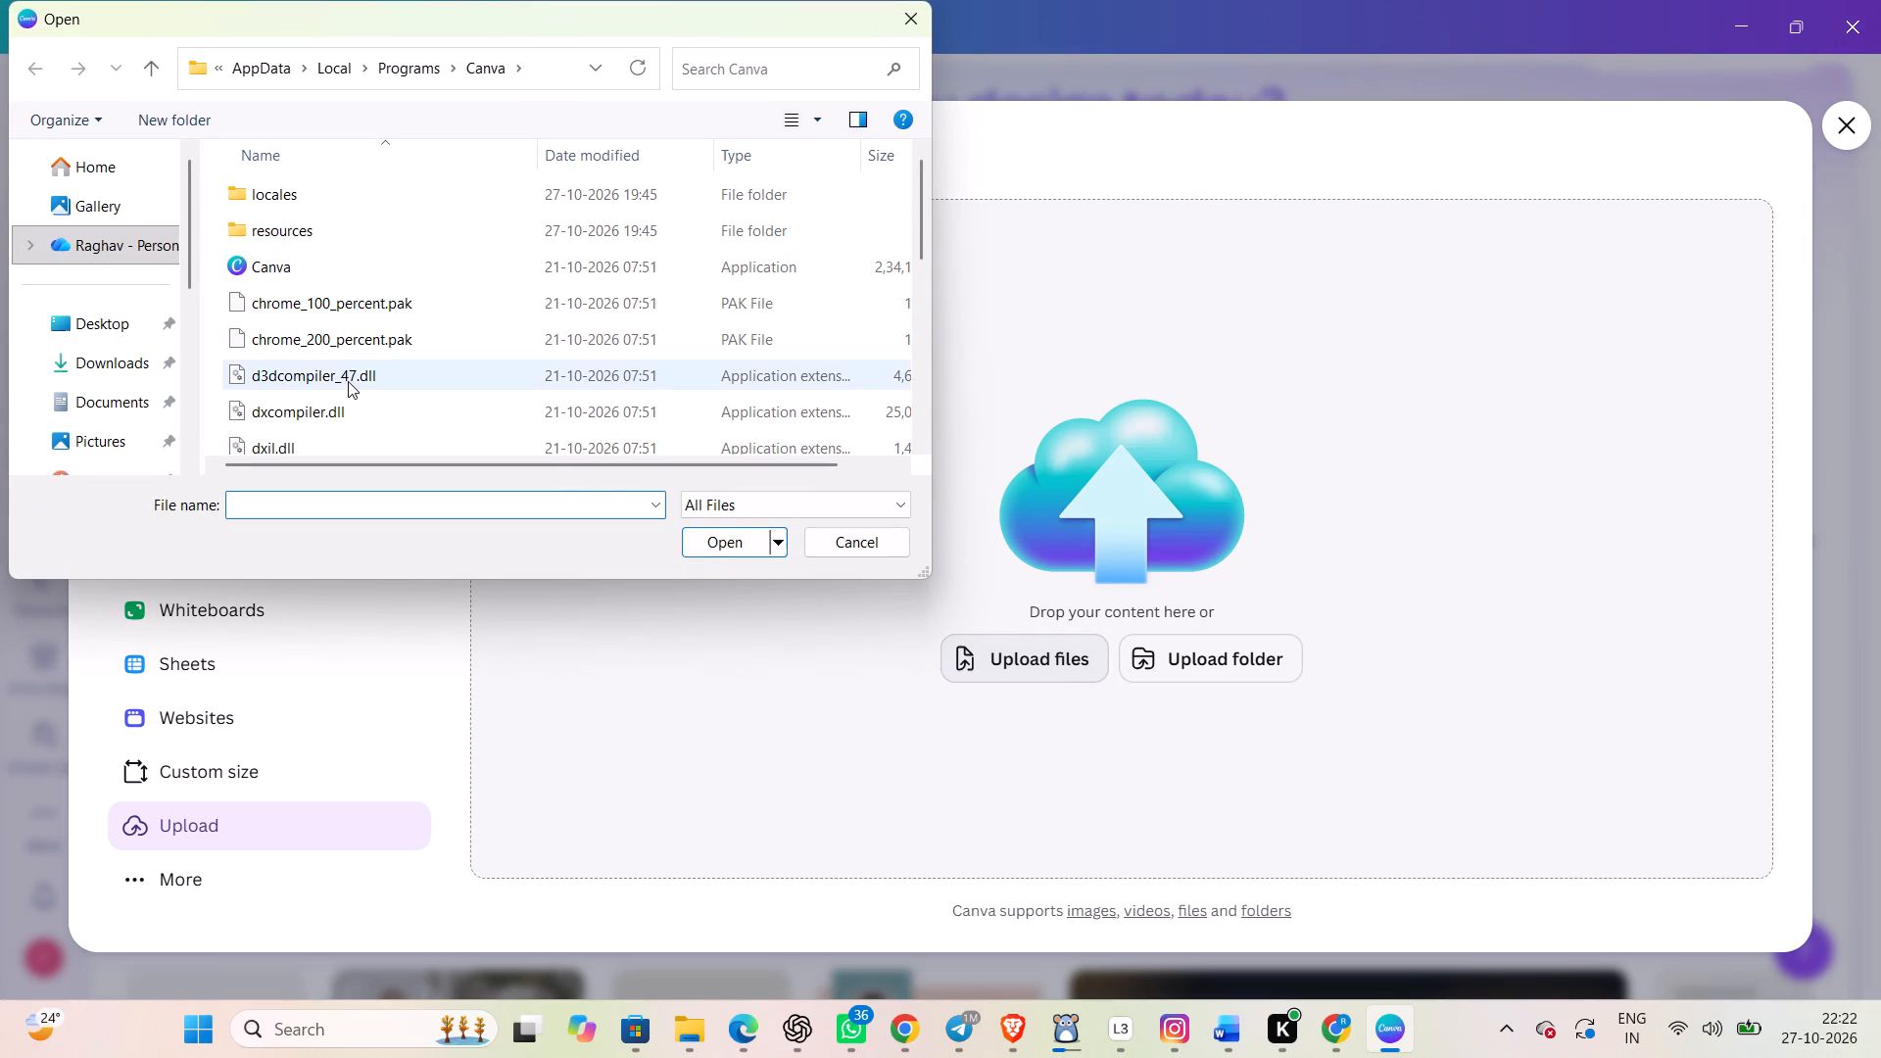
scroll(348, 381, "up", 1)
scroll(348, 381, "down", 1)
scroll(348, 381, "up", 1)
scroll(348, 381, "down", 1)
scroll(348, 381, "up", 3)
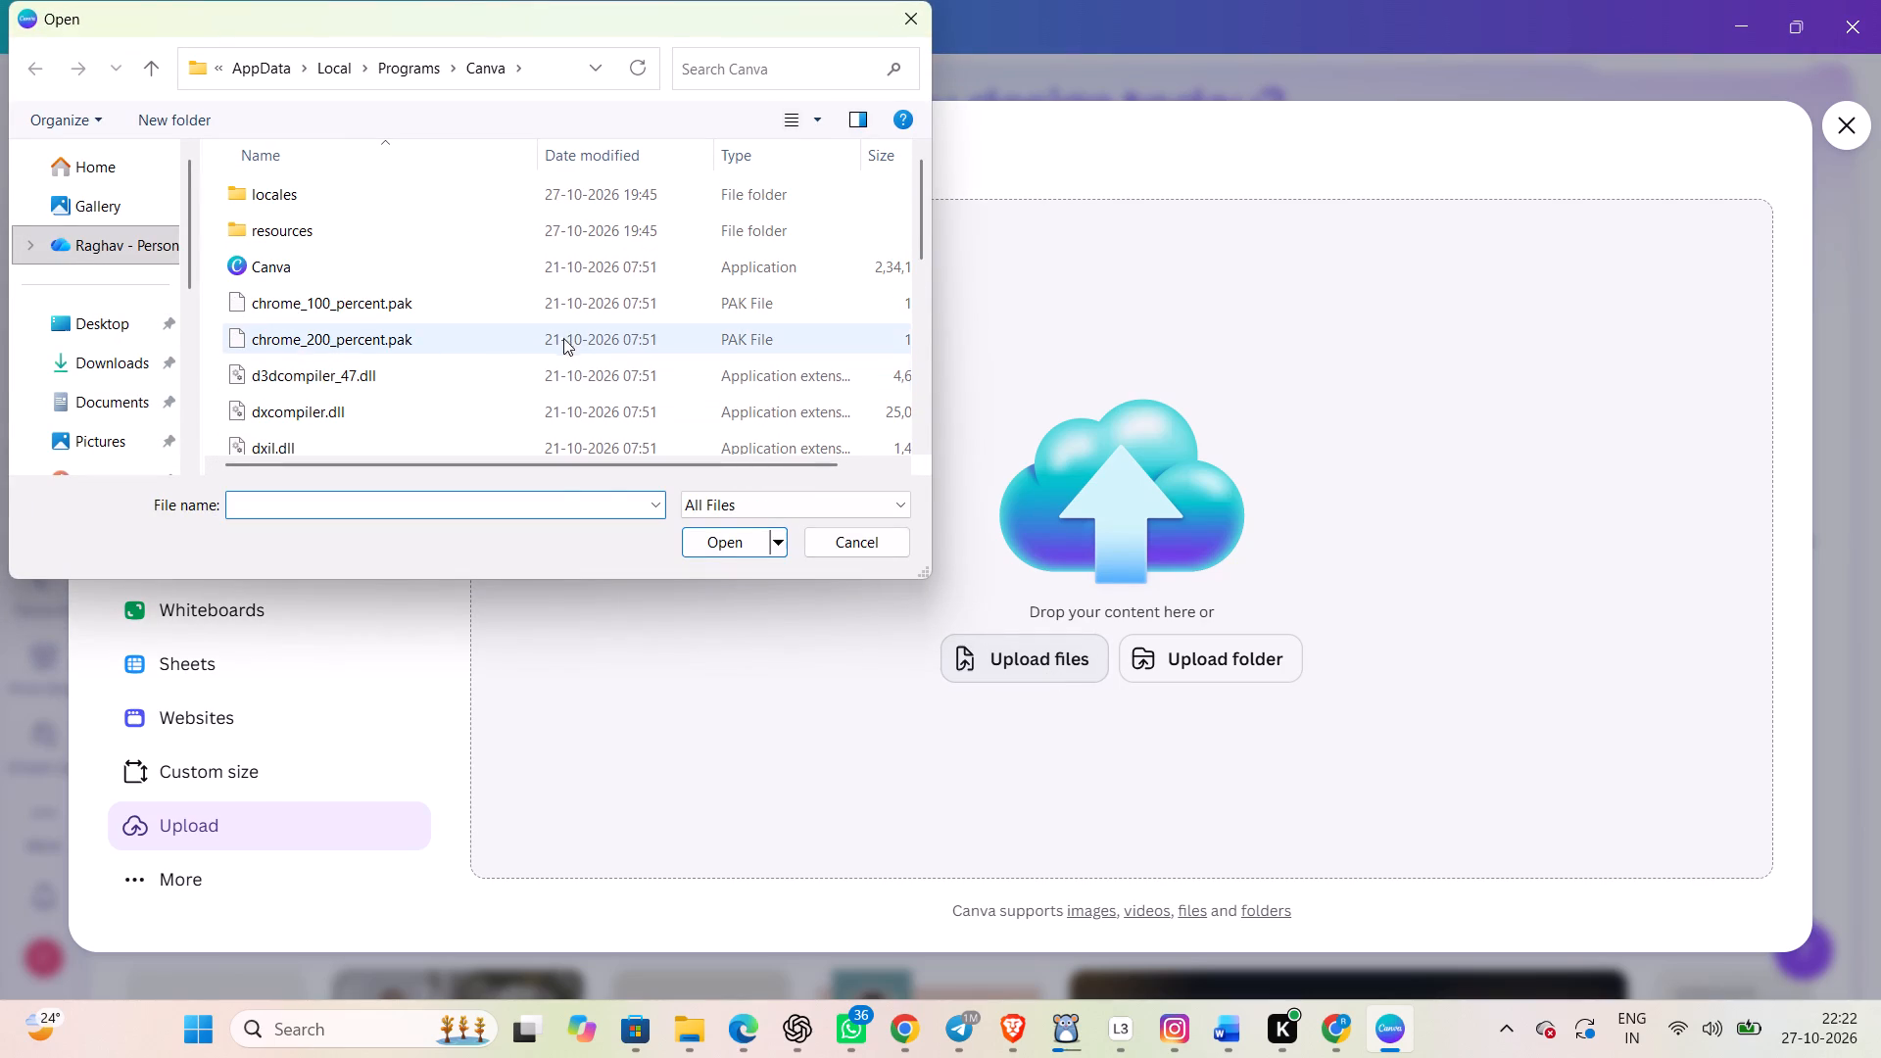
left_click(147, 349)
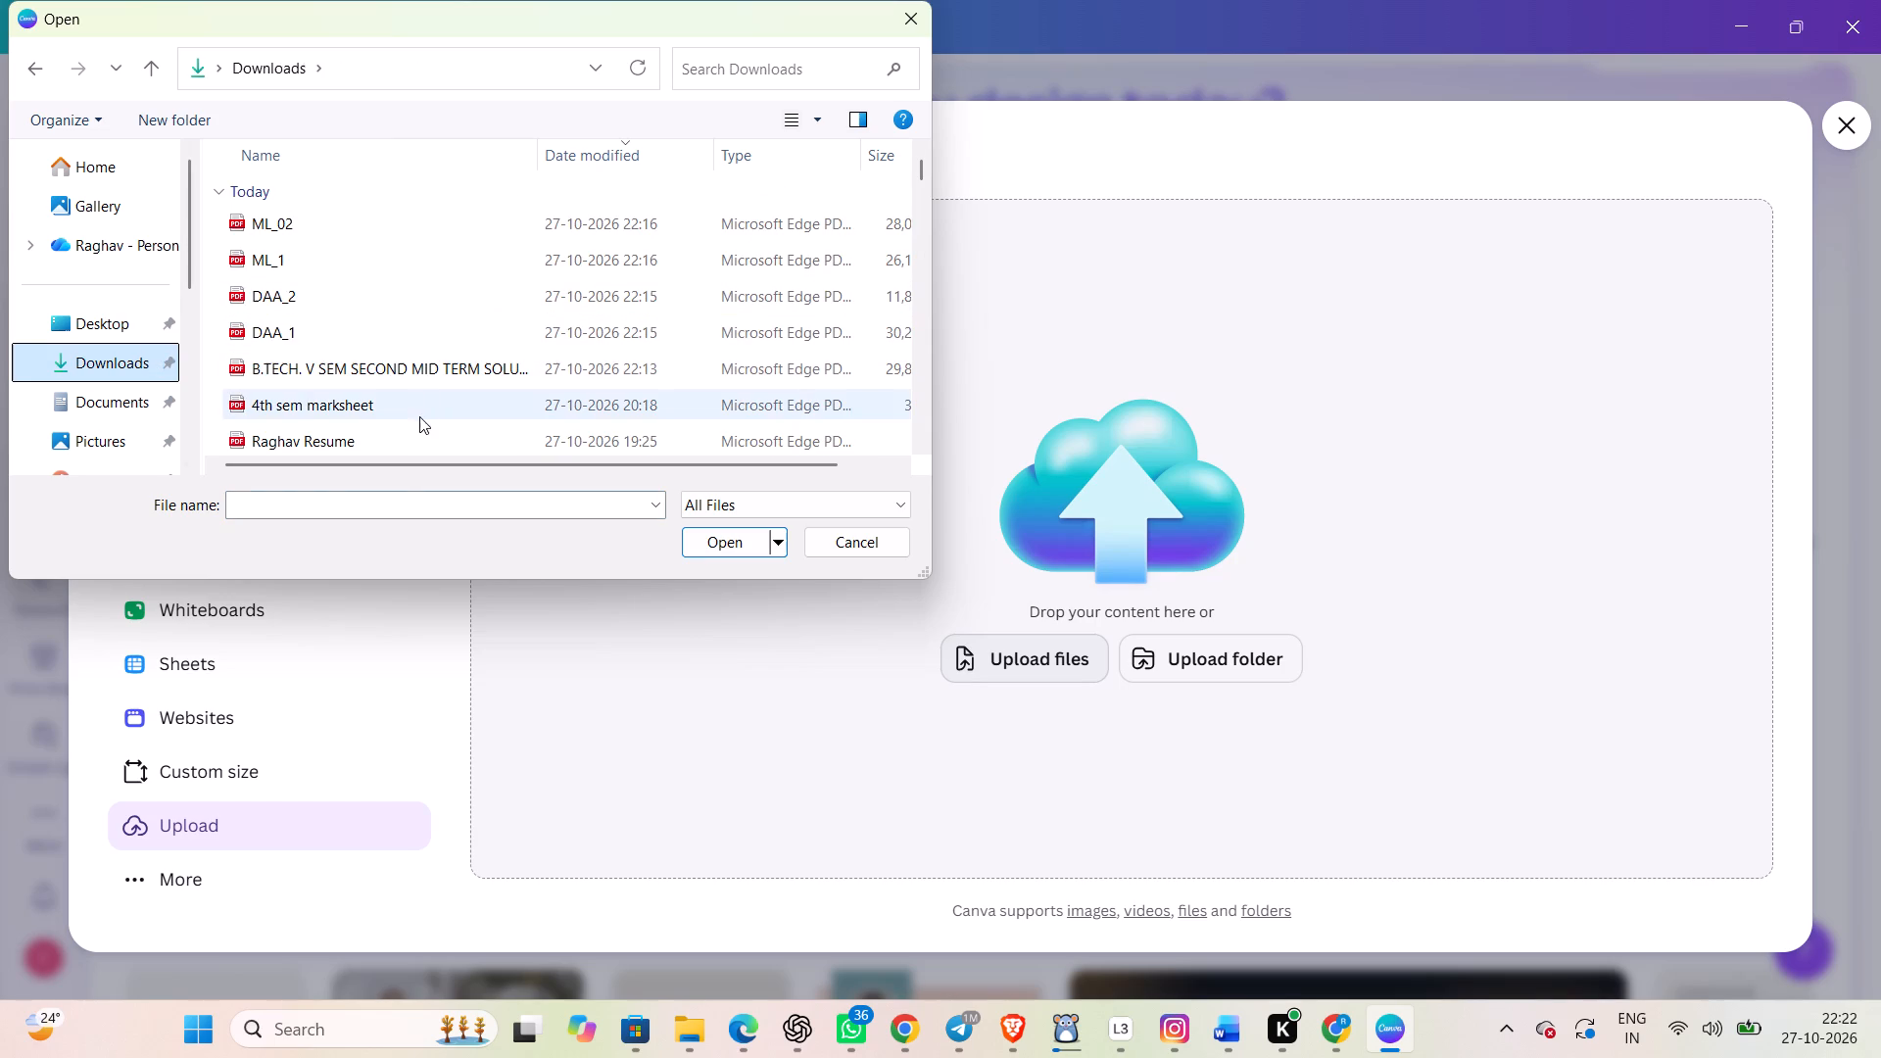
double_click(416, 435)
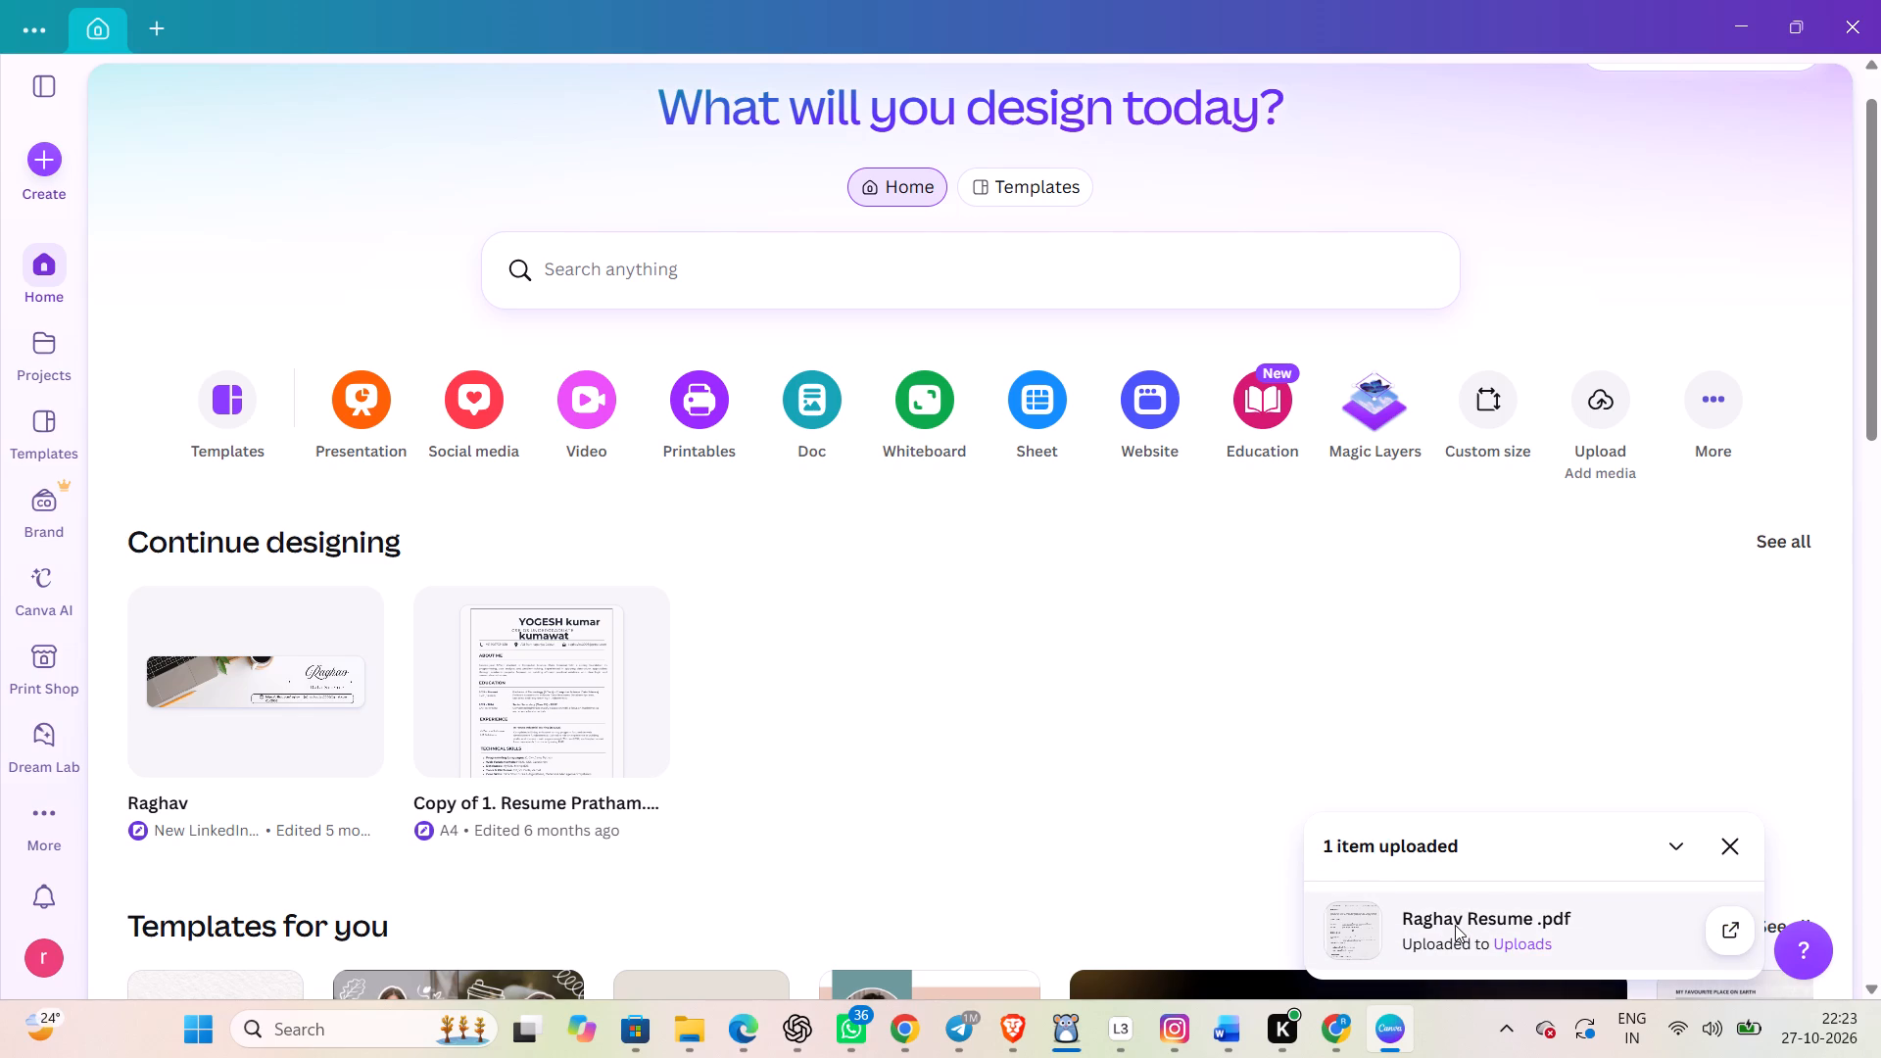
Open the newly uploaded resume PDF as an editable design.
left_click(1360, 934)
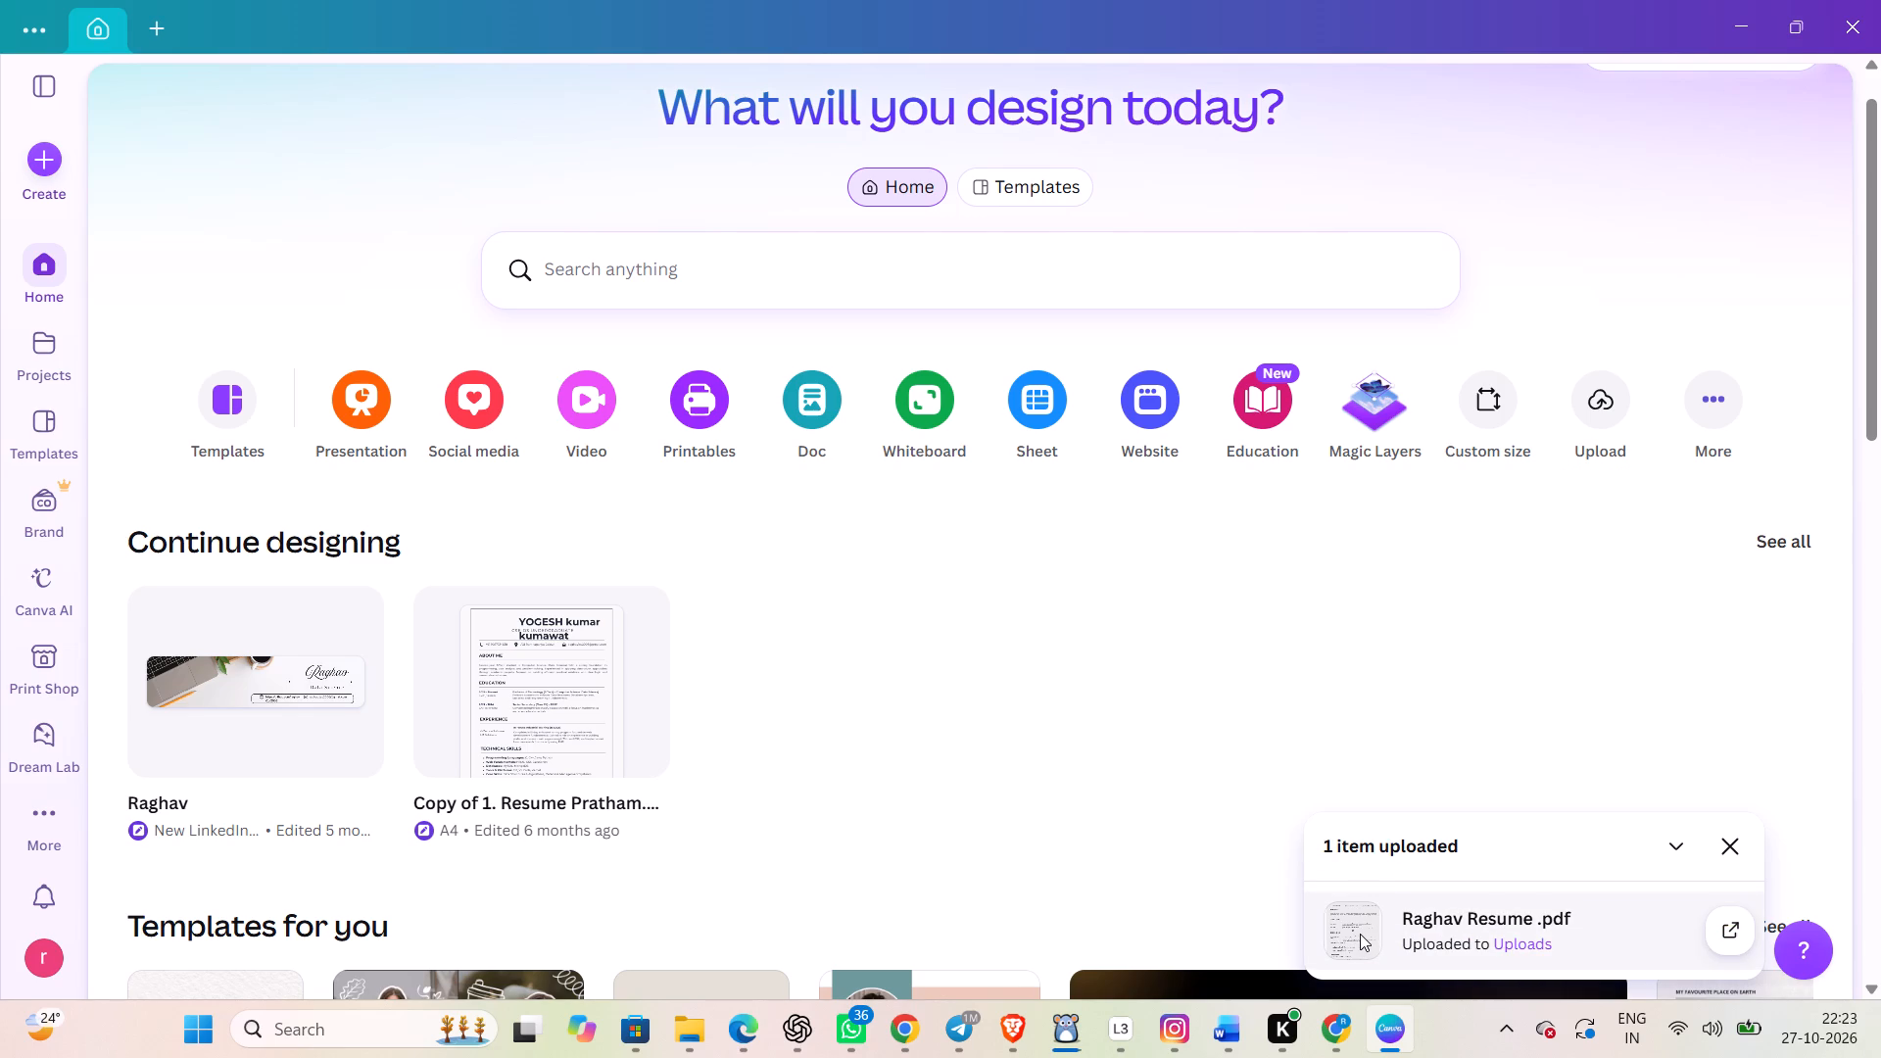
left_click(1360, 934)
left_click(1493, 919)
double_click(1449, 916)
right_click(1501, 920)
left_click(1715, 923)
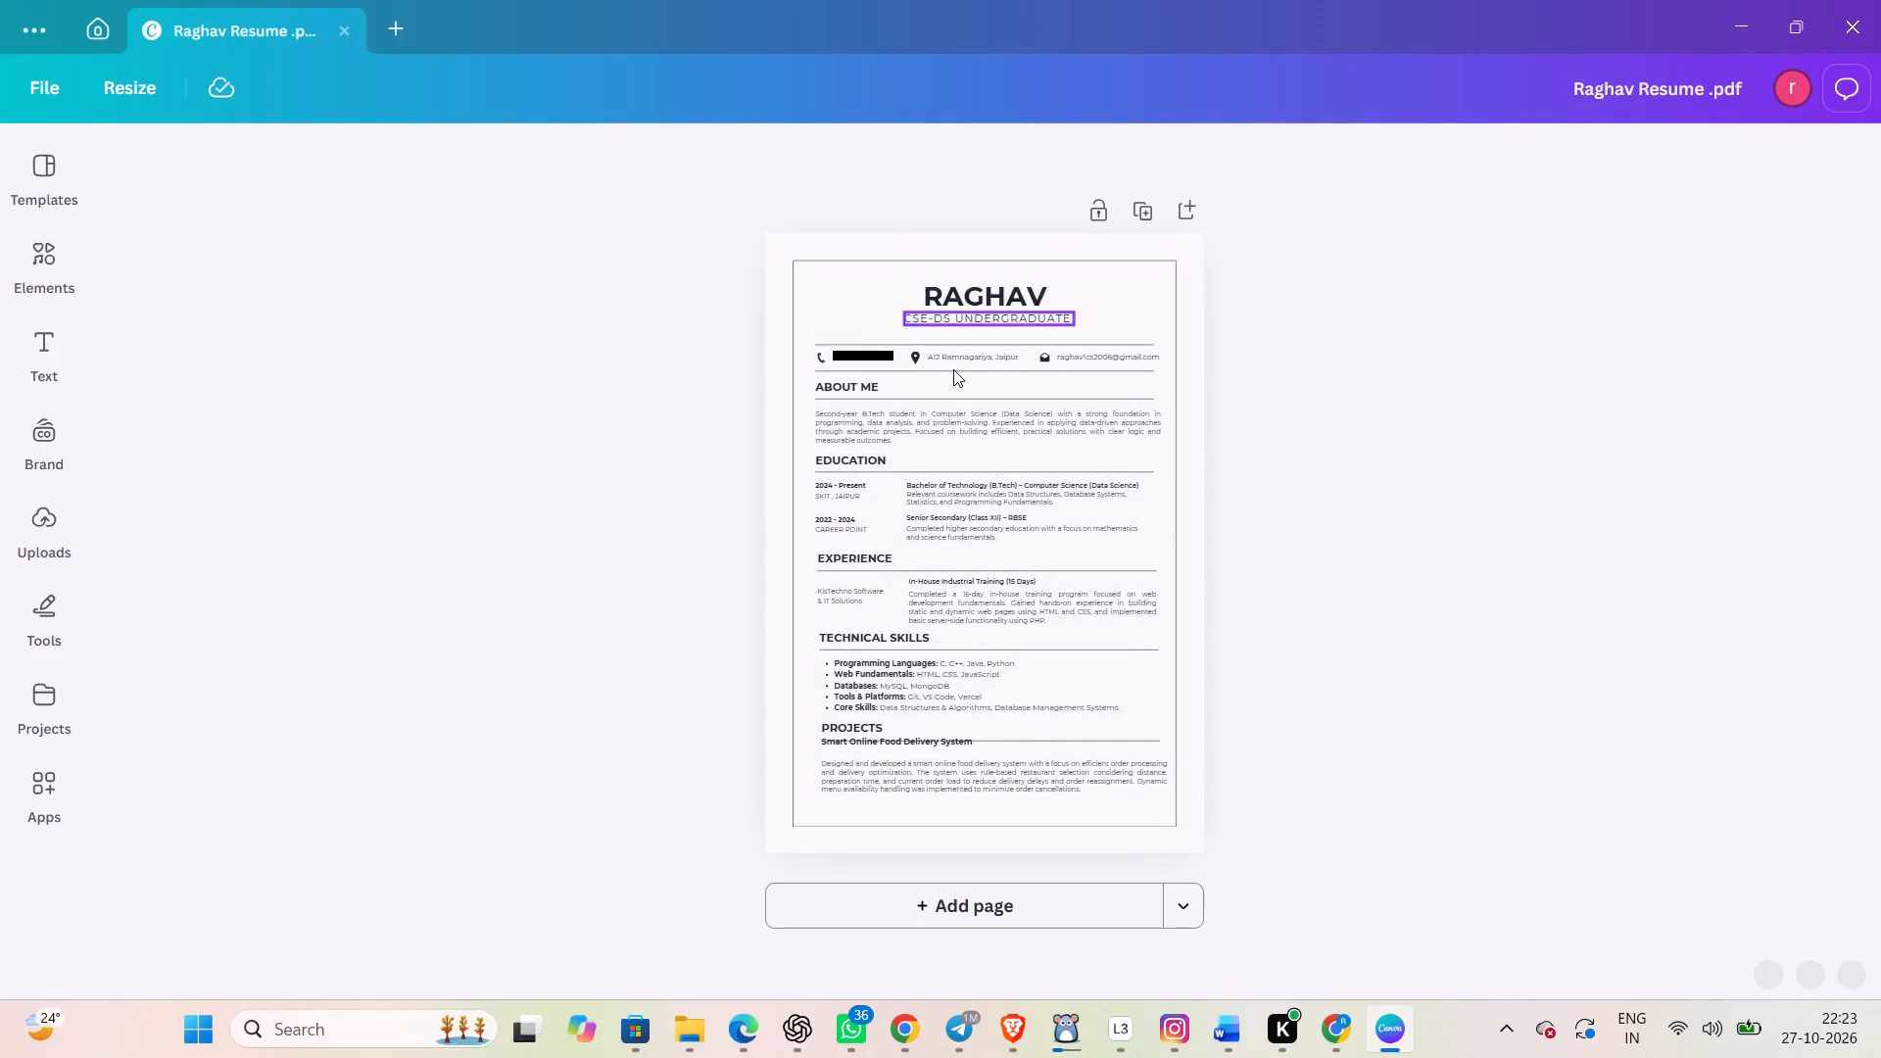
Replace the opening word of the About Me paragraph with "Third", keeping "-year" after it.
left_click(905, 428)
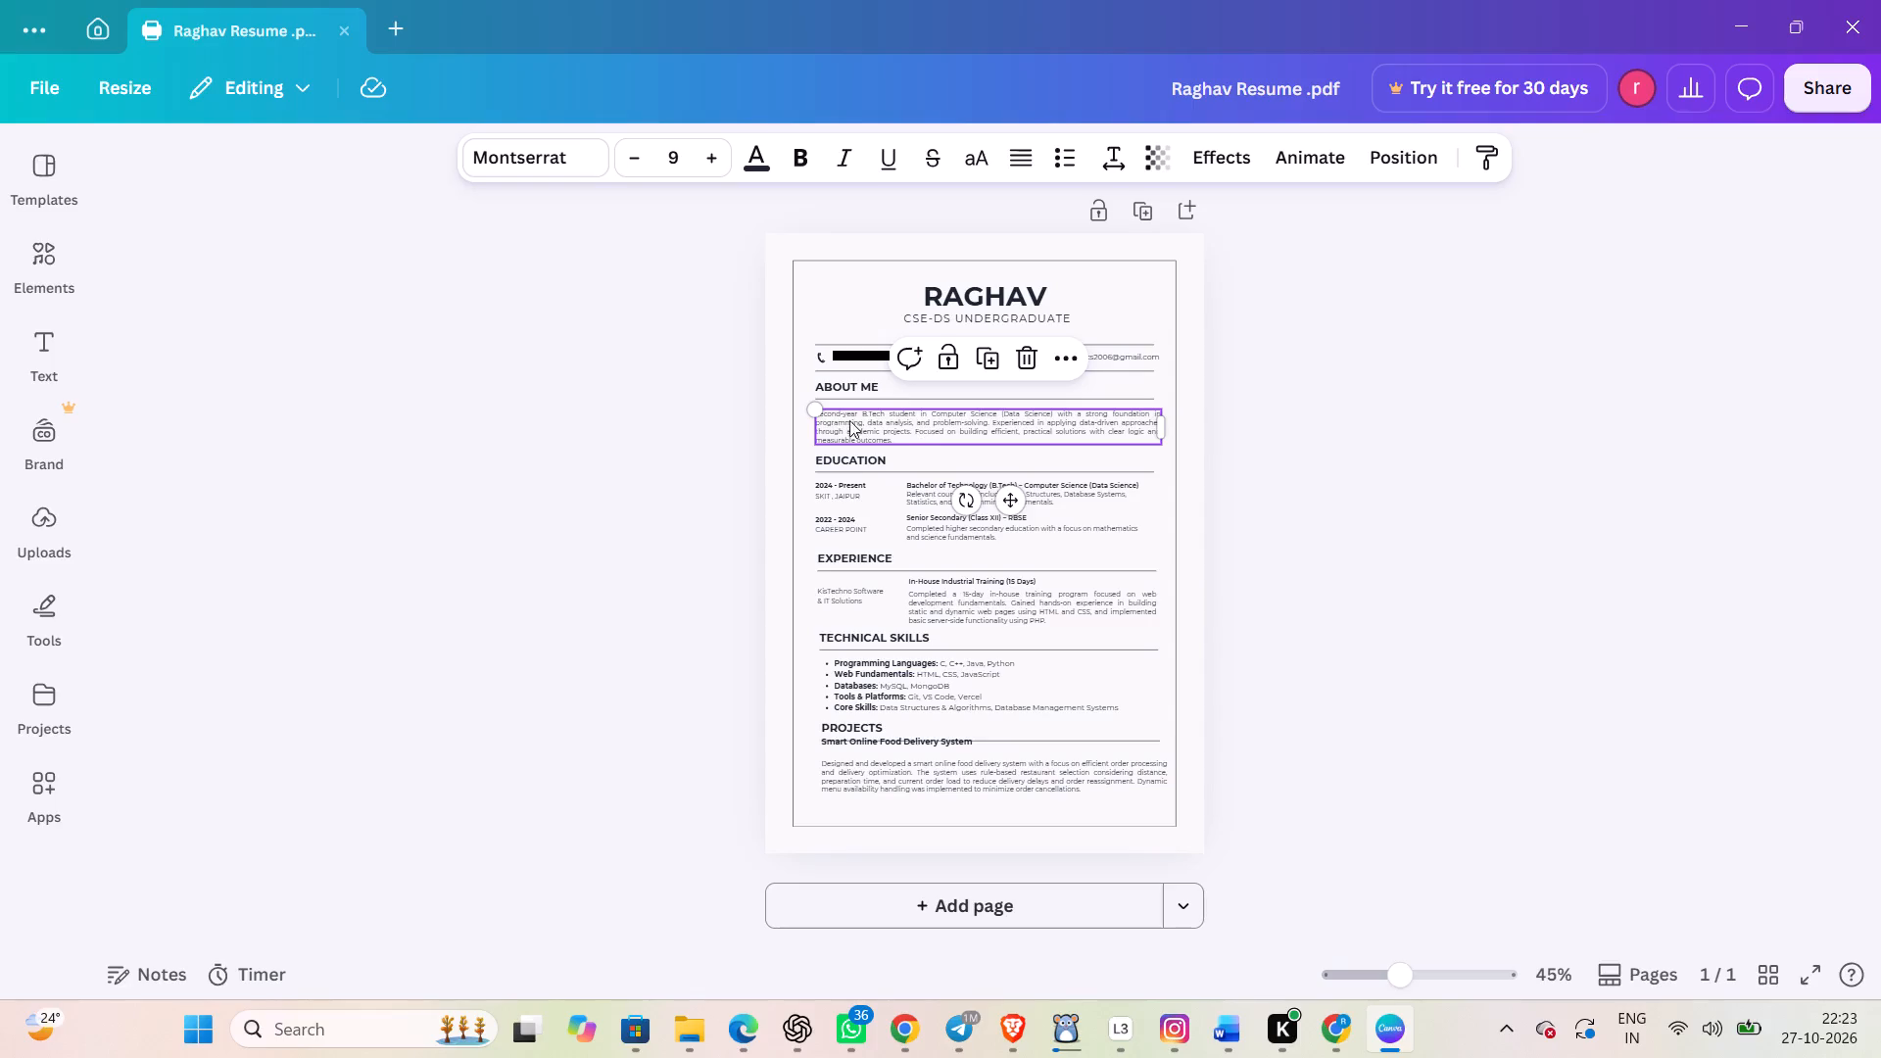
left_click(902, 415)
left_click(902, 415)
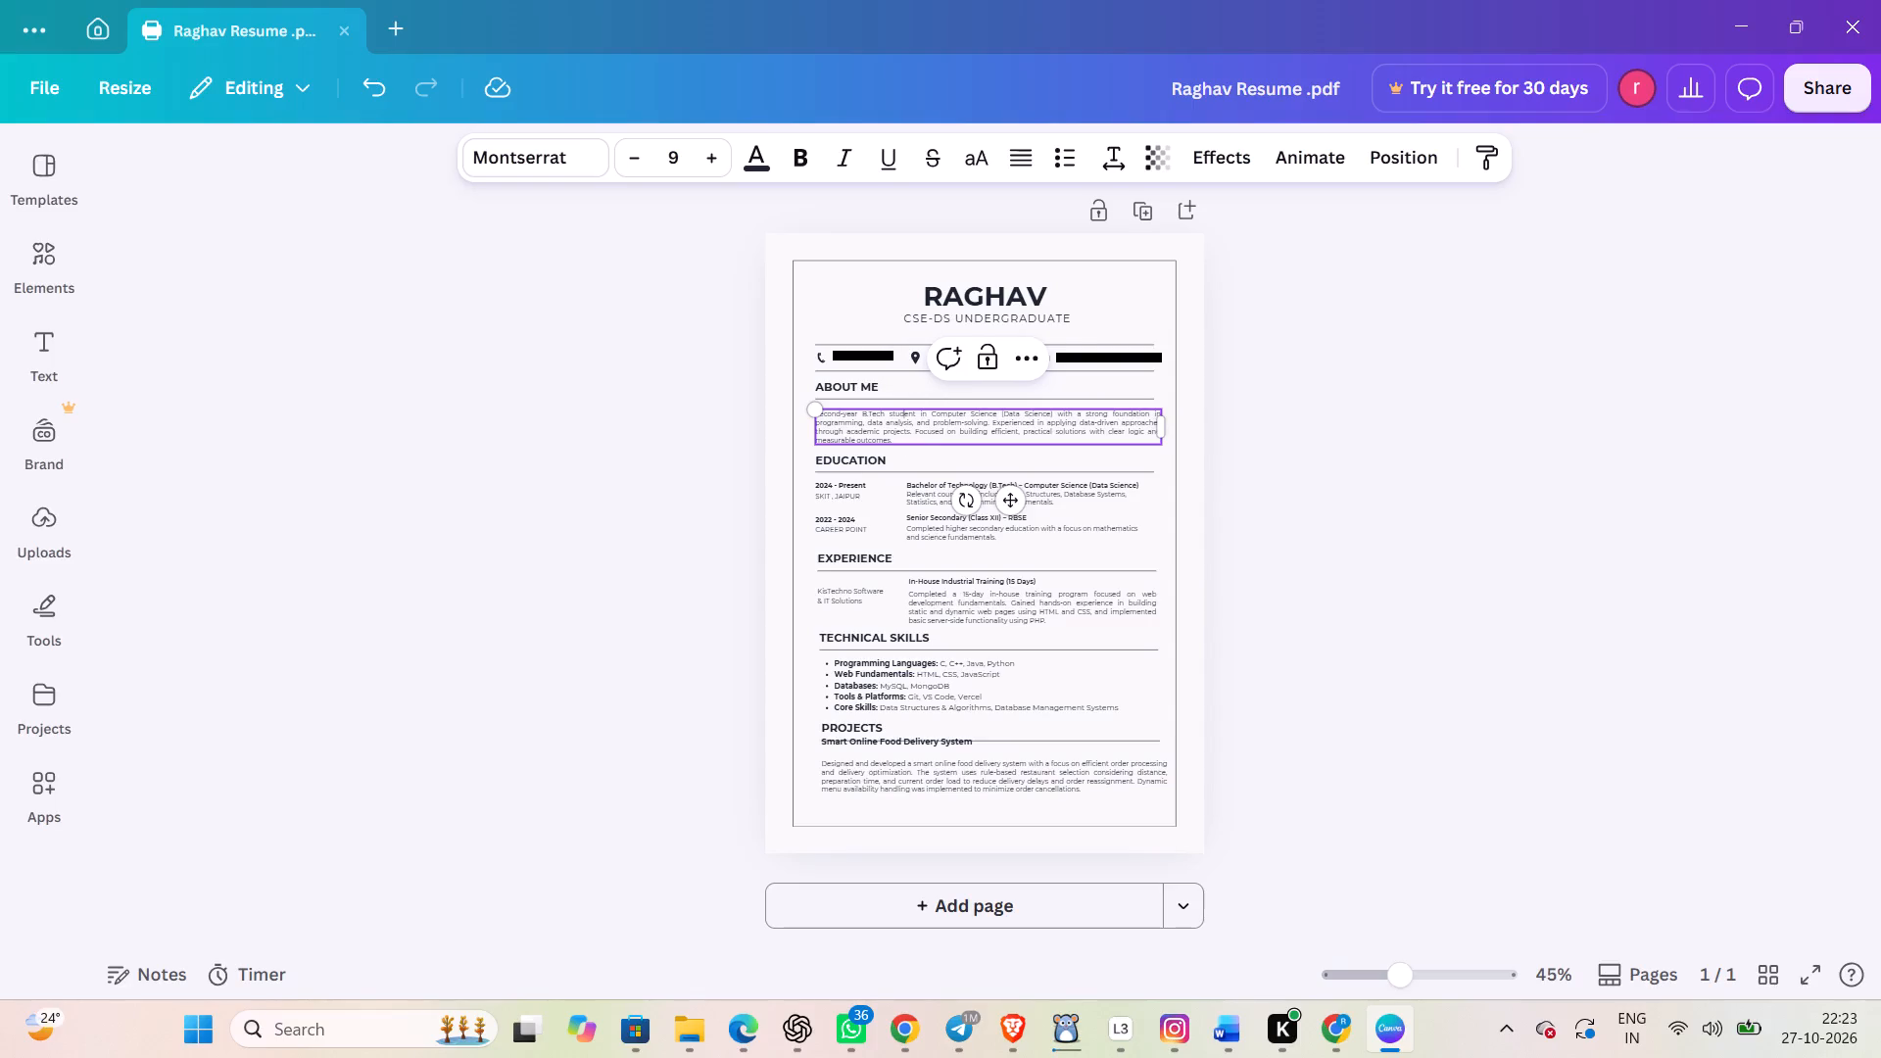
left_click(265, 75)
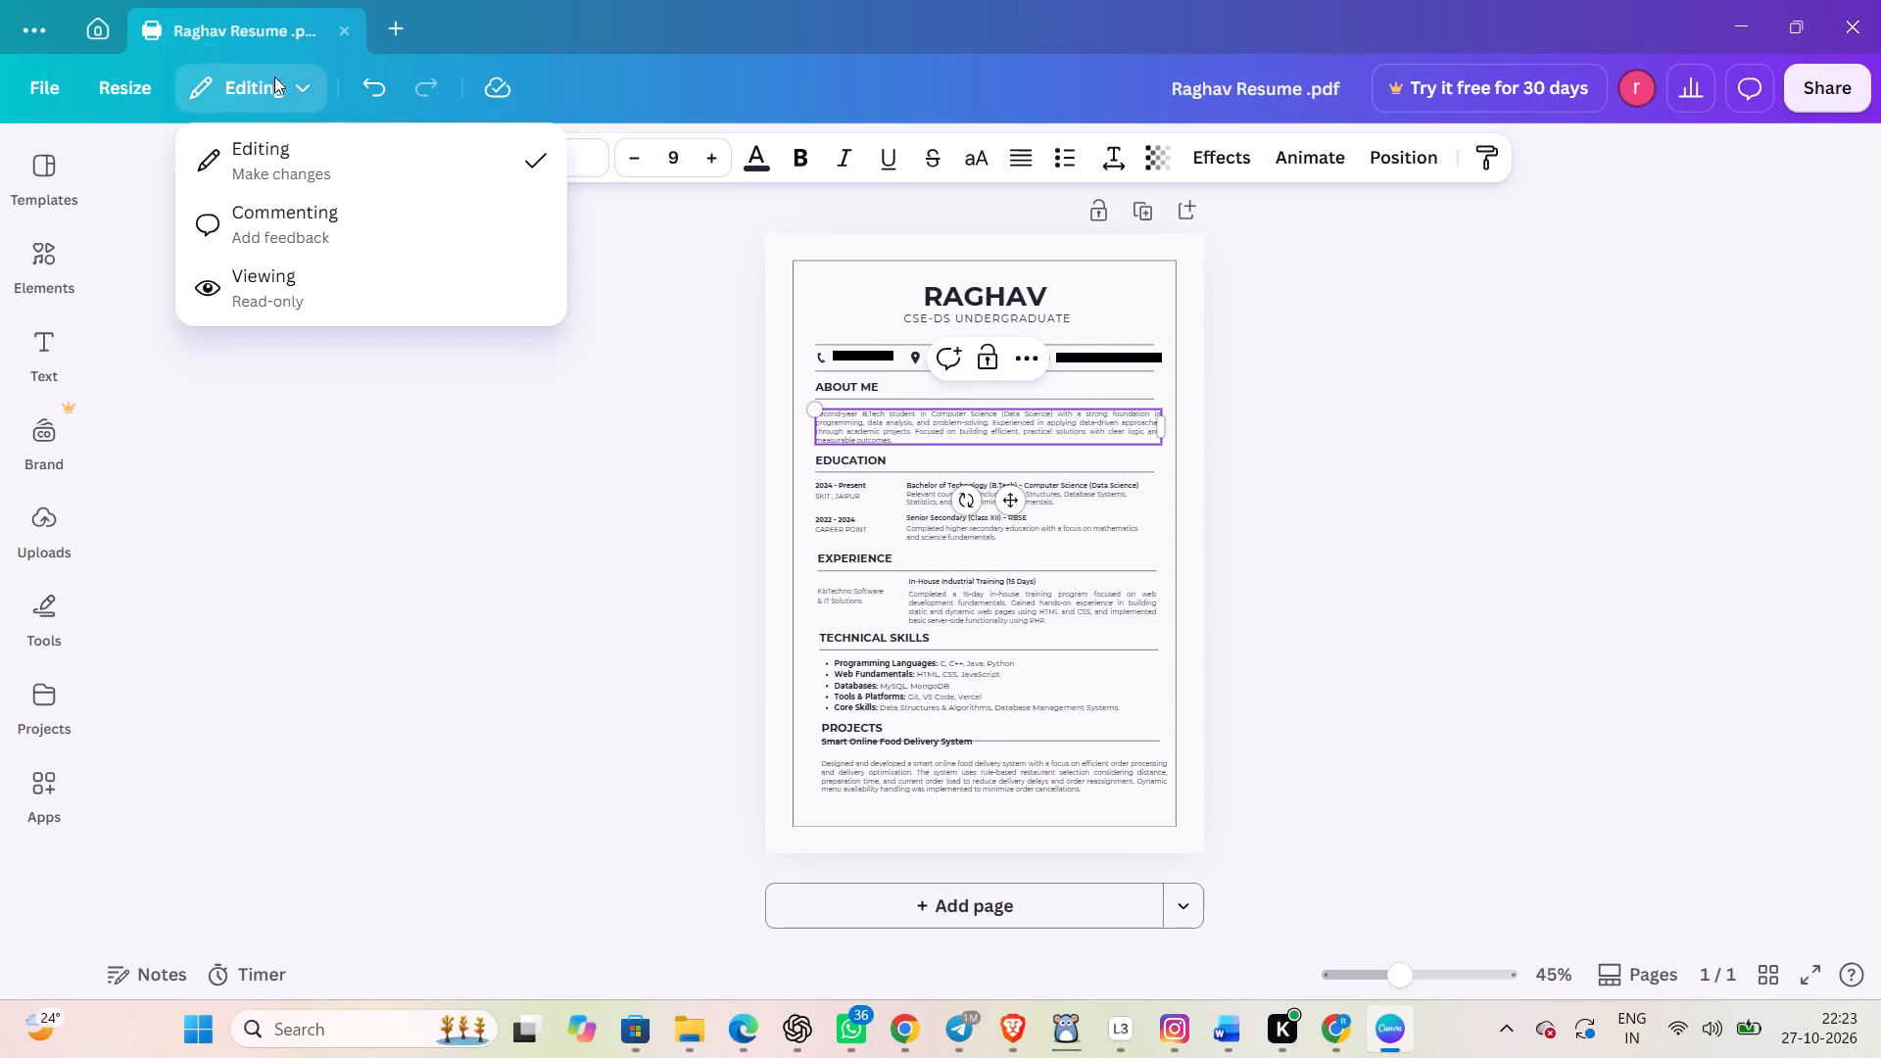
left_click(362, 476)
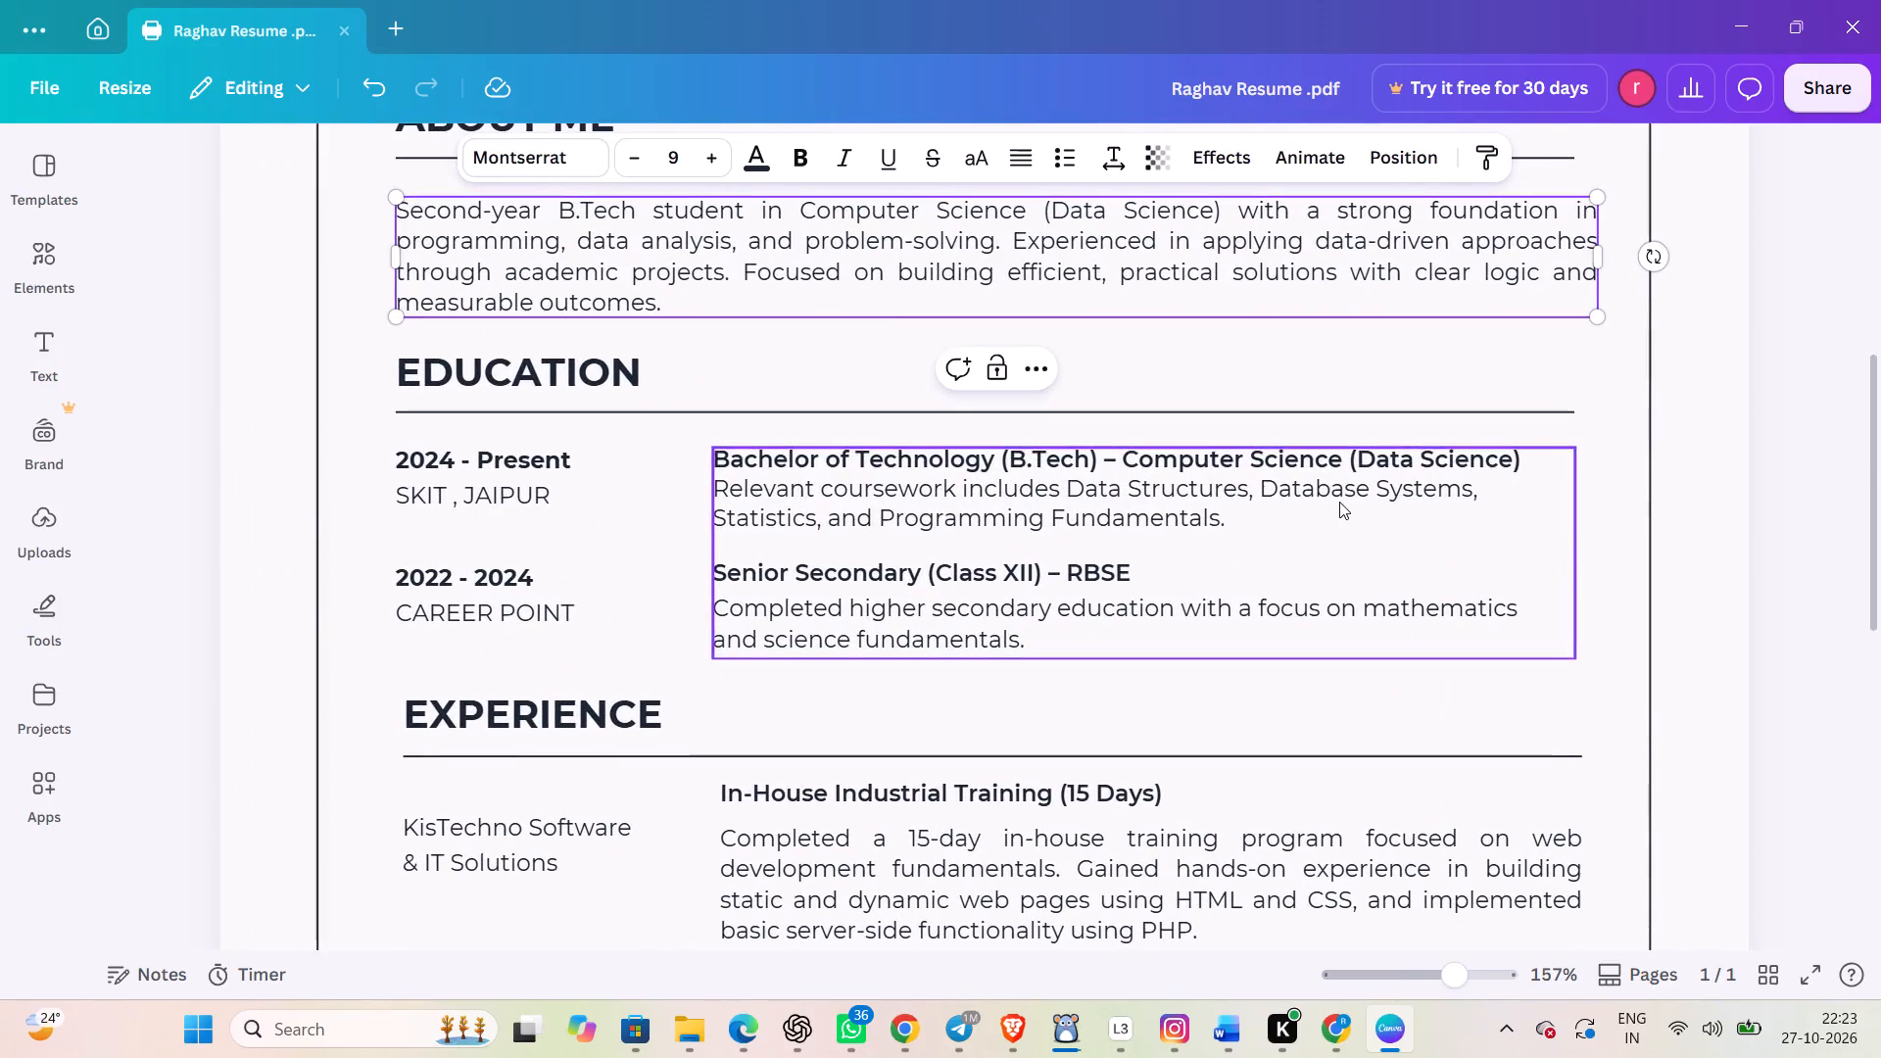
left_click(477, 207)
key("BackSpace")
key("BackSpace")
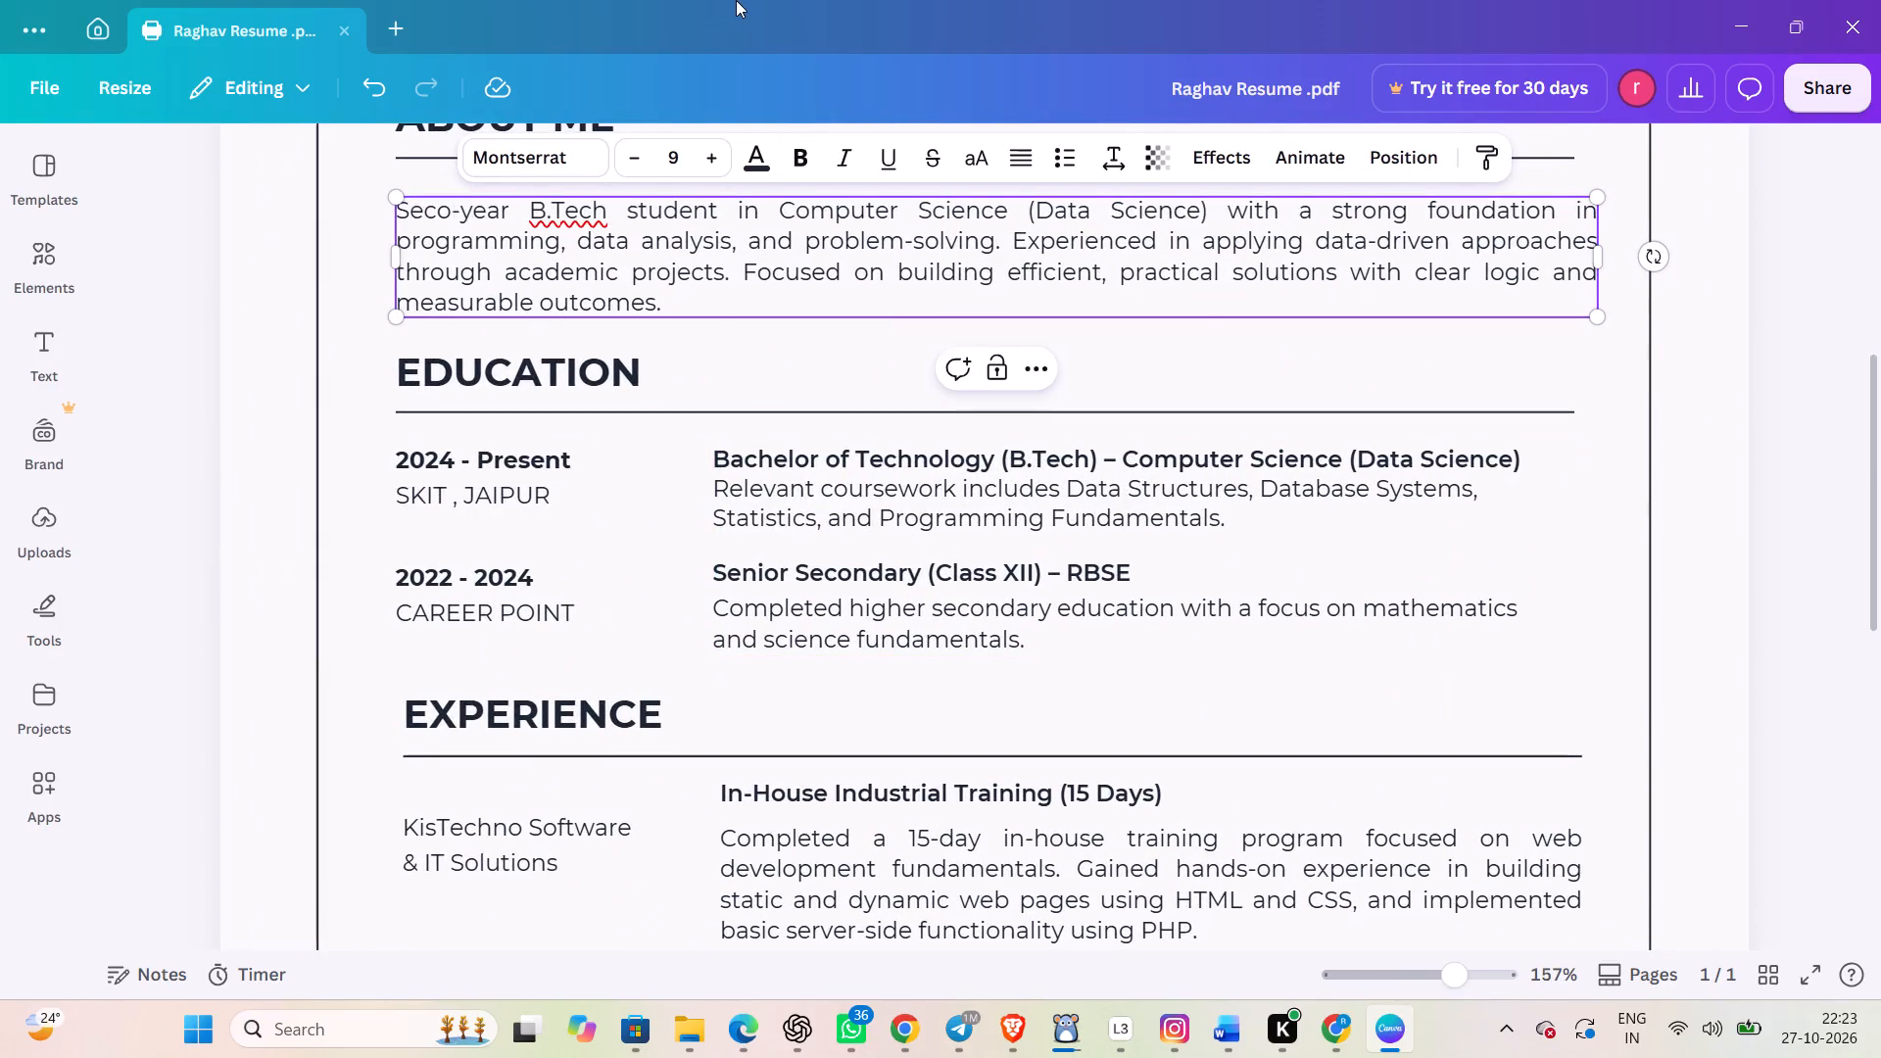
key("BackSpace")
key("BackSpace")
key("BackSpace")
key("BackSpace")
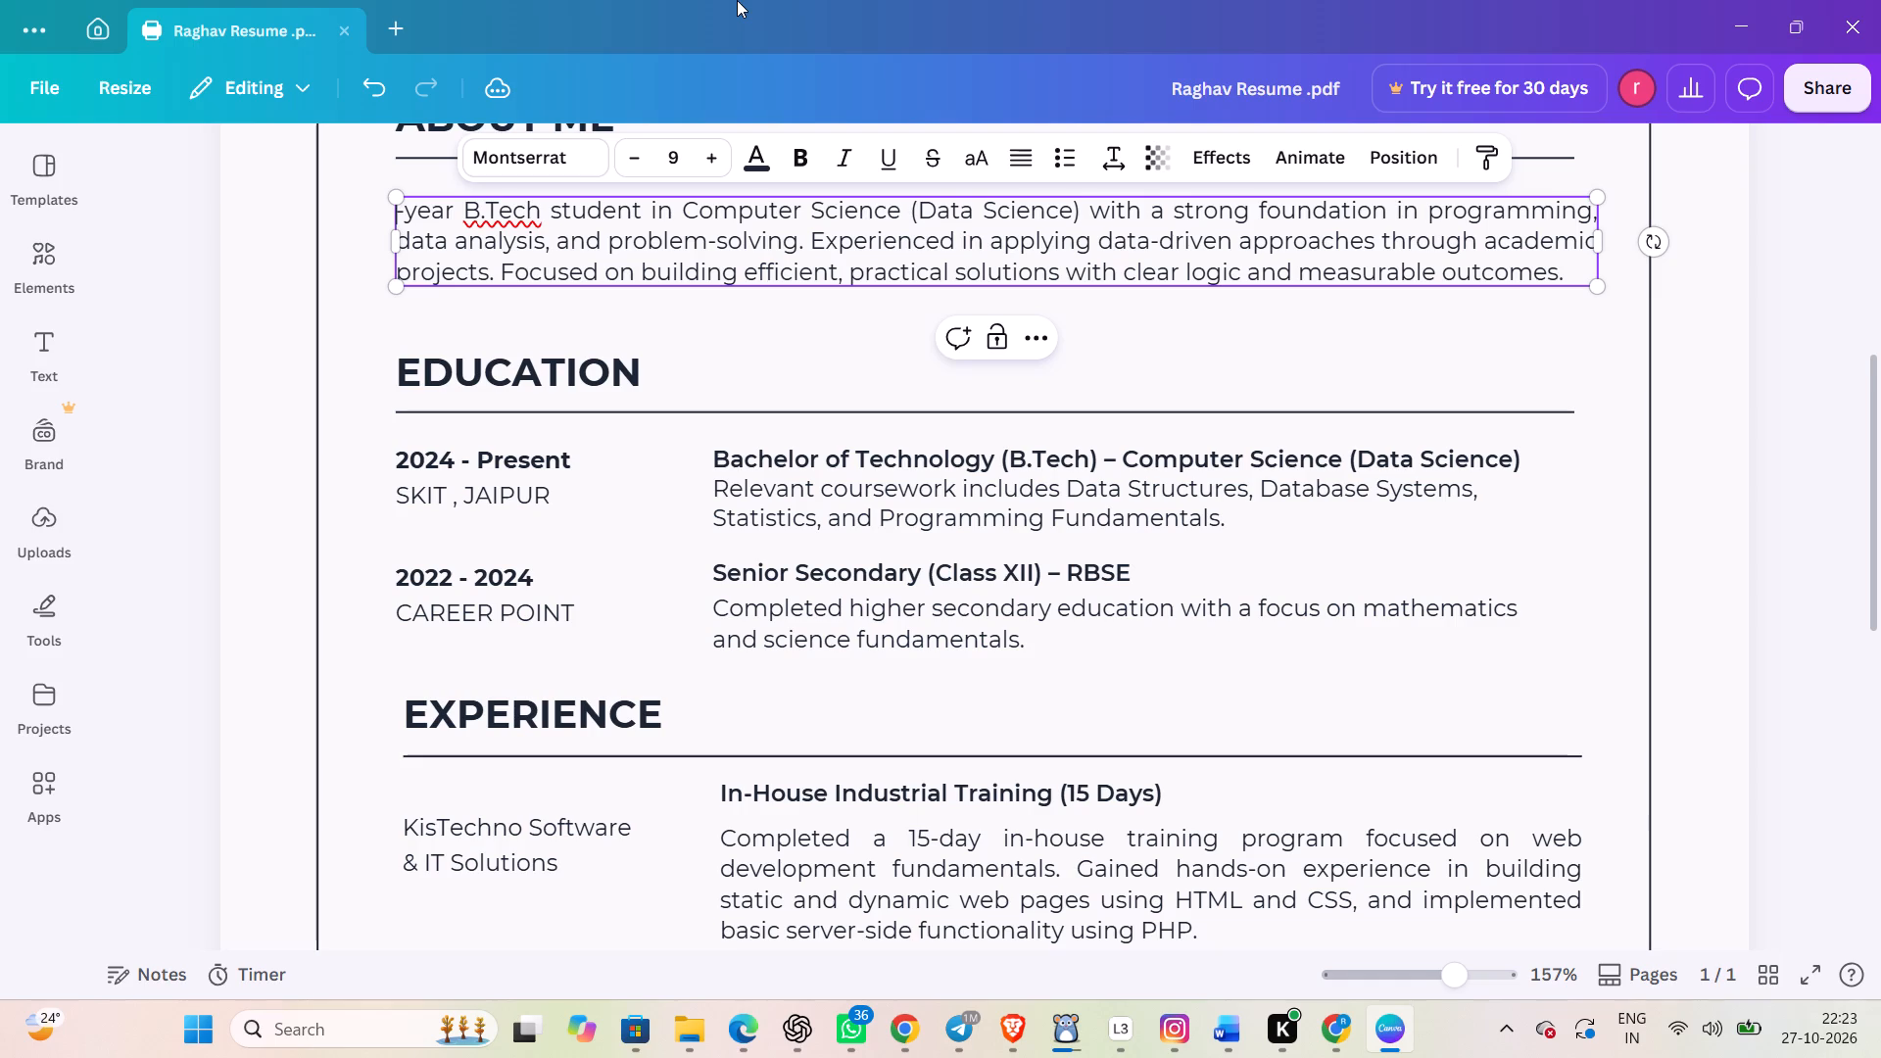
type("third")
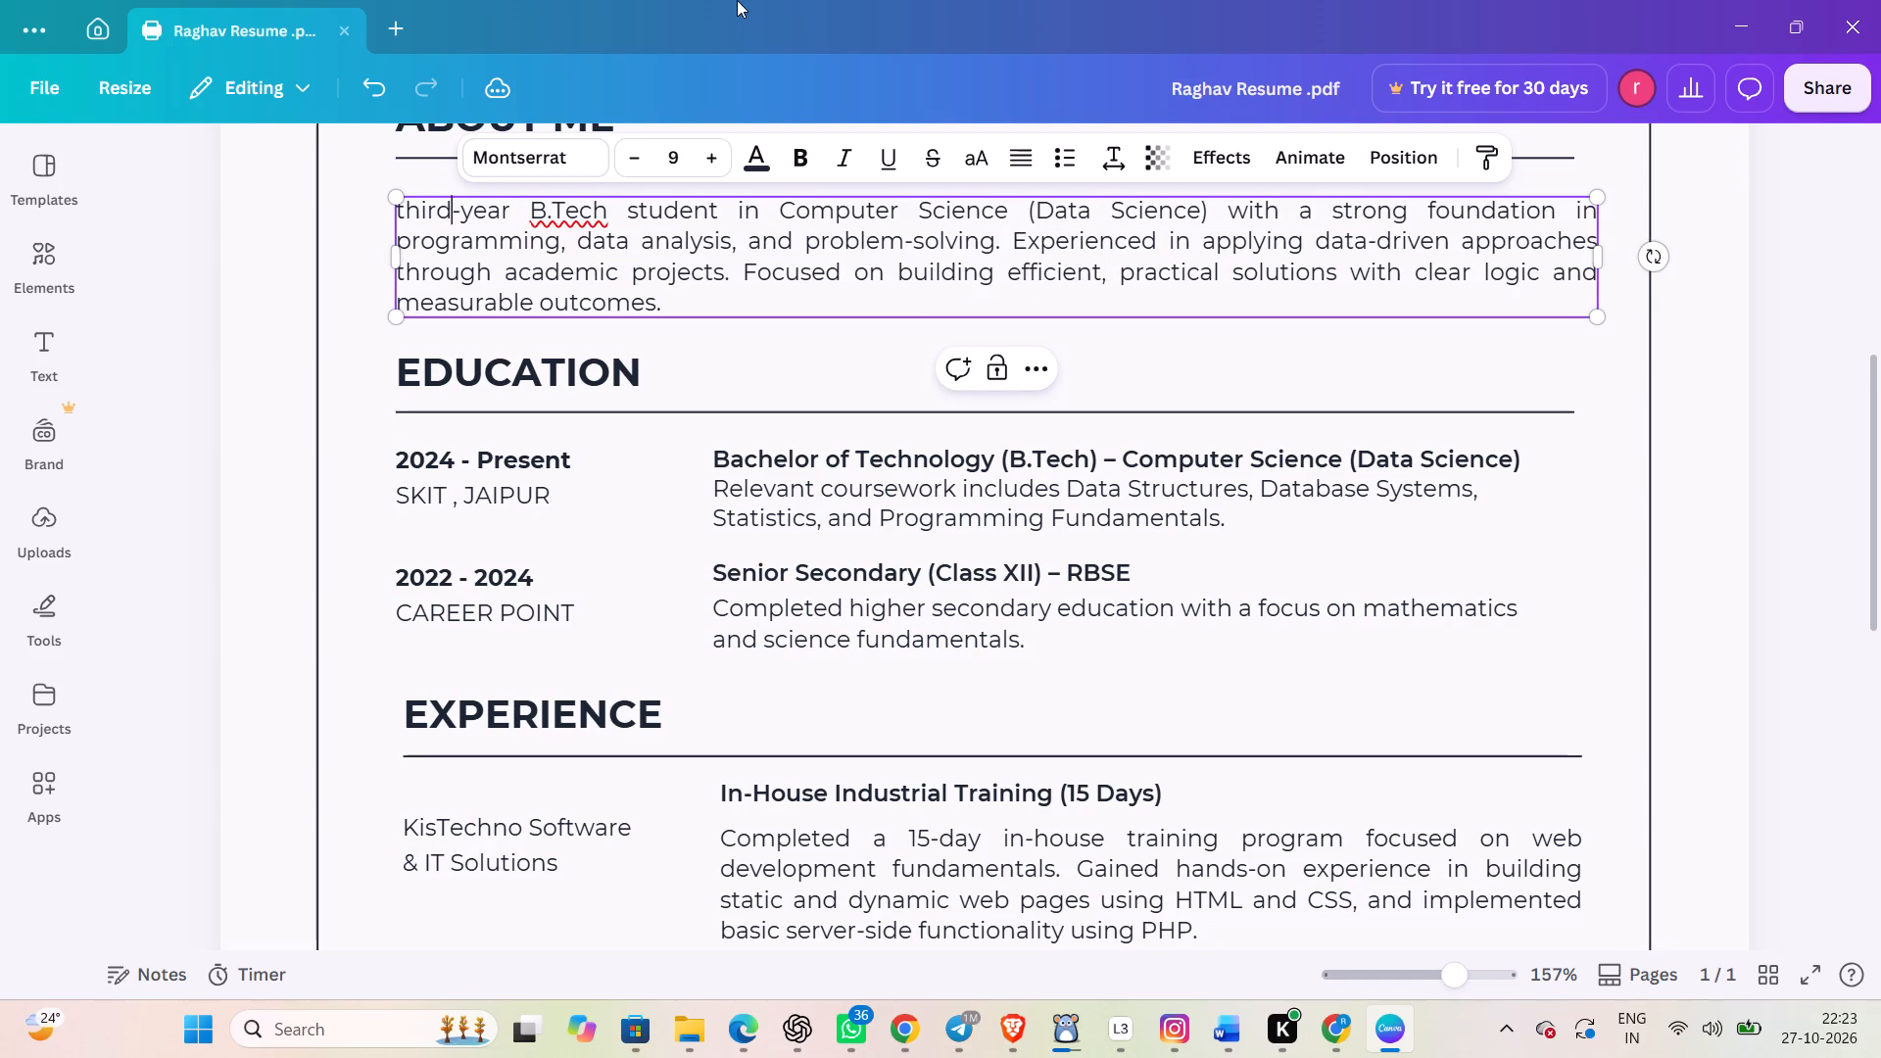
key("Left")
key("Left")
key("Left")
key("Left")
key("BackSpace")
key("shift+t")
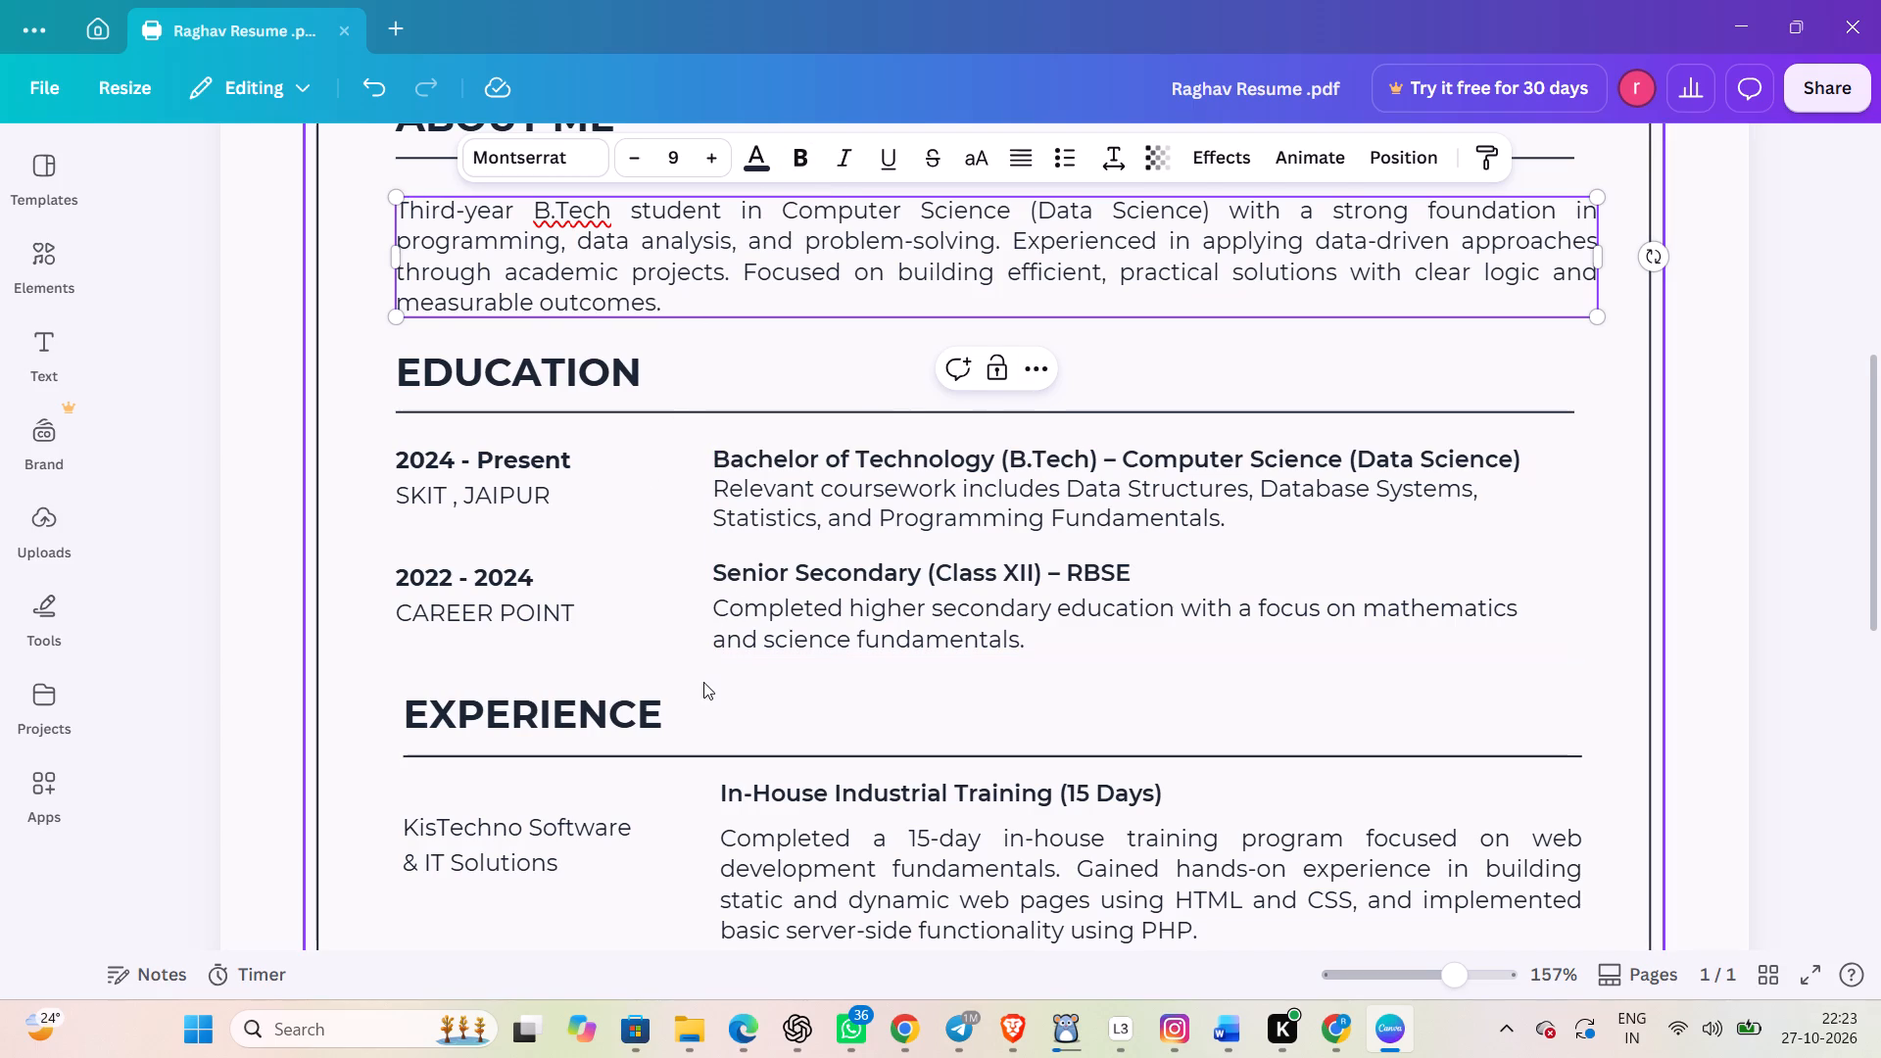
Review the resume's Education, Experience, Technical Skills and Projects sections for content that needs updating.
scroll(703, 682, "down", 2)
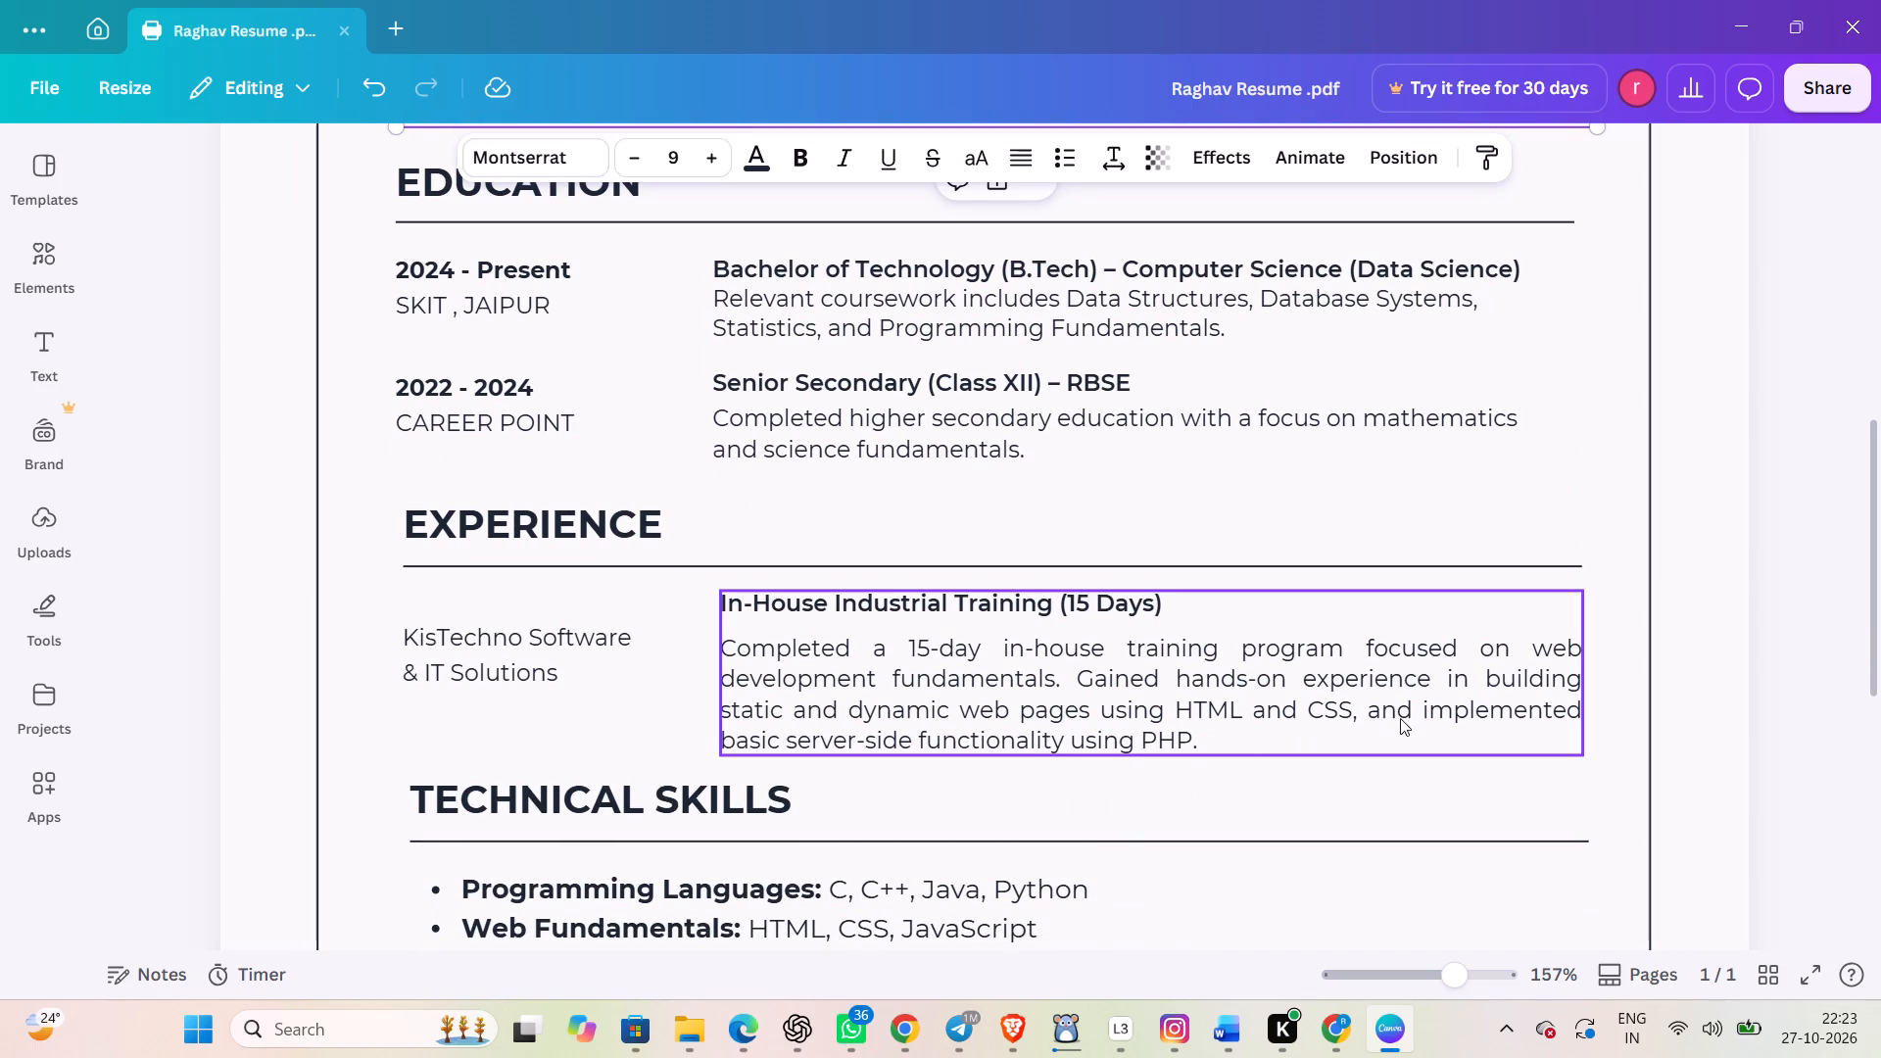
left_click(623, 720)
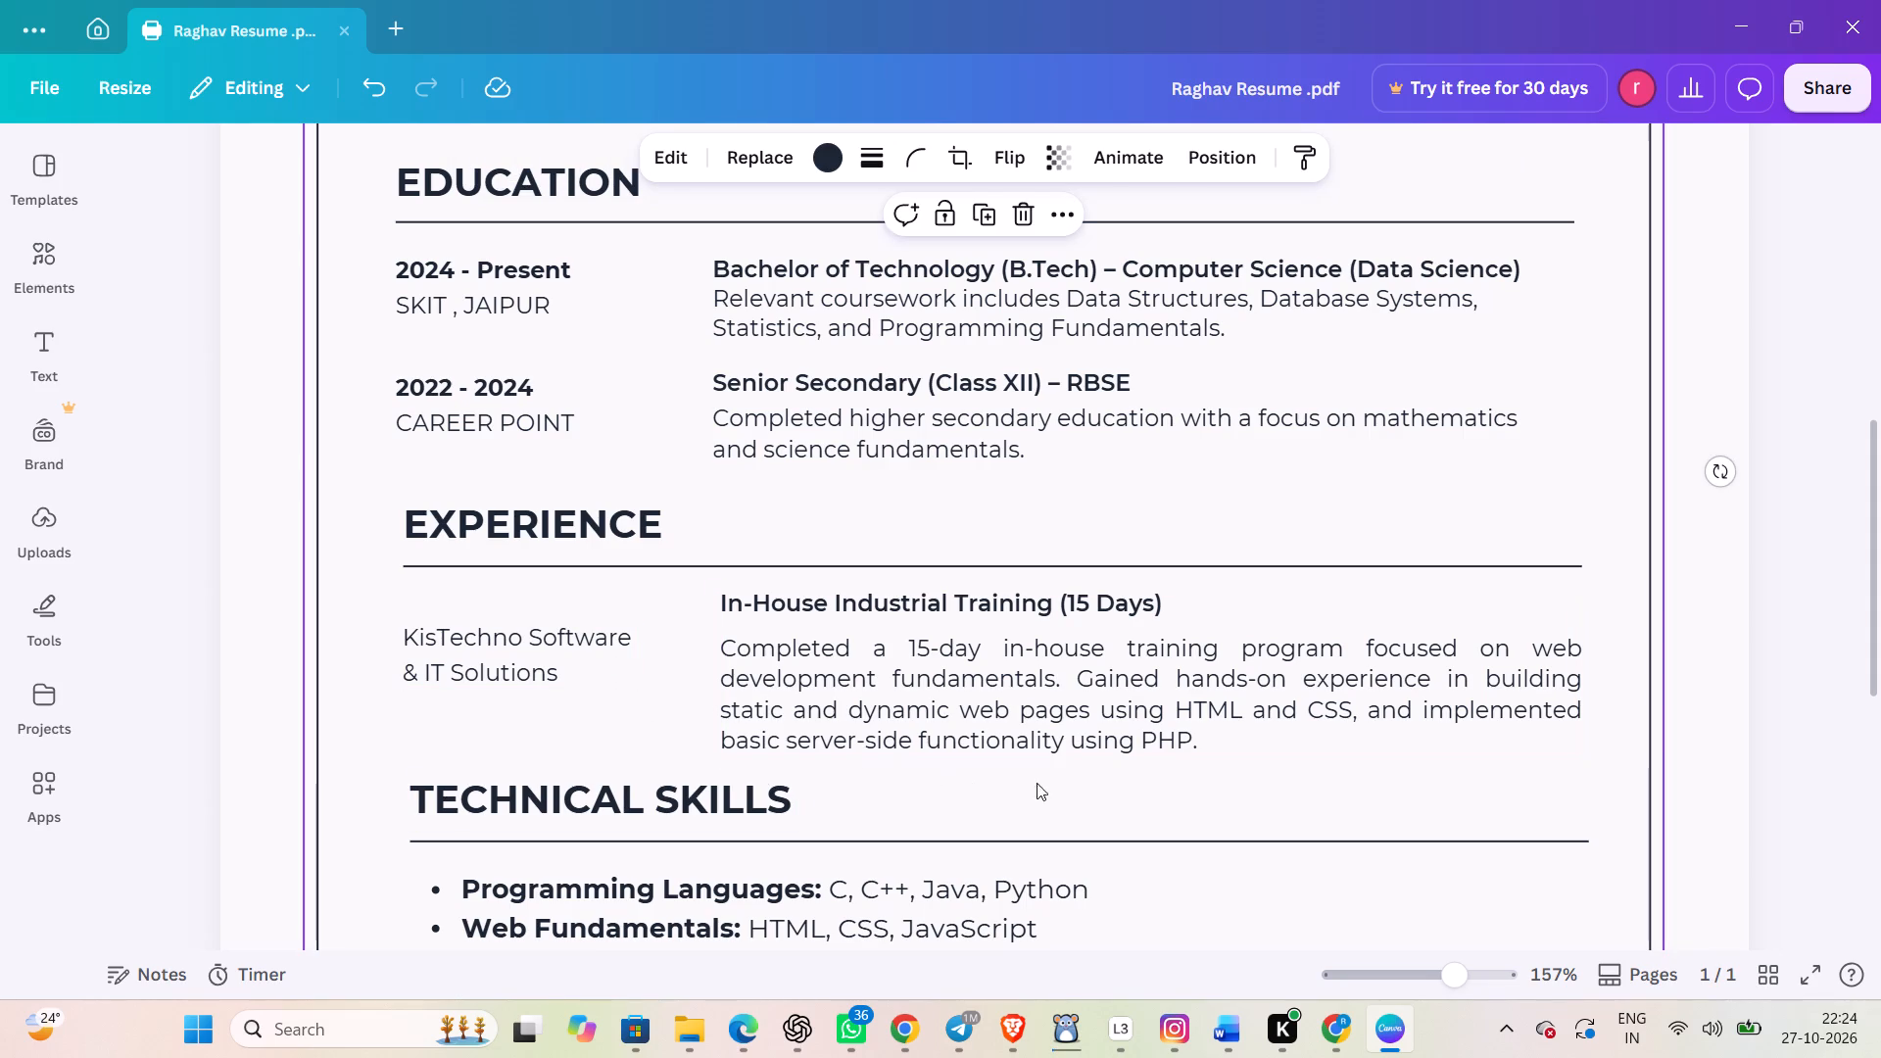
left_click(1251, 736)
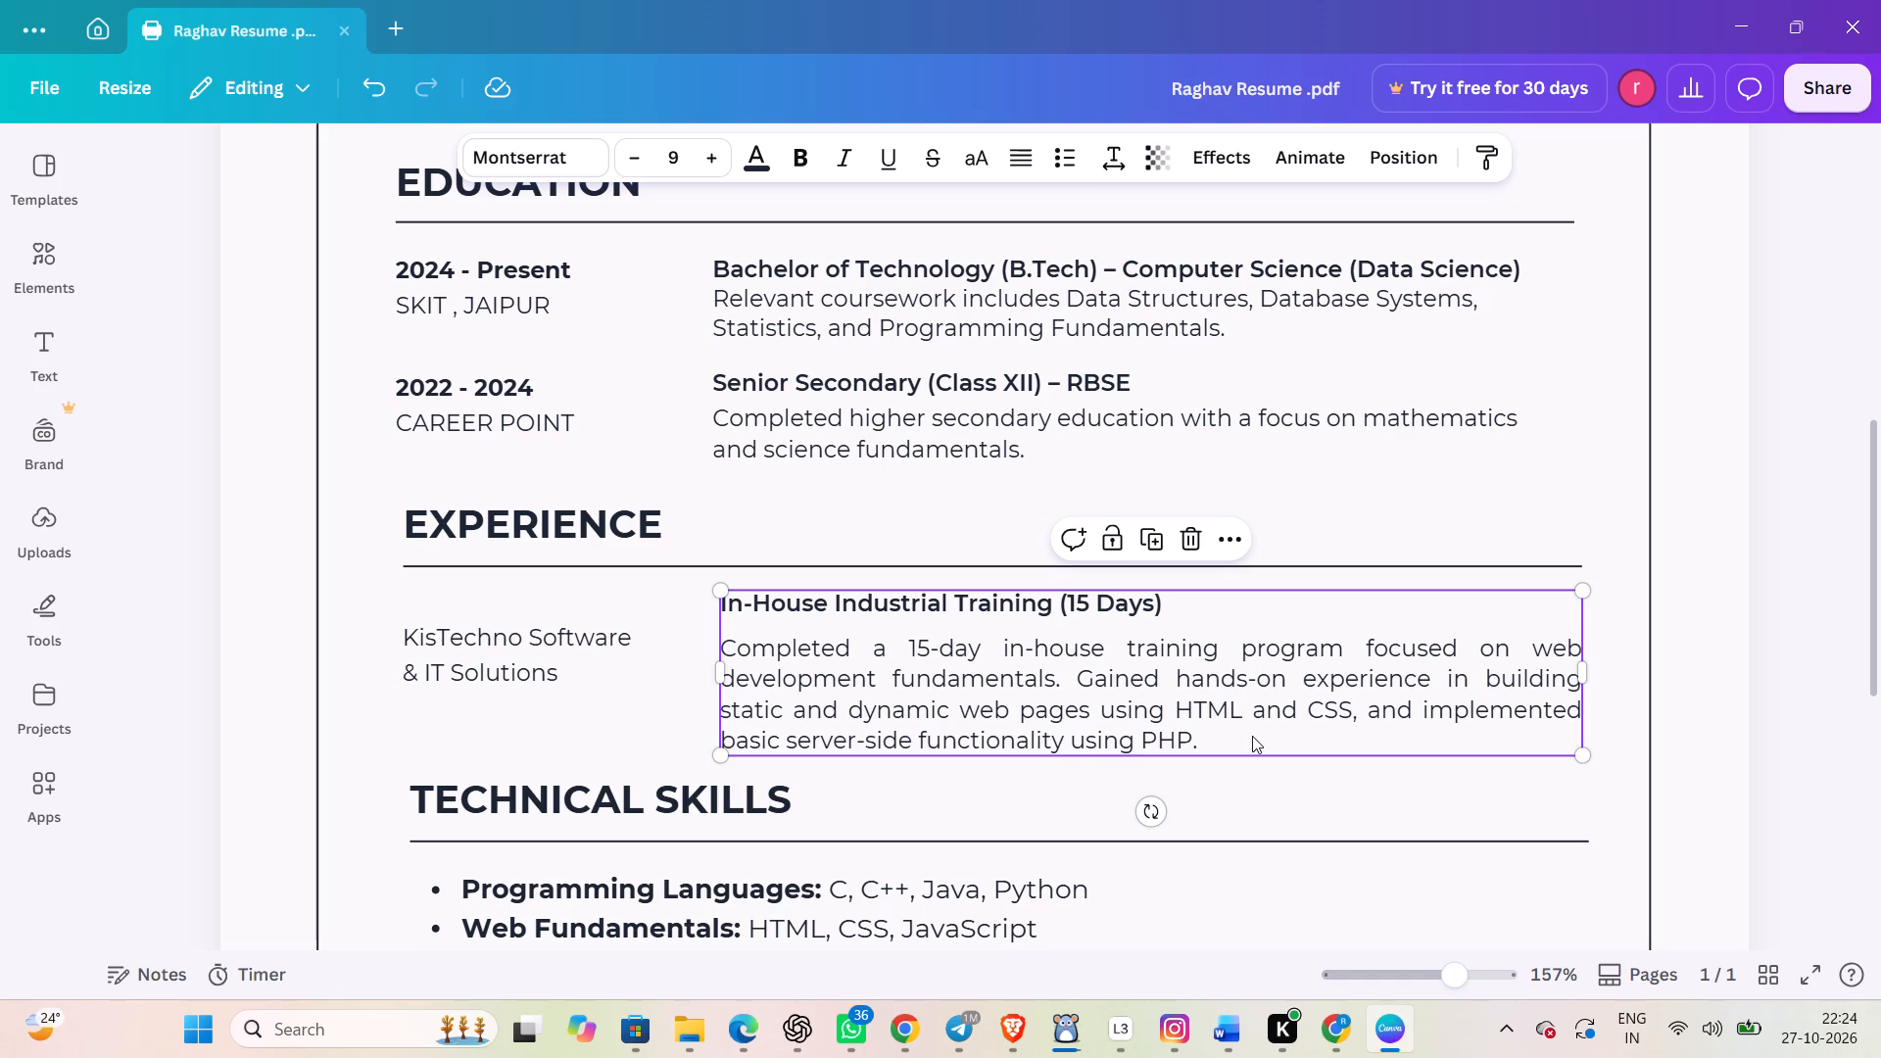
left_click(588, 645)
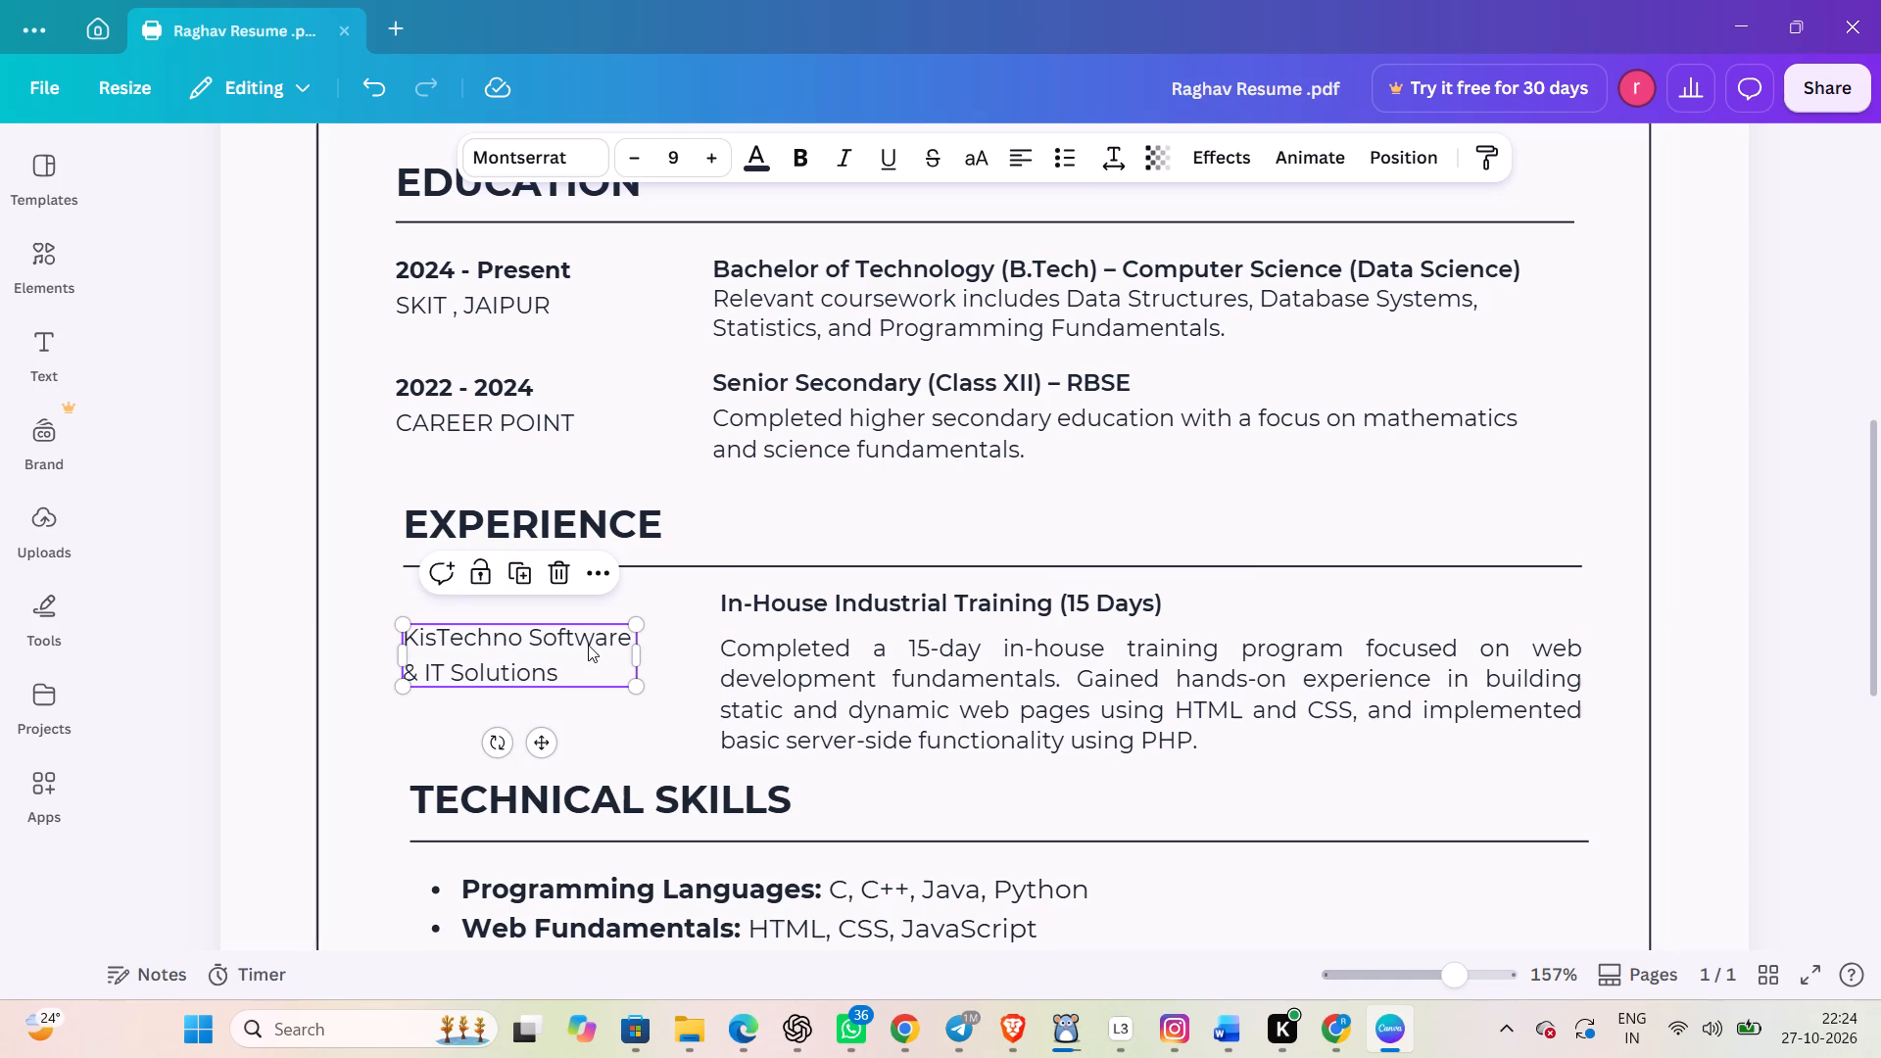
left_click(608, 732)
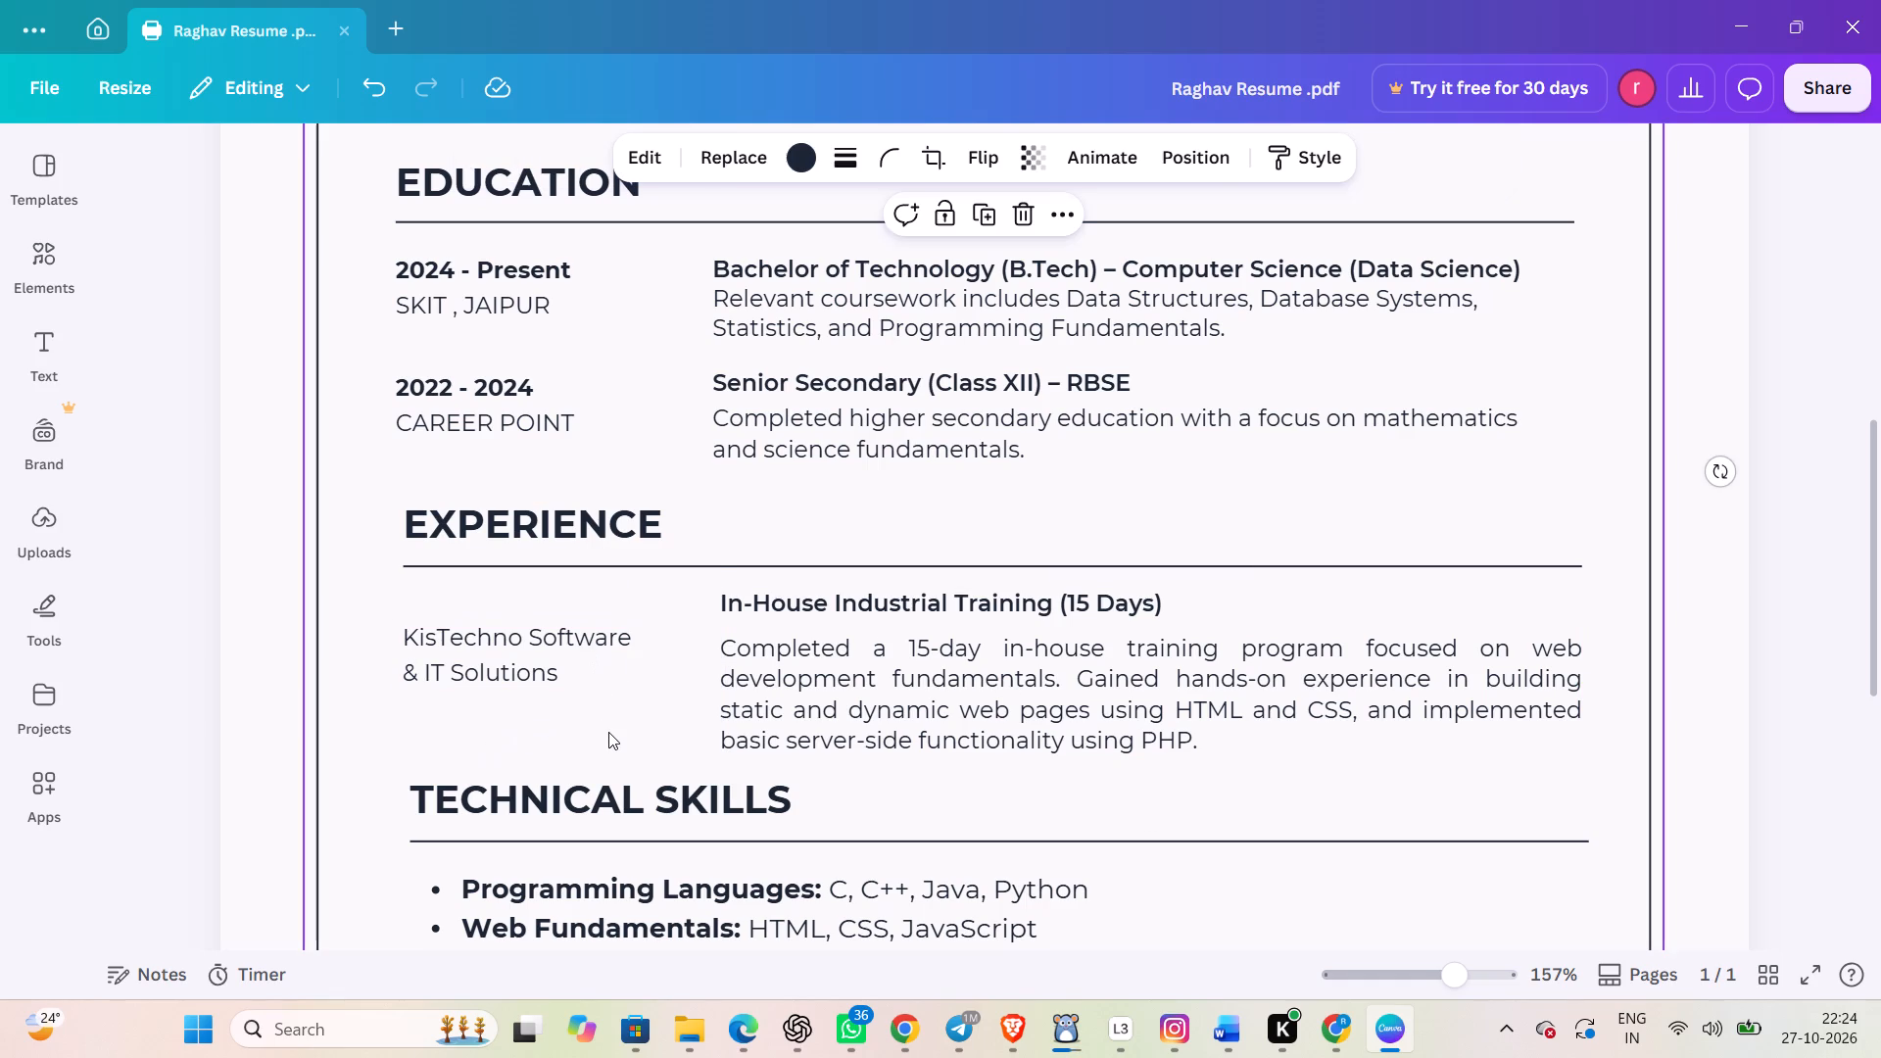
left_click(602, 796)
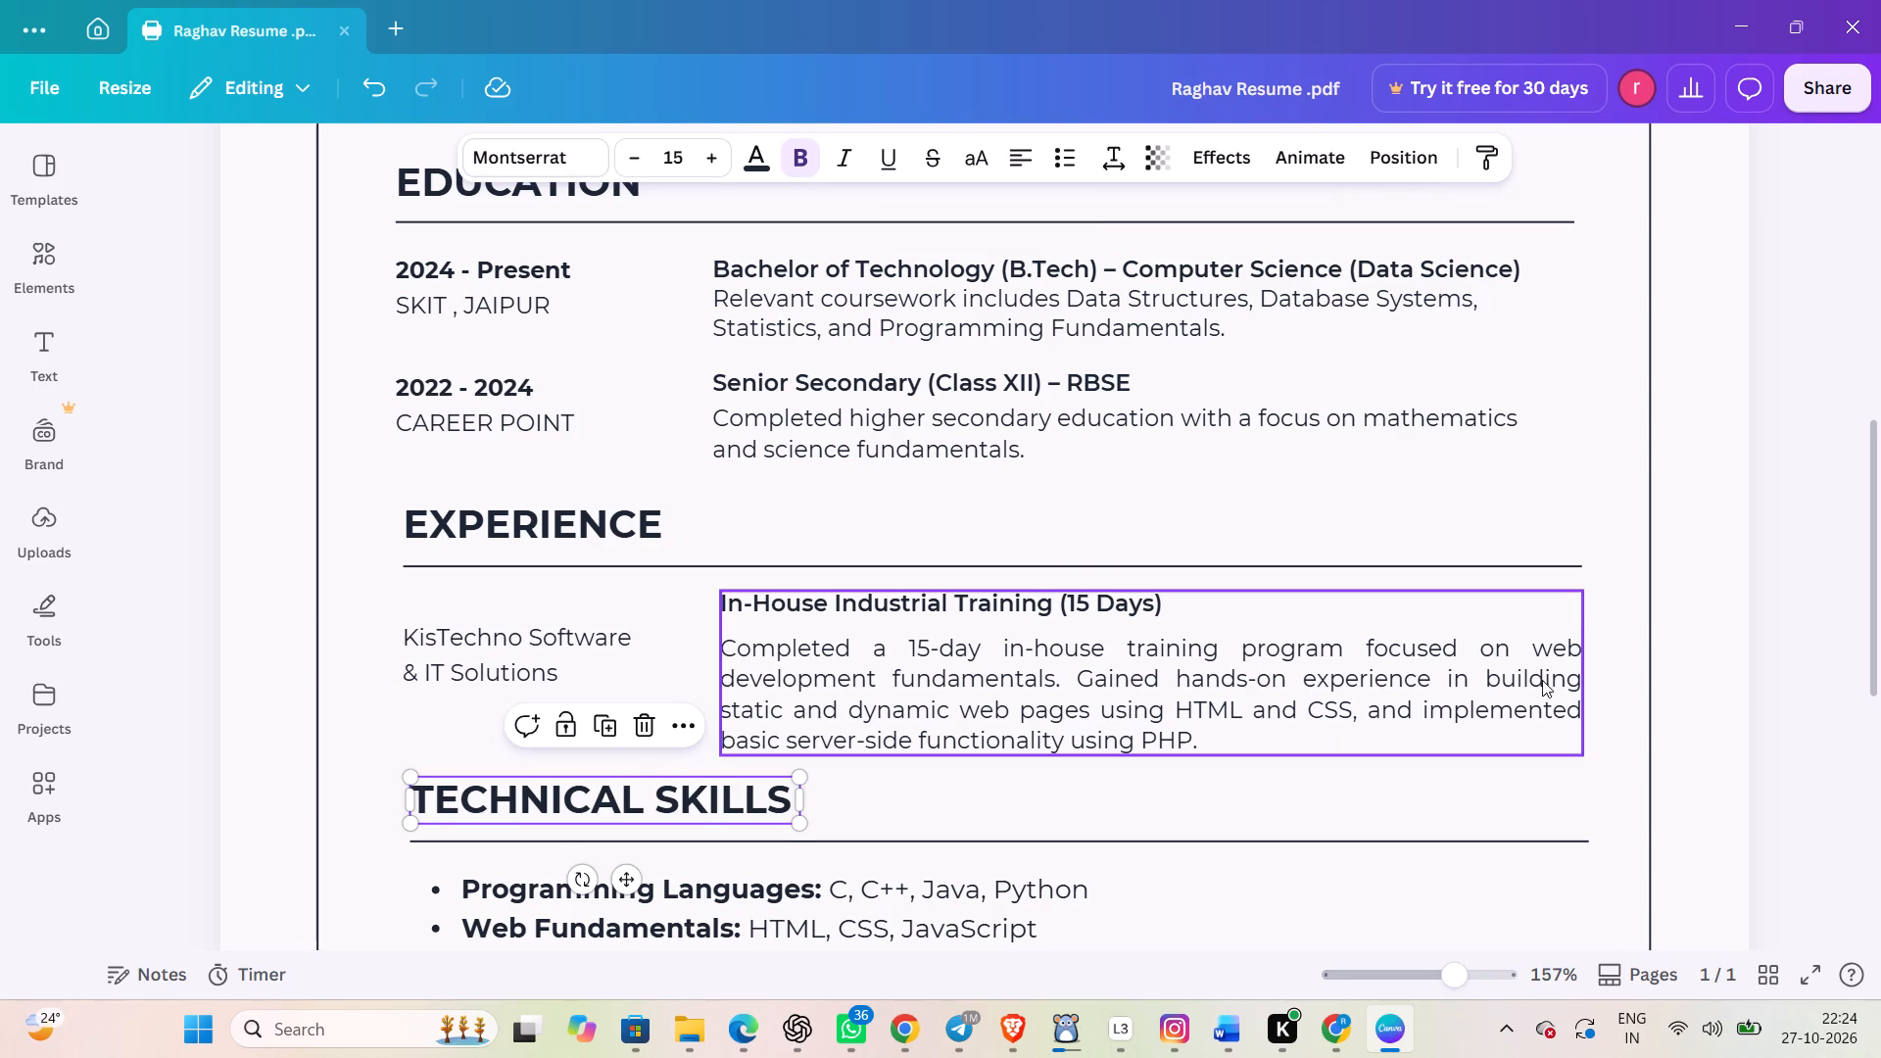
scroll(1537, 678, "down", 2)
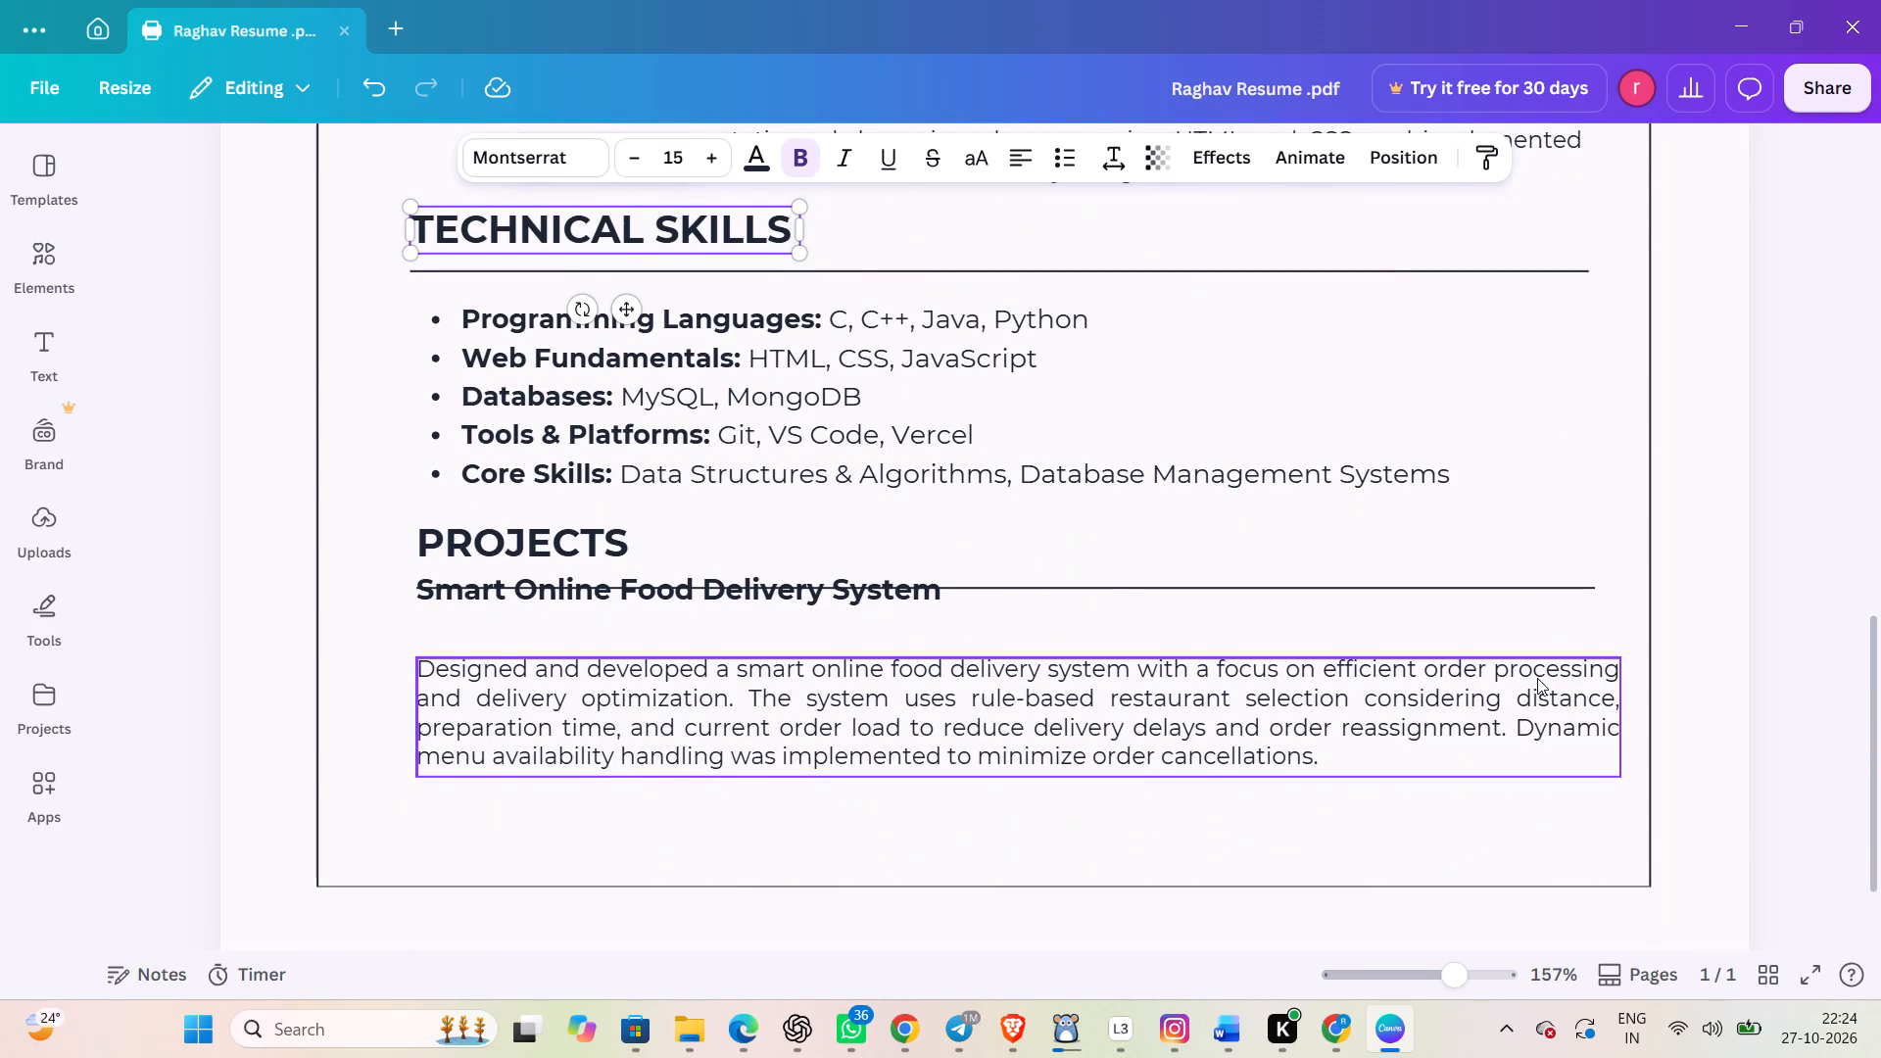
scroll(1537, 678, "up", 1)
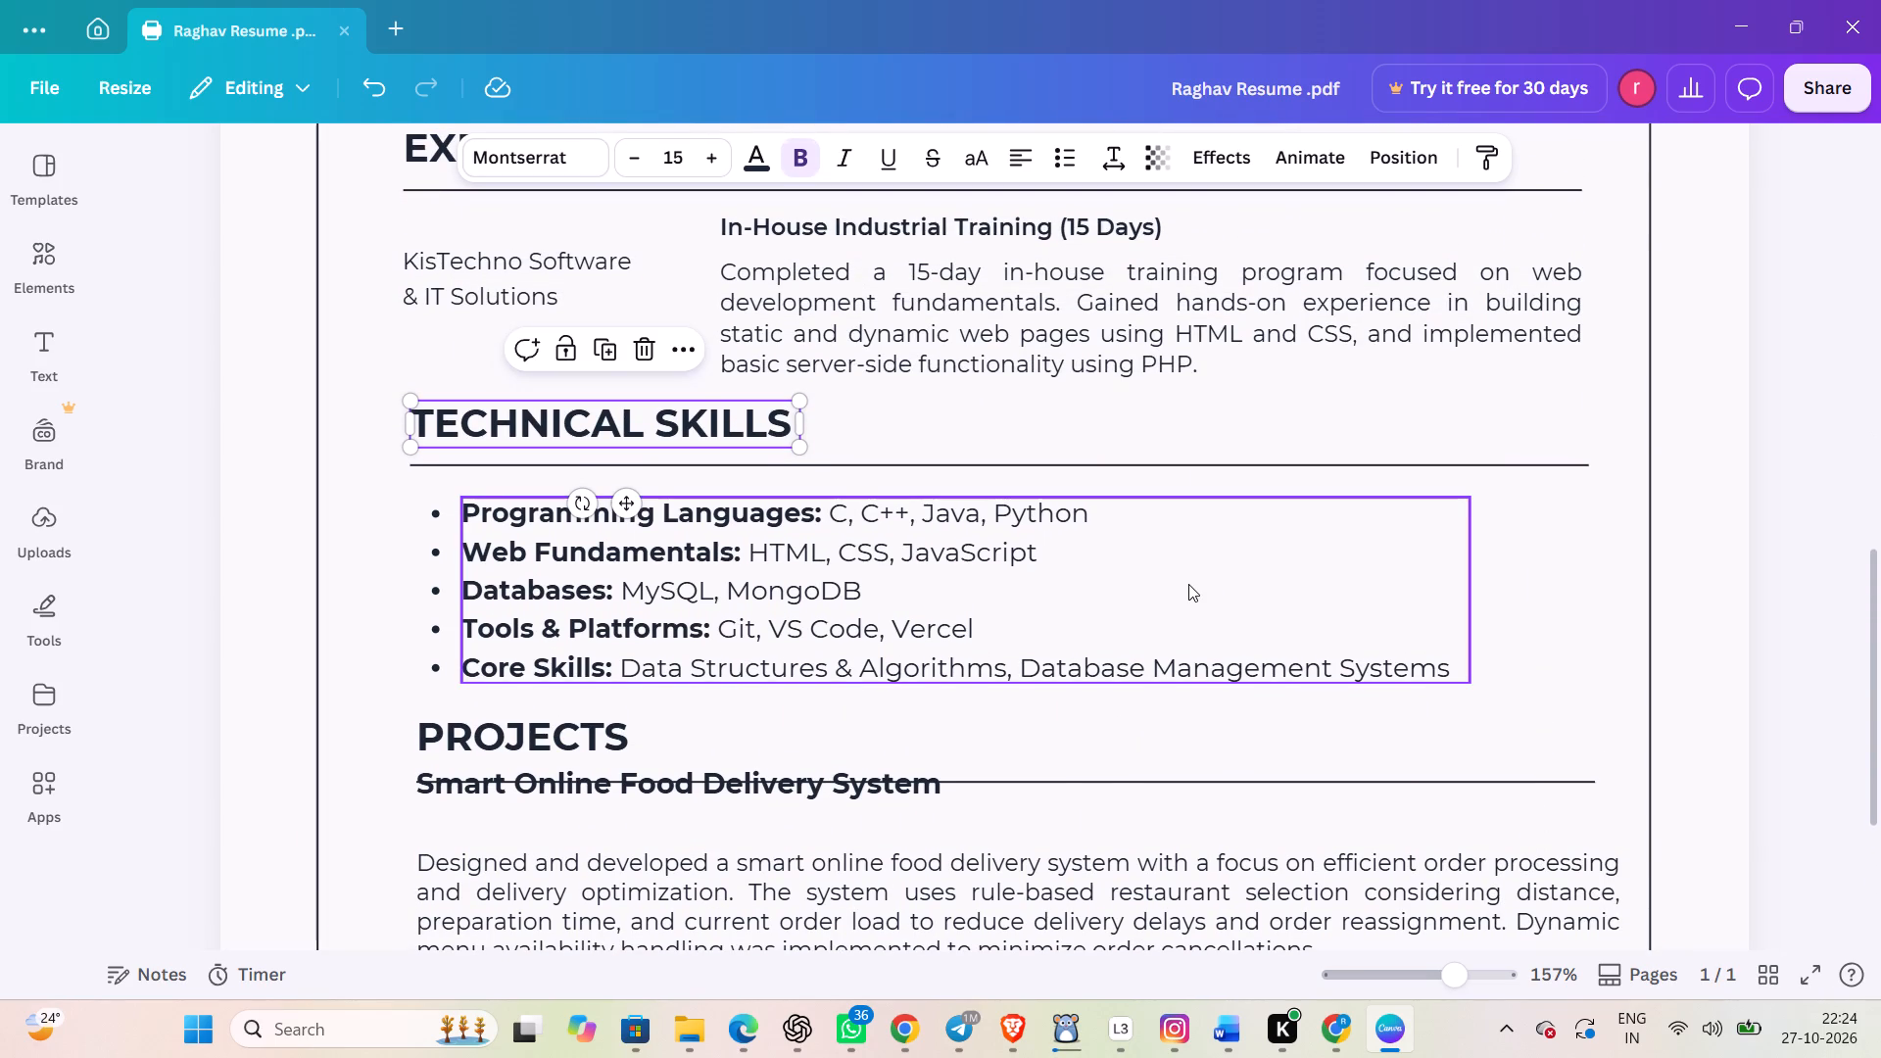
Remove "C," from the Programming Languages line under Technical Skills so the list starts with C++.
left_click(856, 505)
left_click(842, 516)
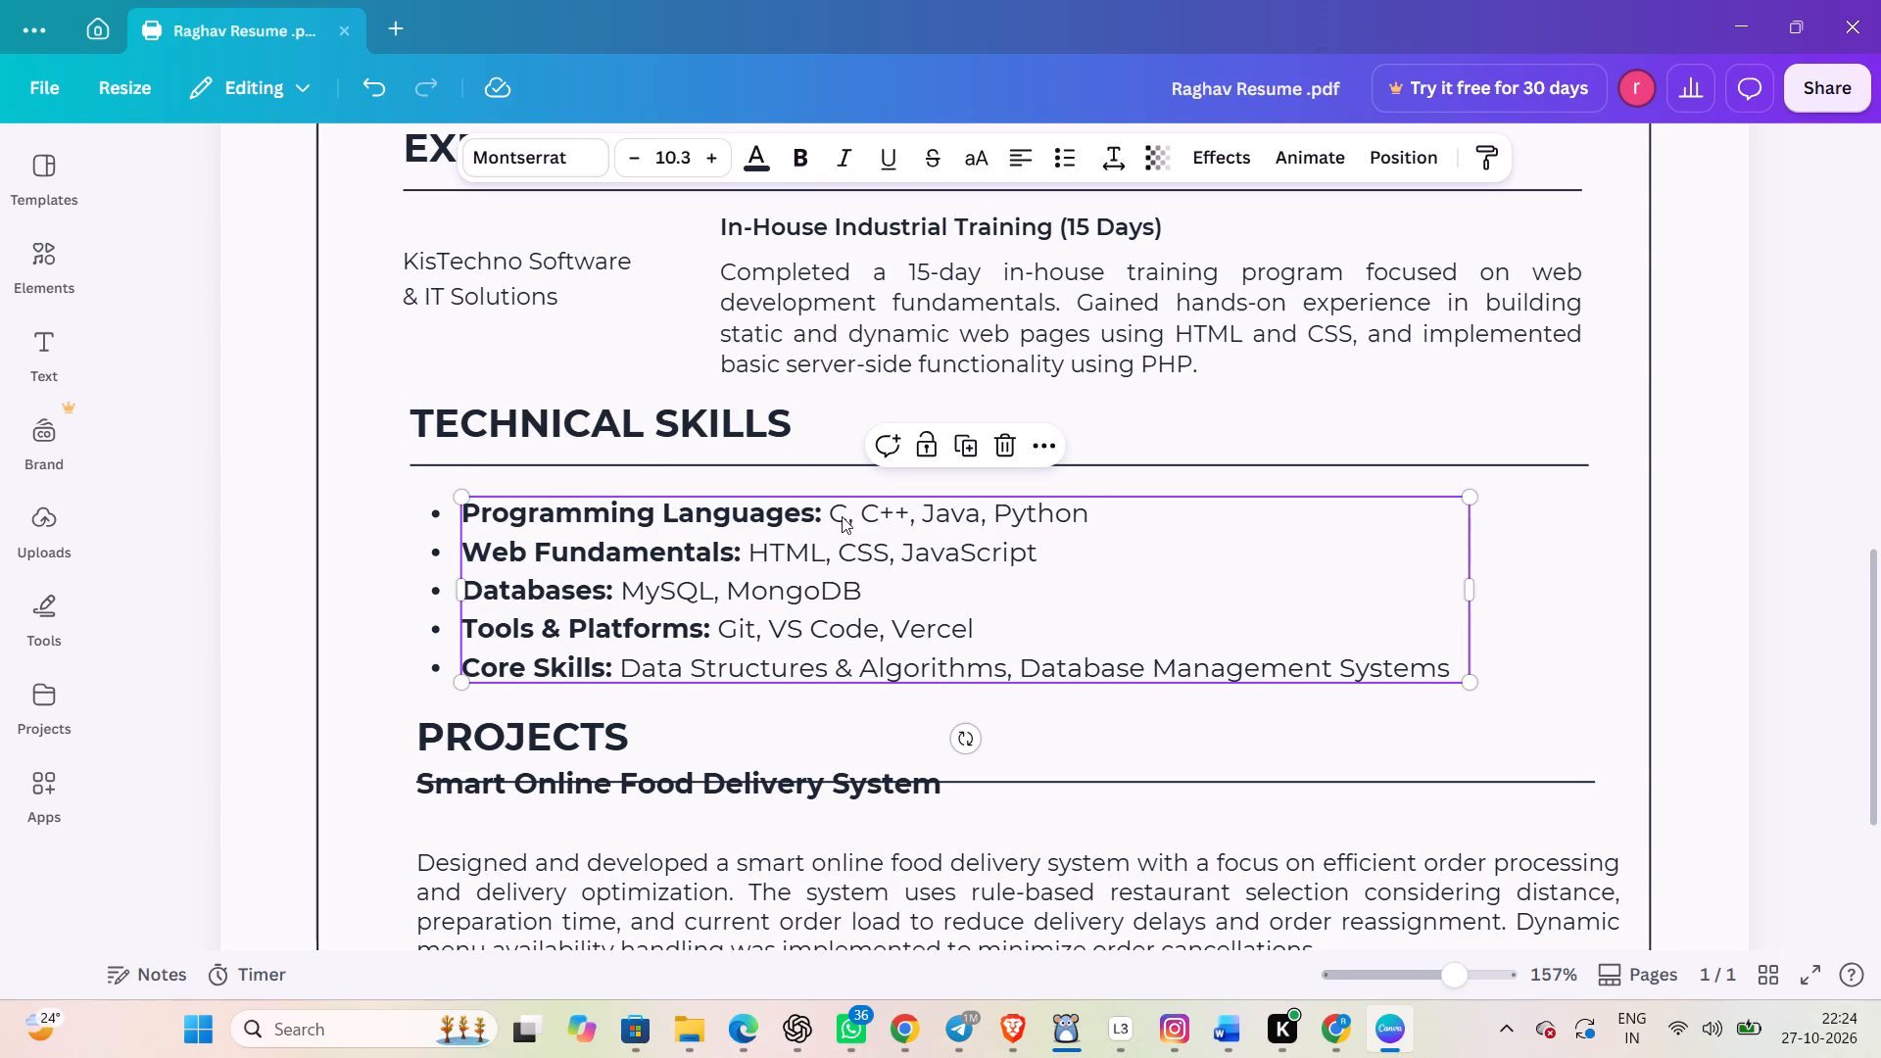
left_click(850, 511)
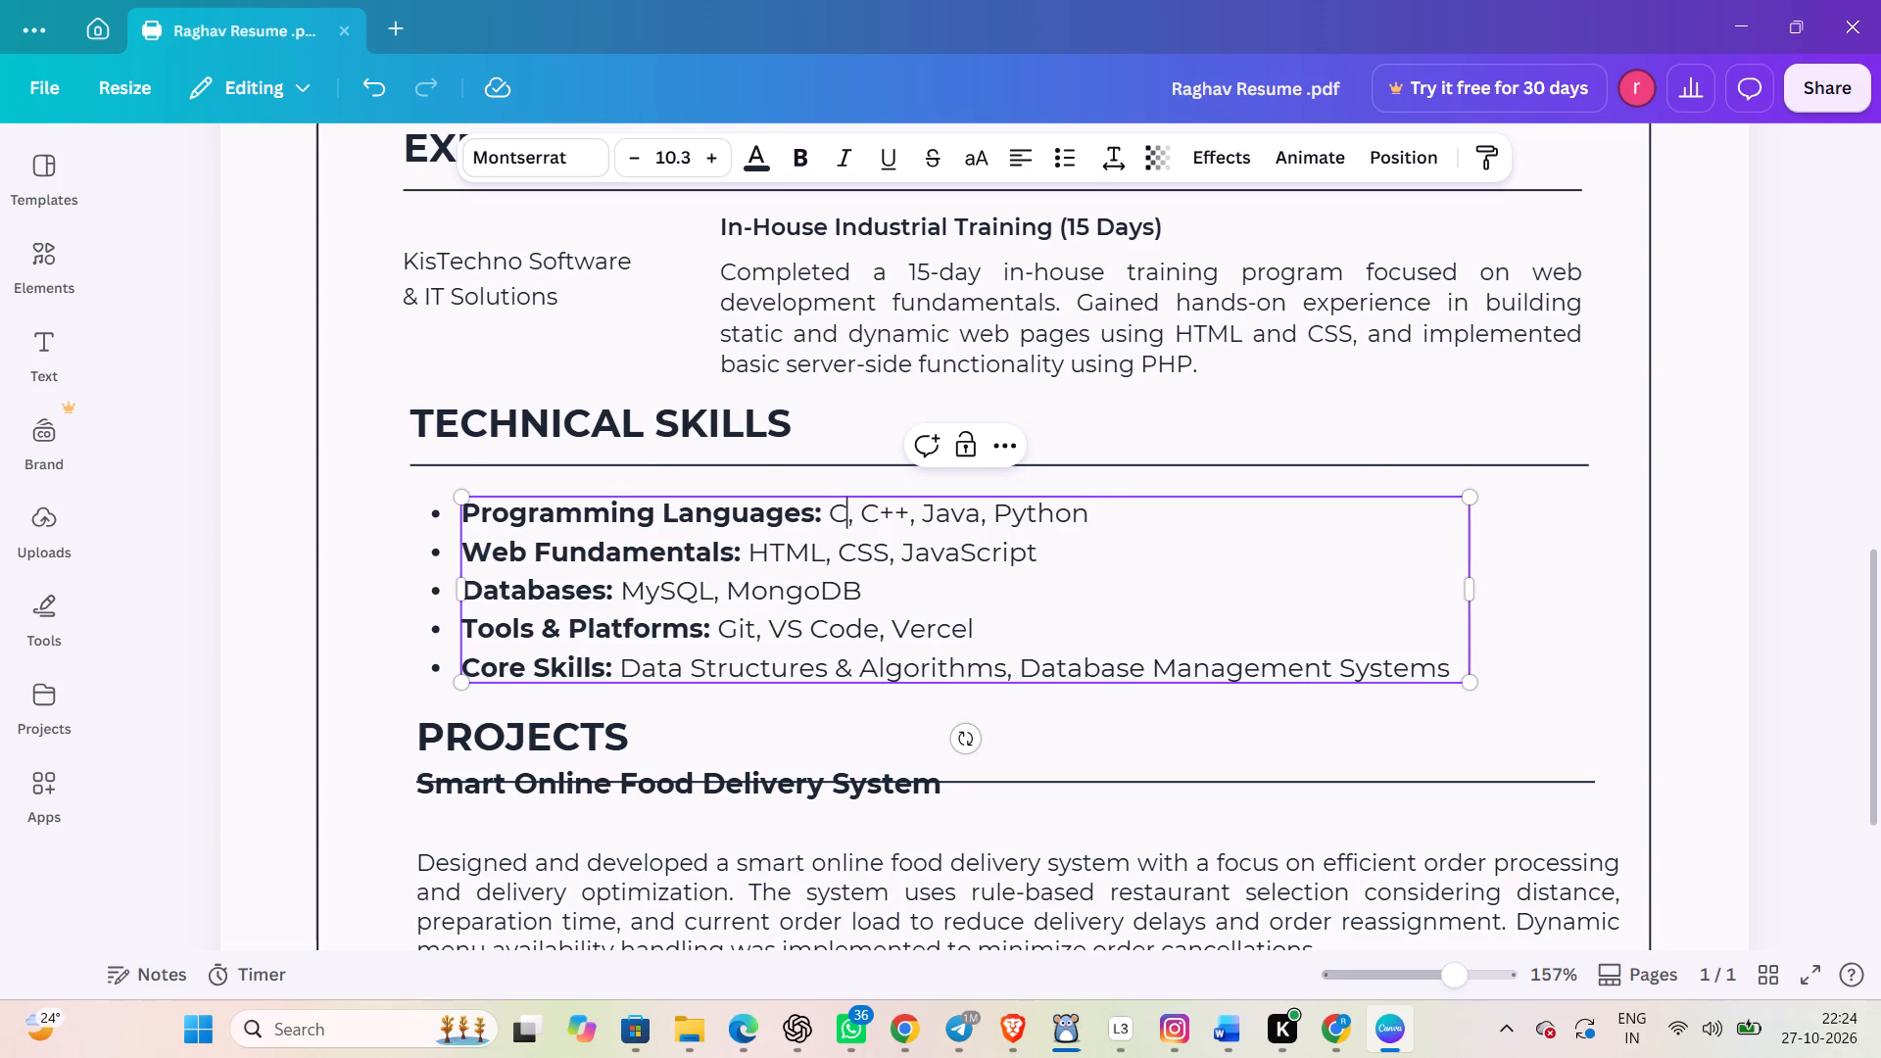
key("BackSpace")
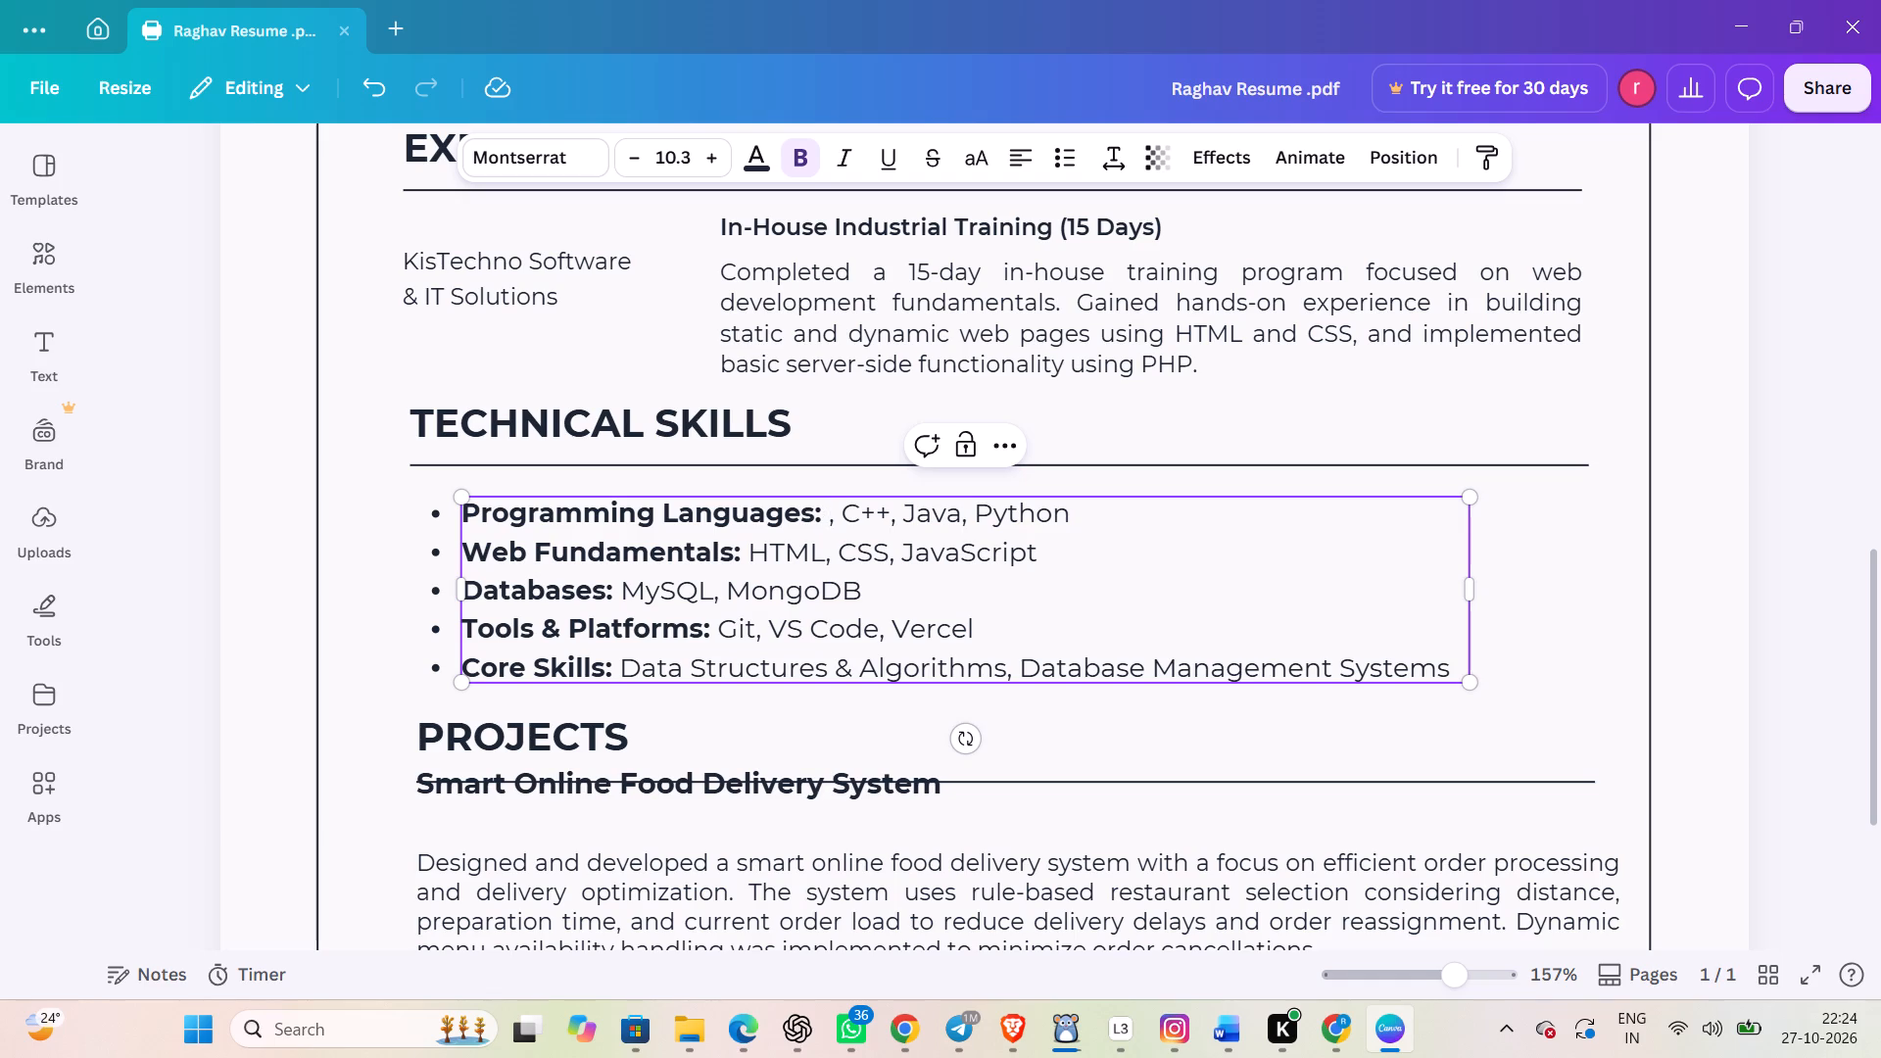
key("Right")
key("BackSpace")
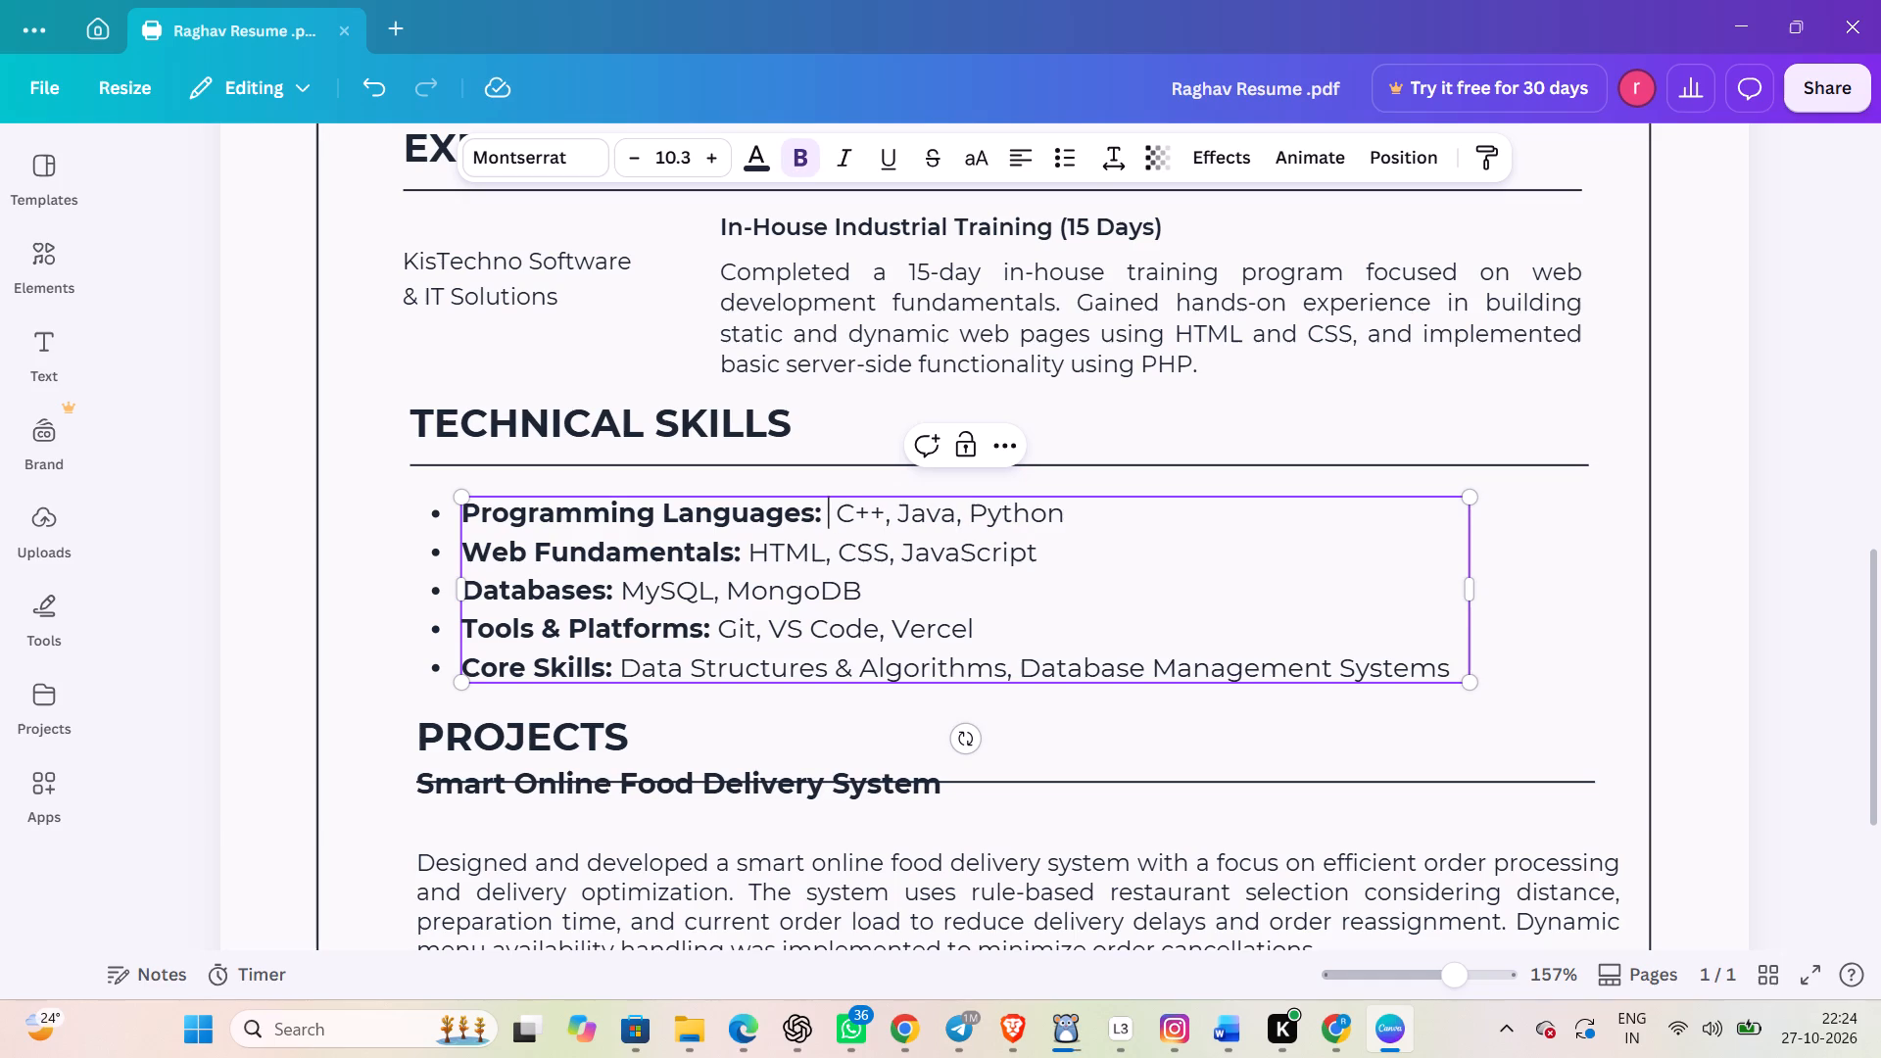
key("Right")
key("BackSpace")
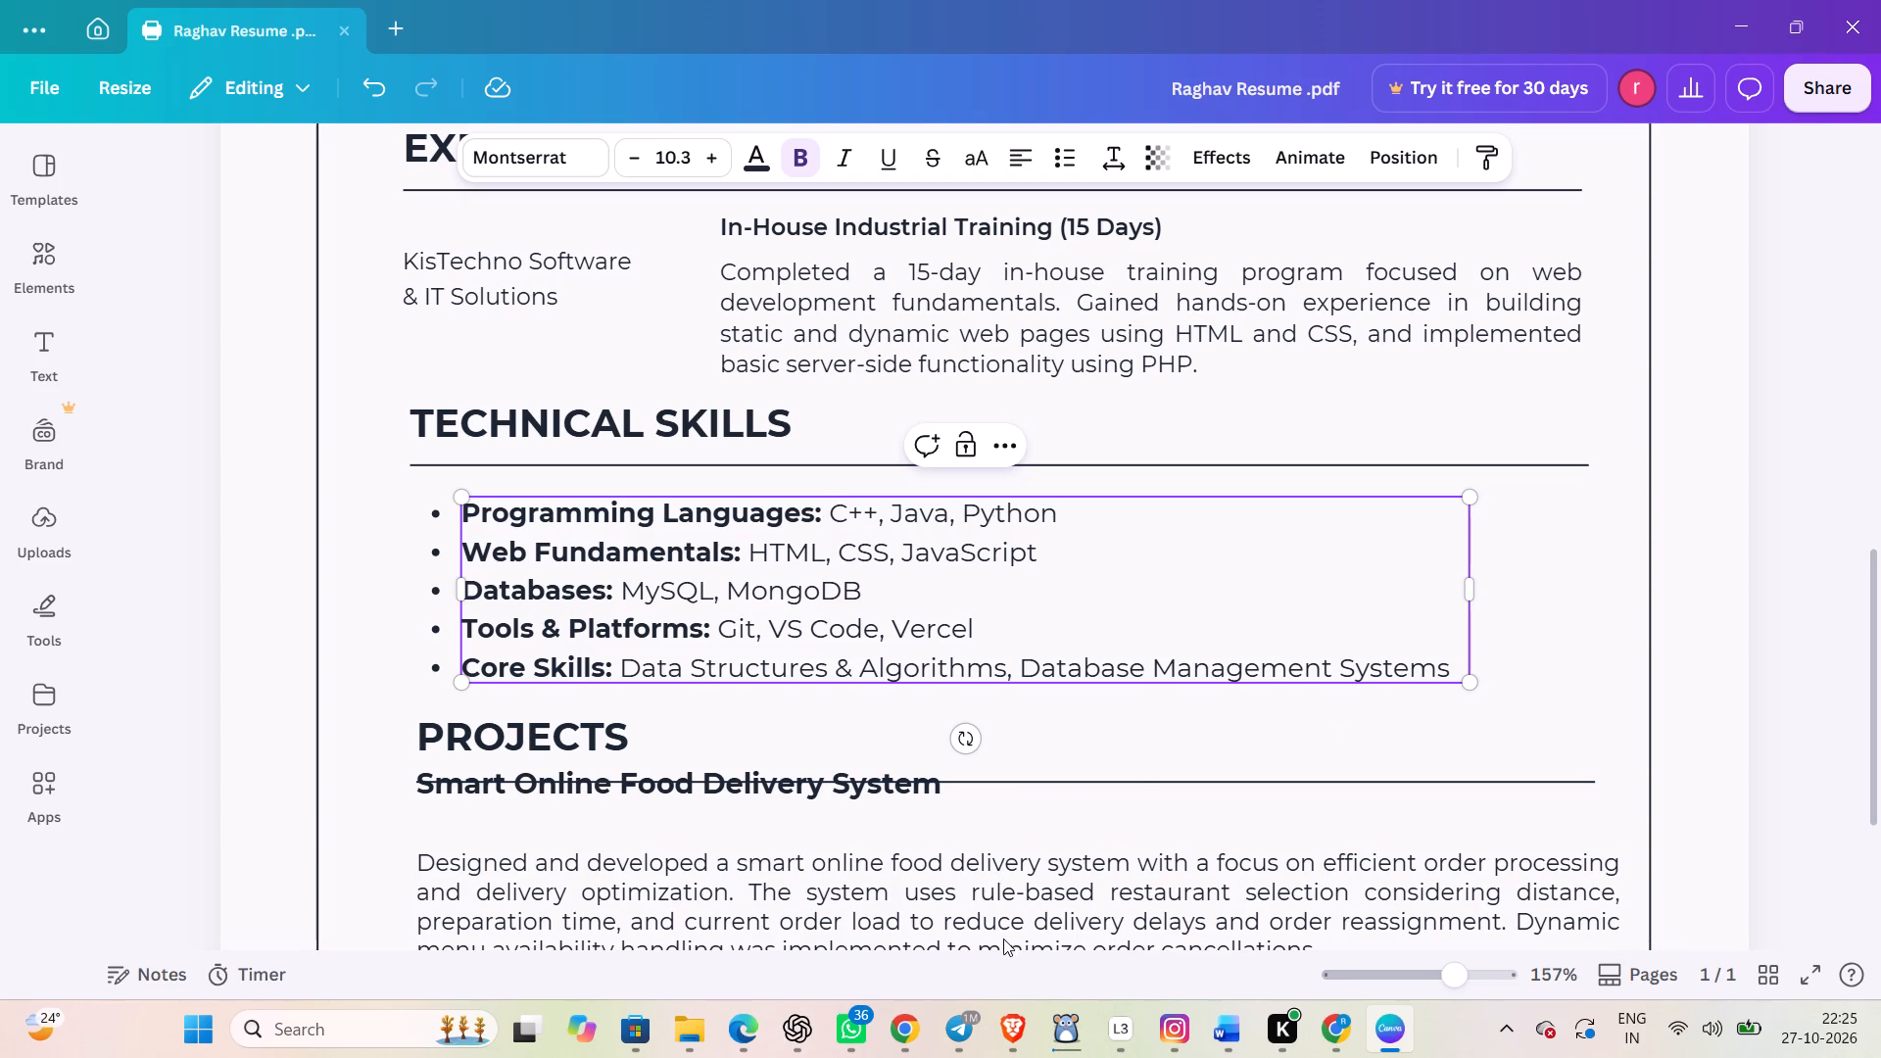
Shrink the text box holding the Projects heading and Smart Online Food Delivery System title until the title sits above the divider line.
left_click(1037, 775)
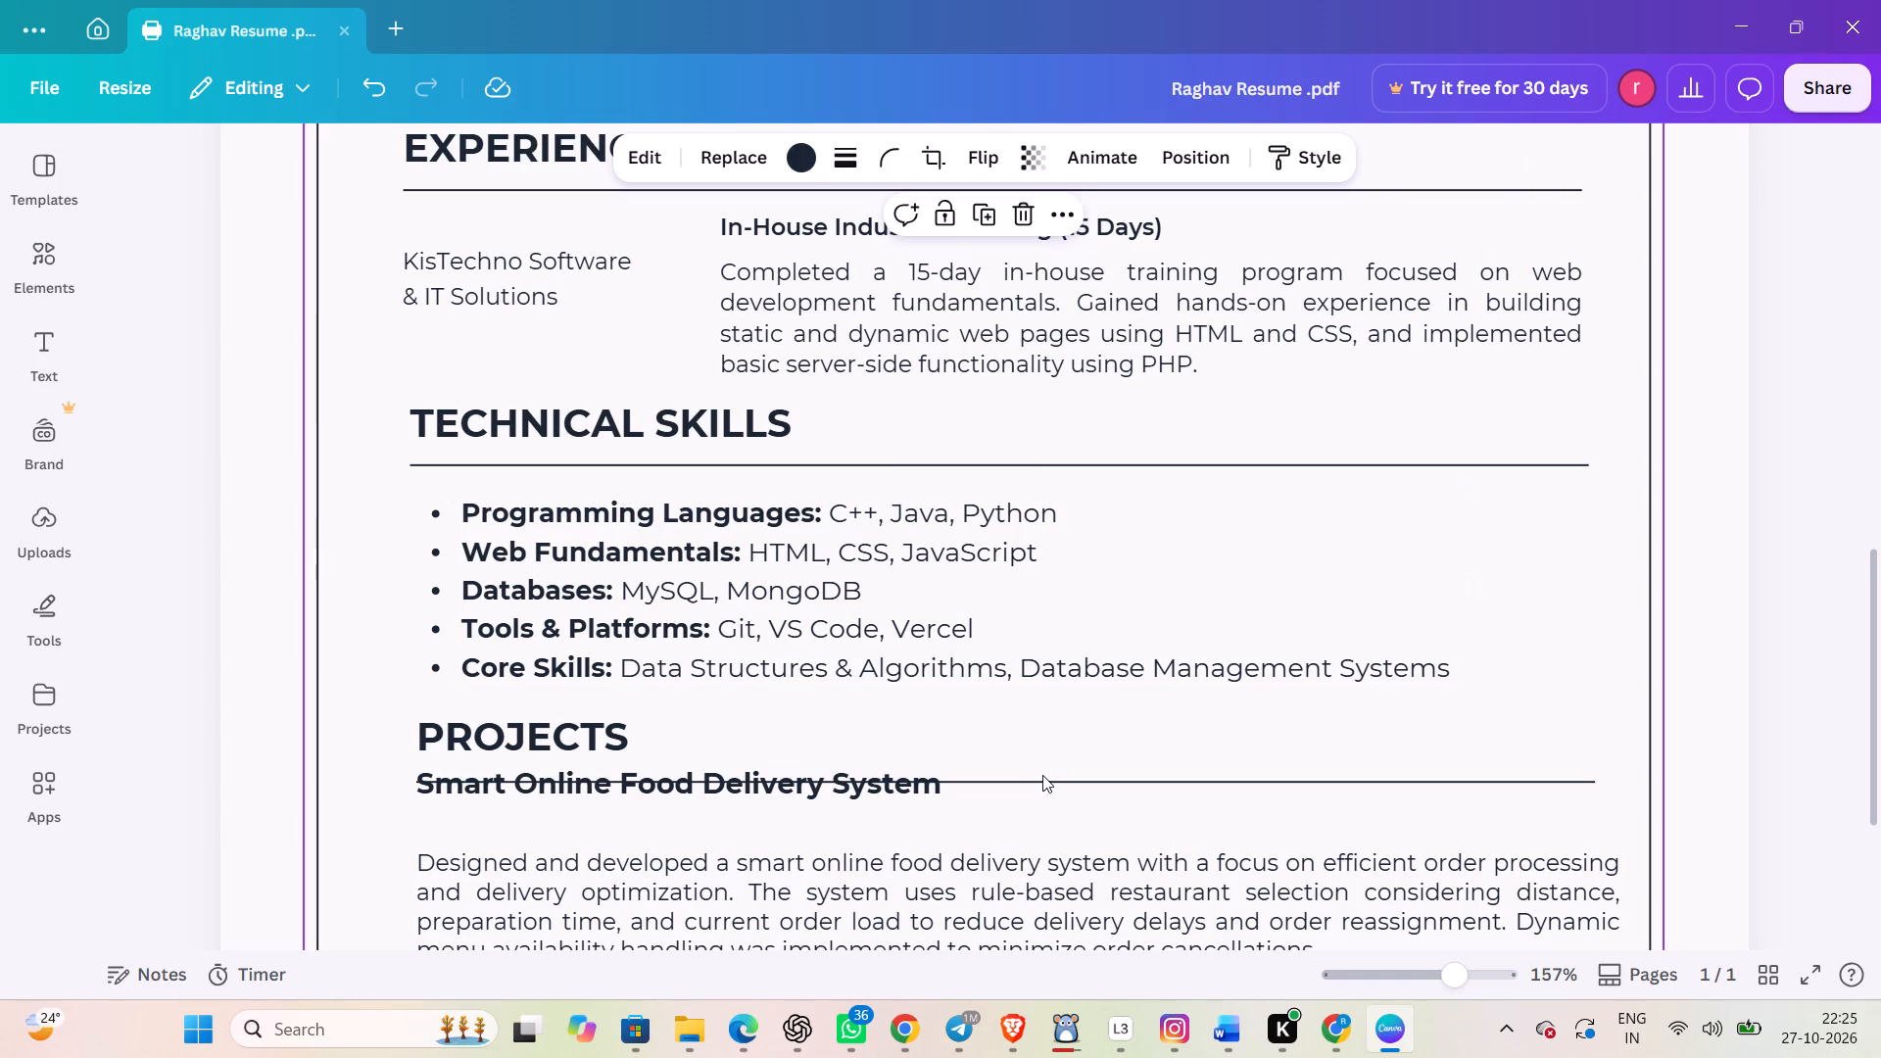
scroll(1037, 776, "down", 2)
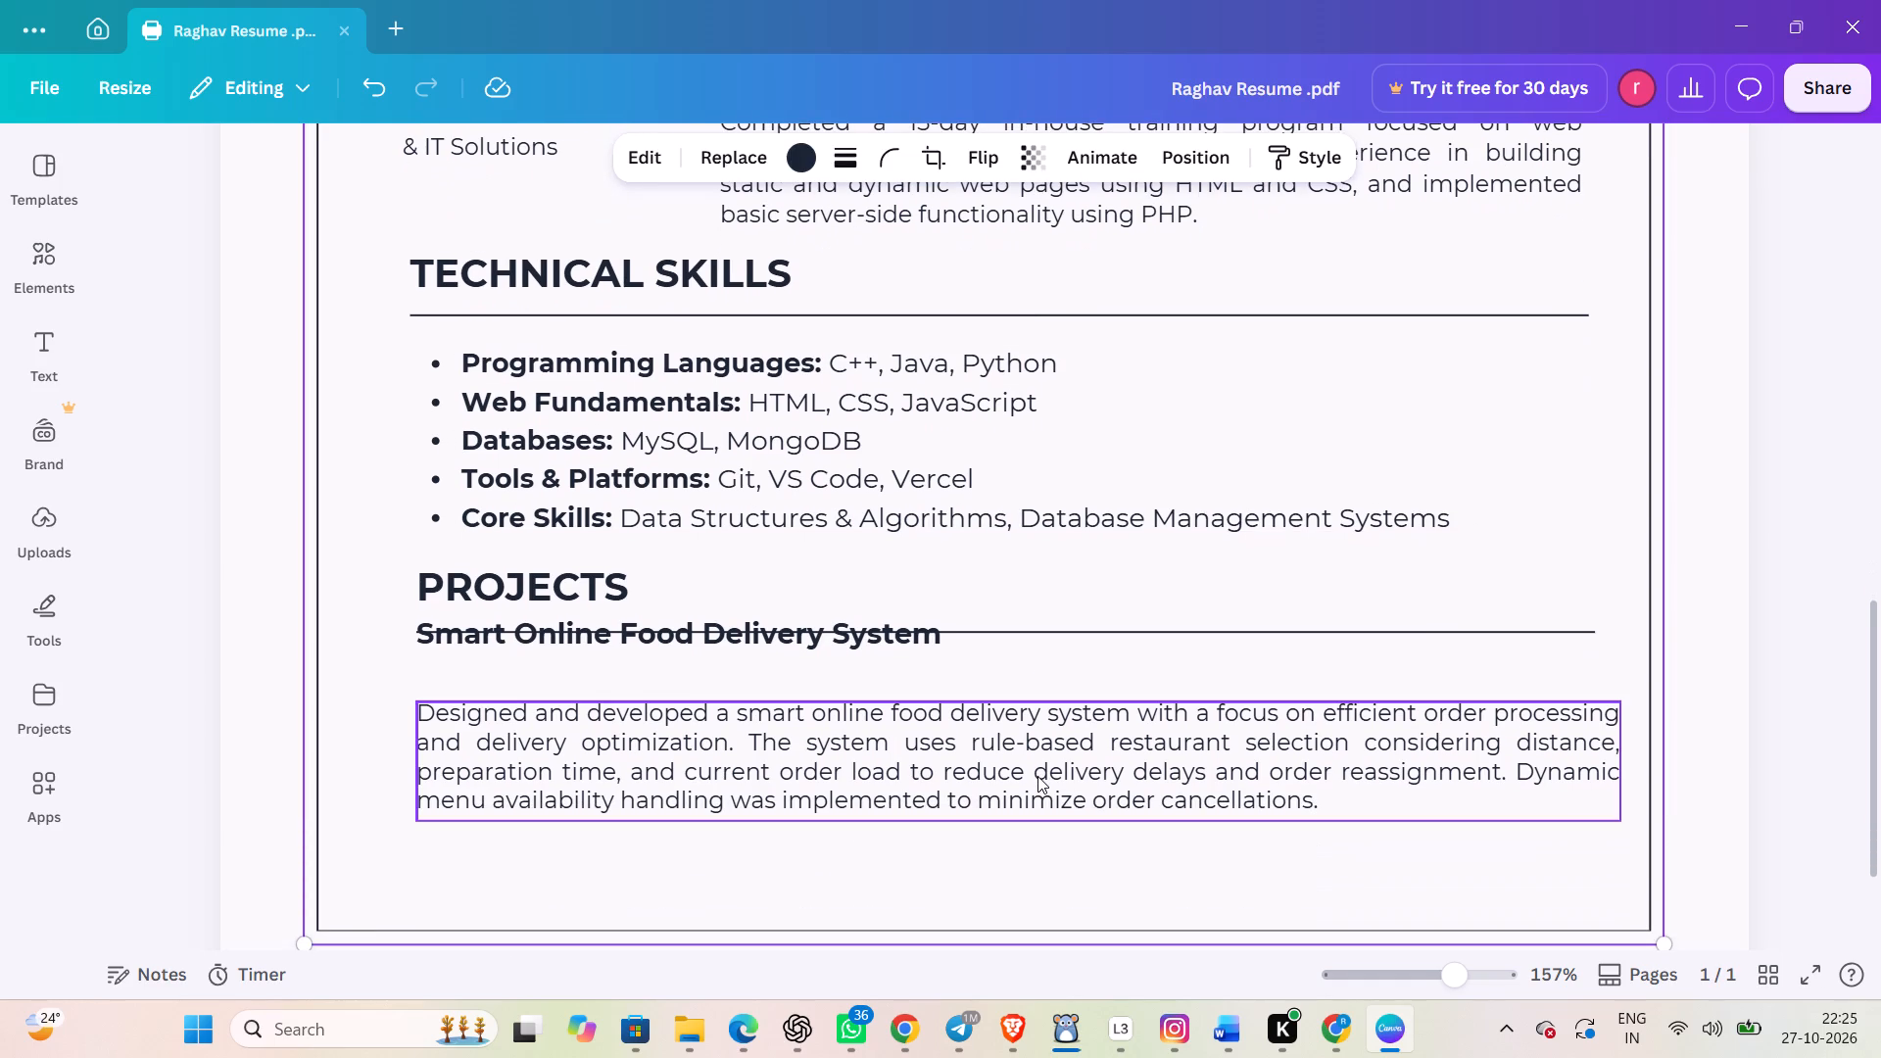
scroll(1037, 776, "up", 1)
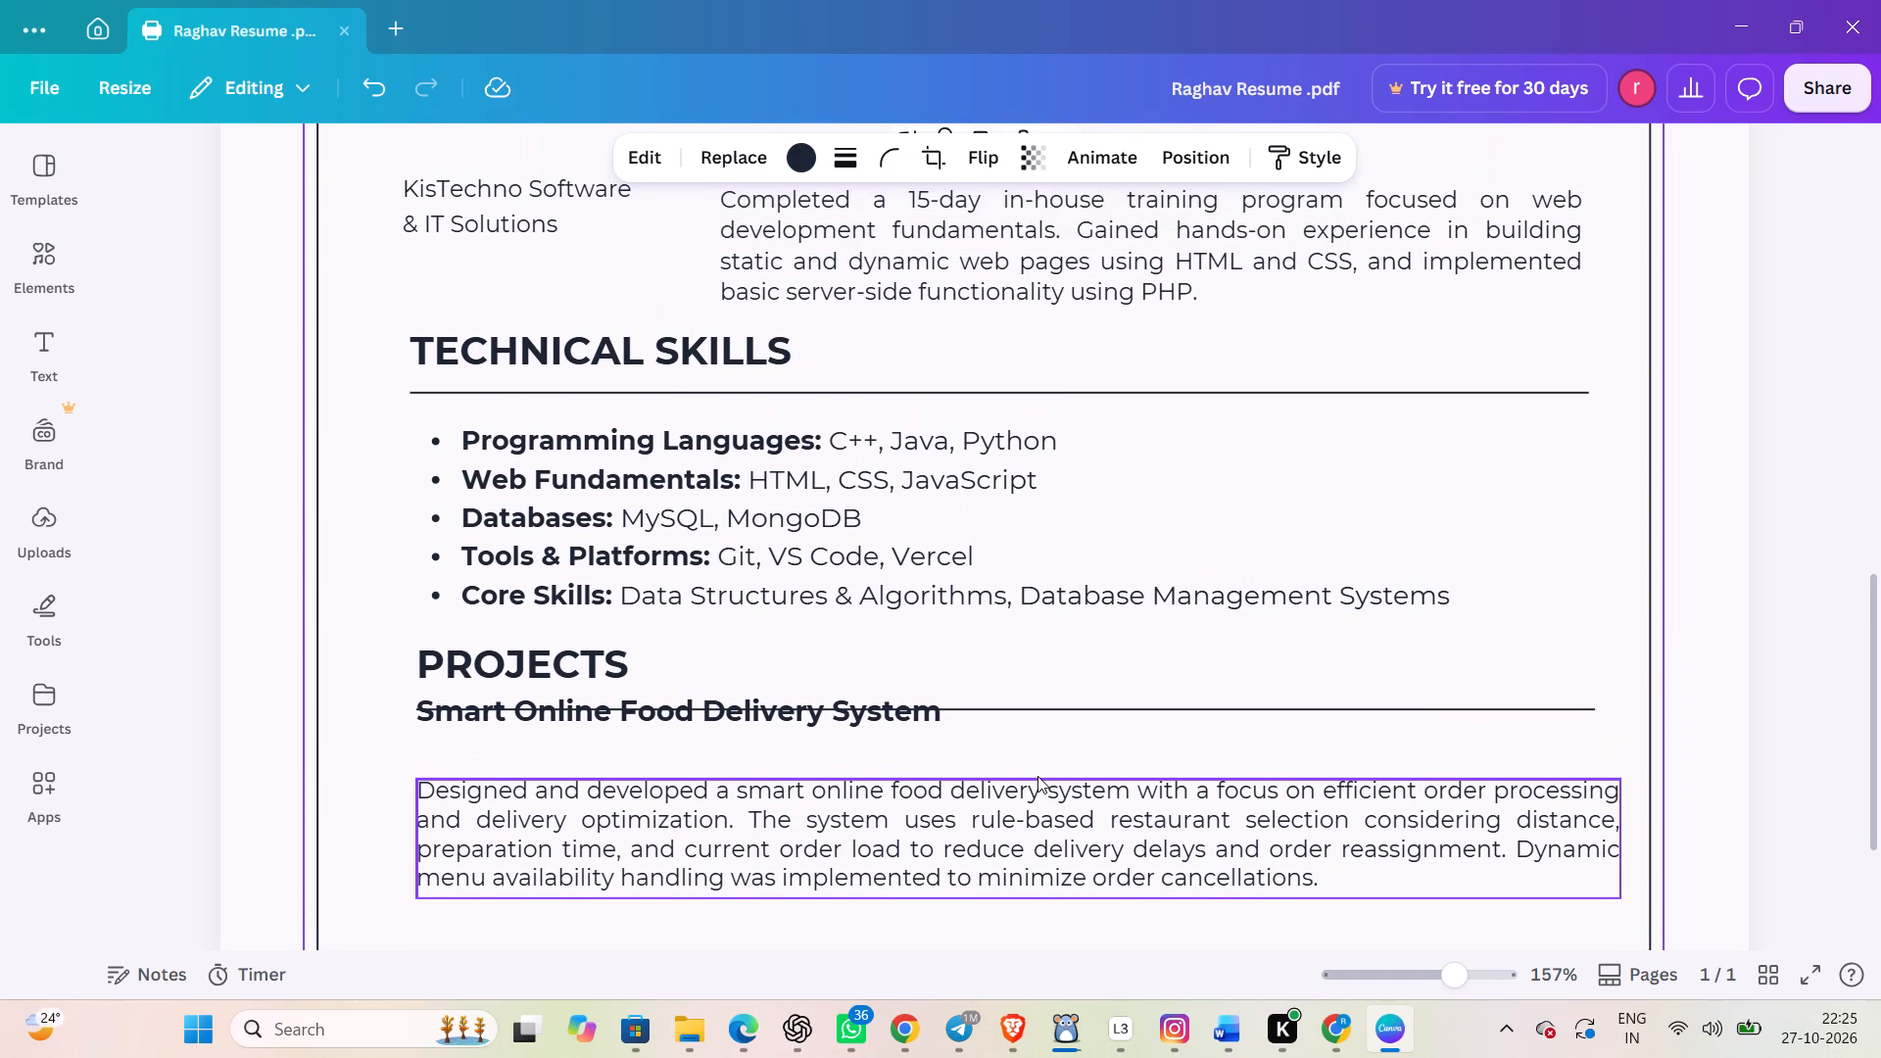
left_click(879, 703)
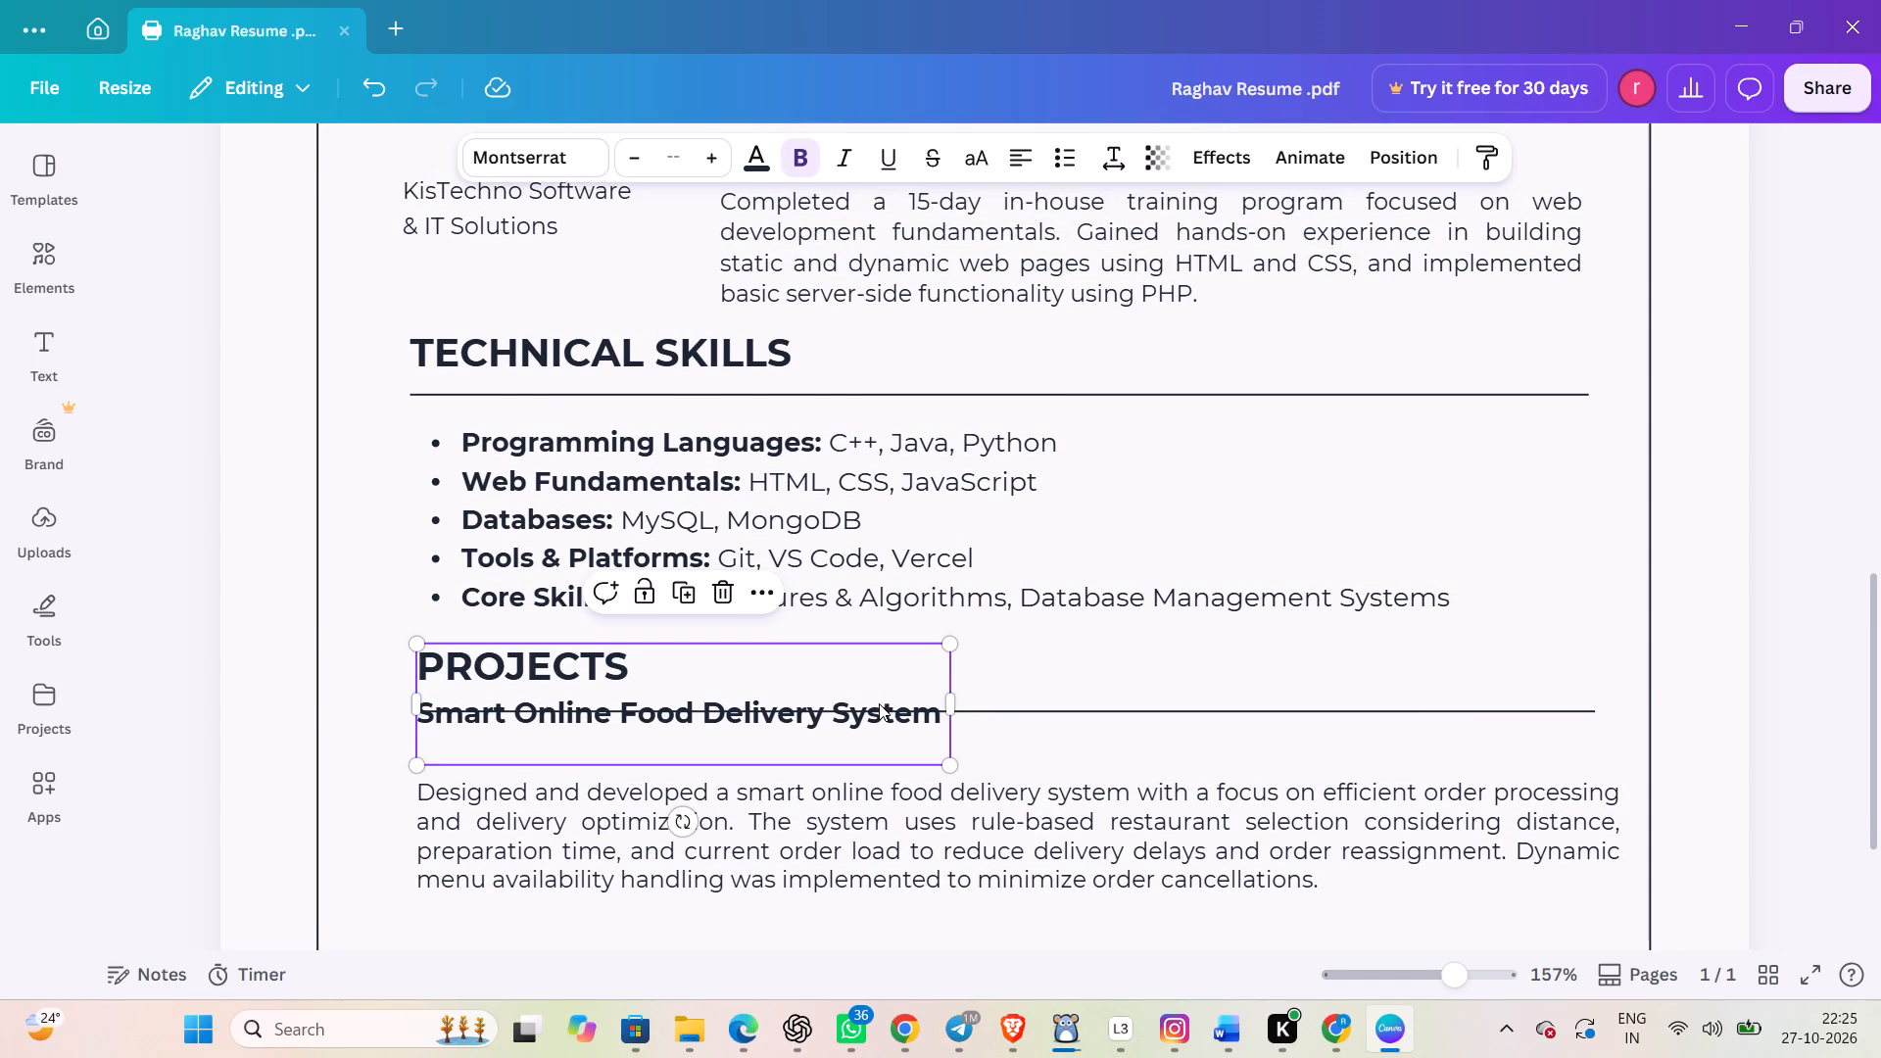
left_click(1036, 710)
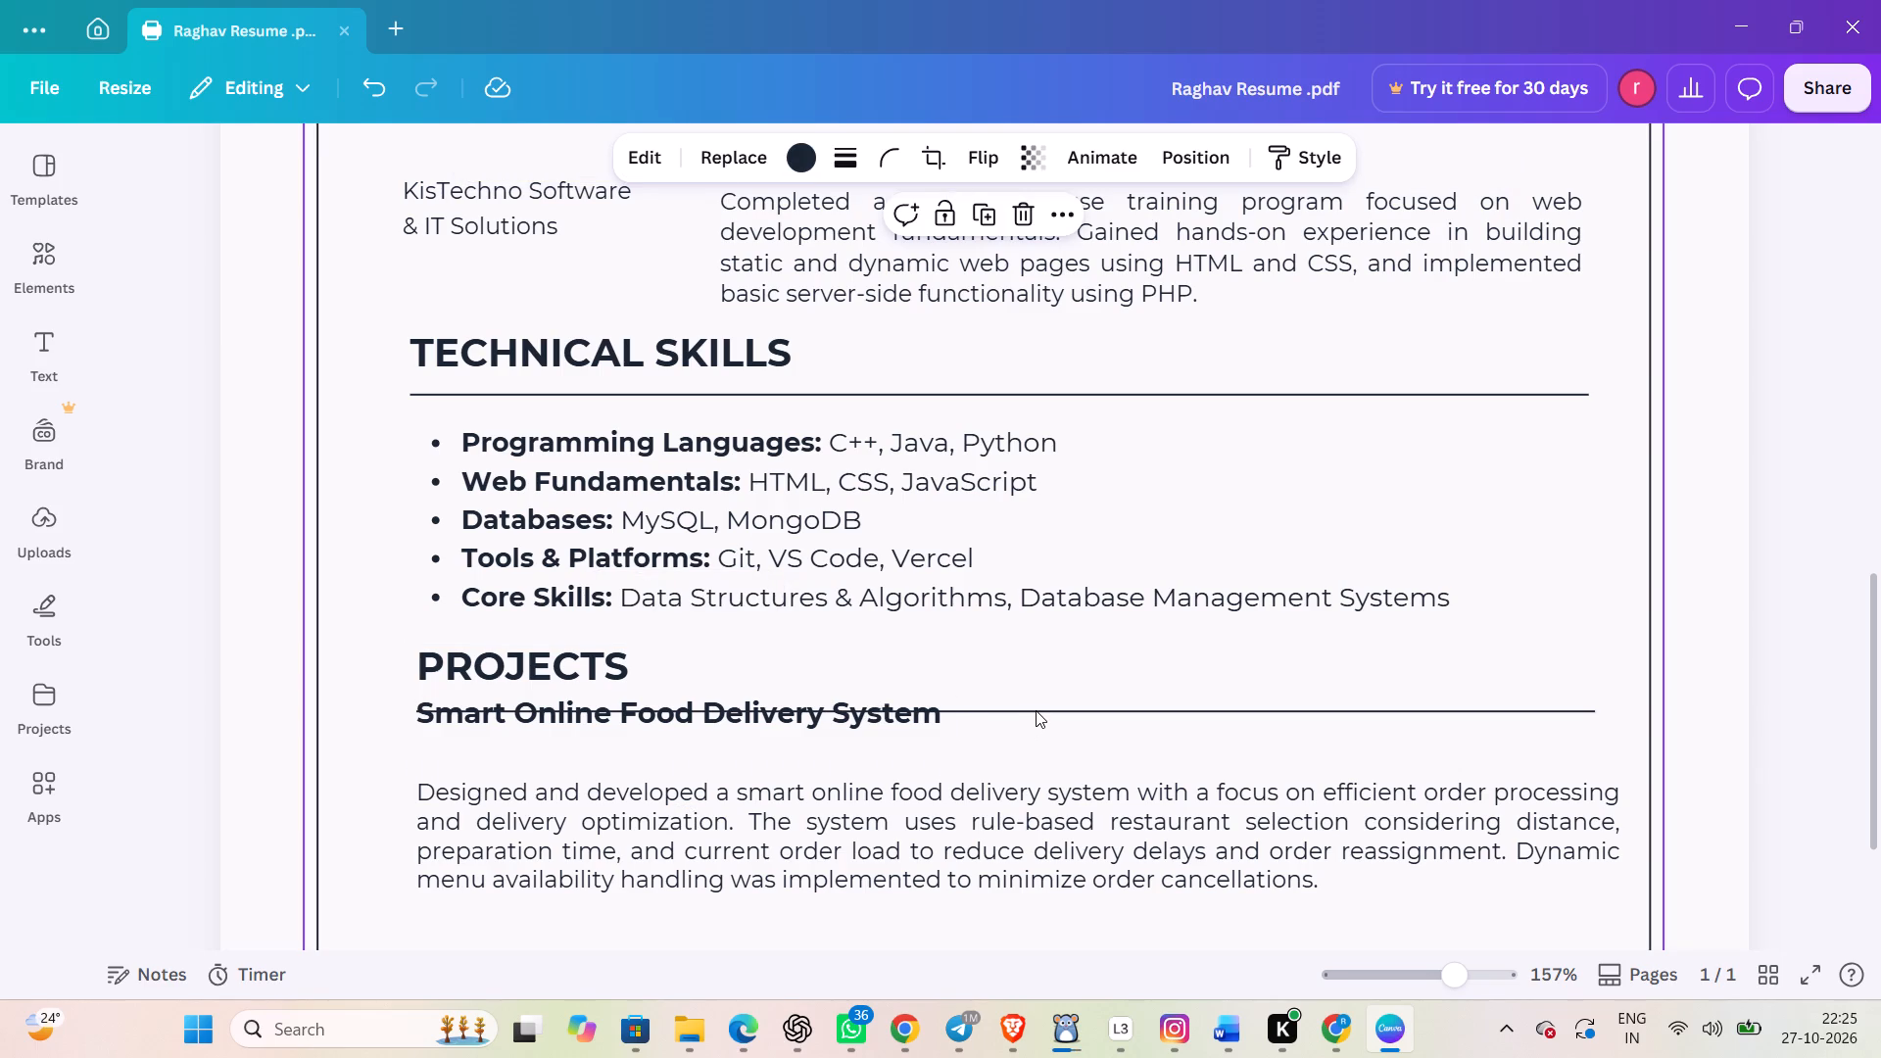
left_click(947, 710)
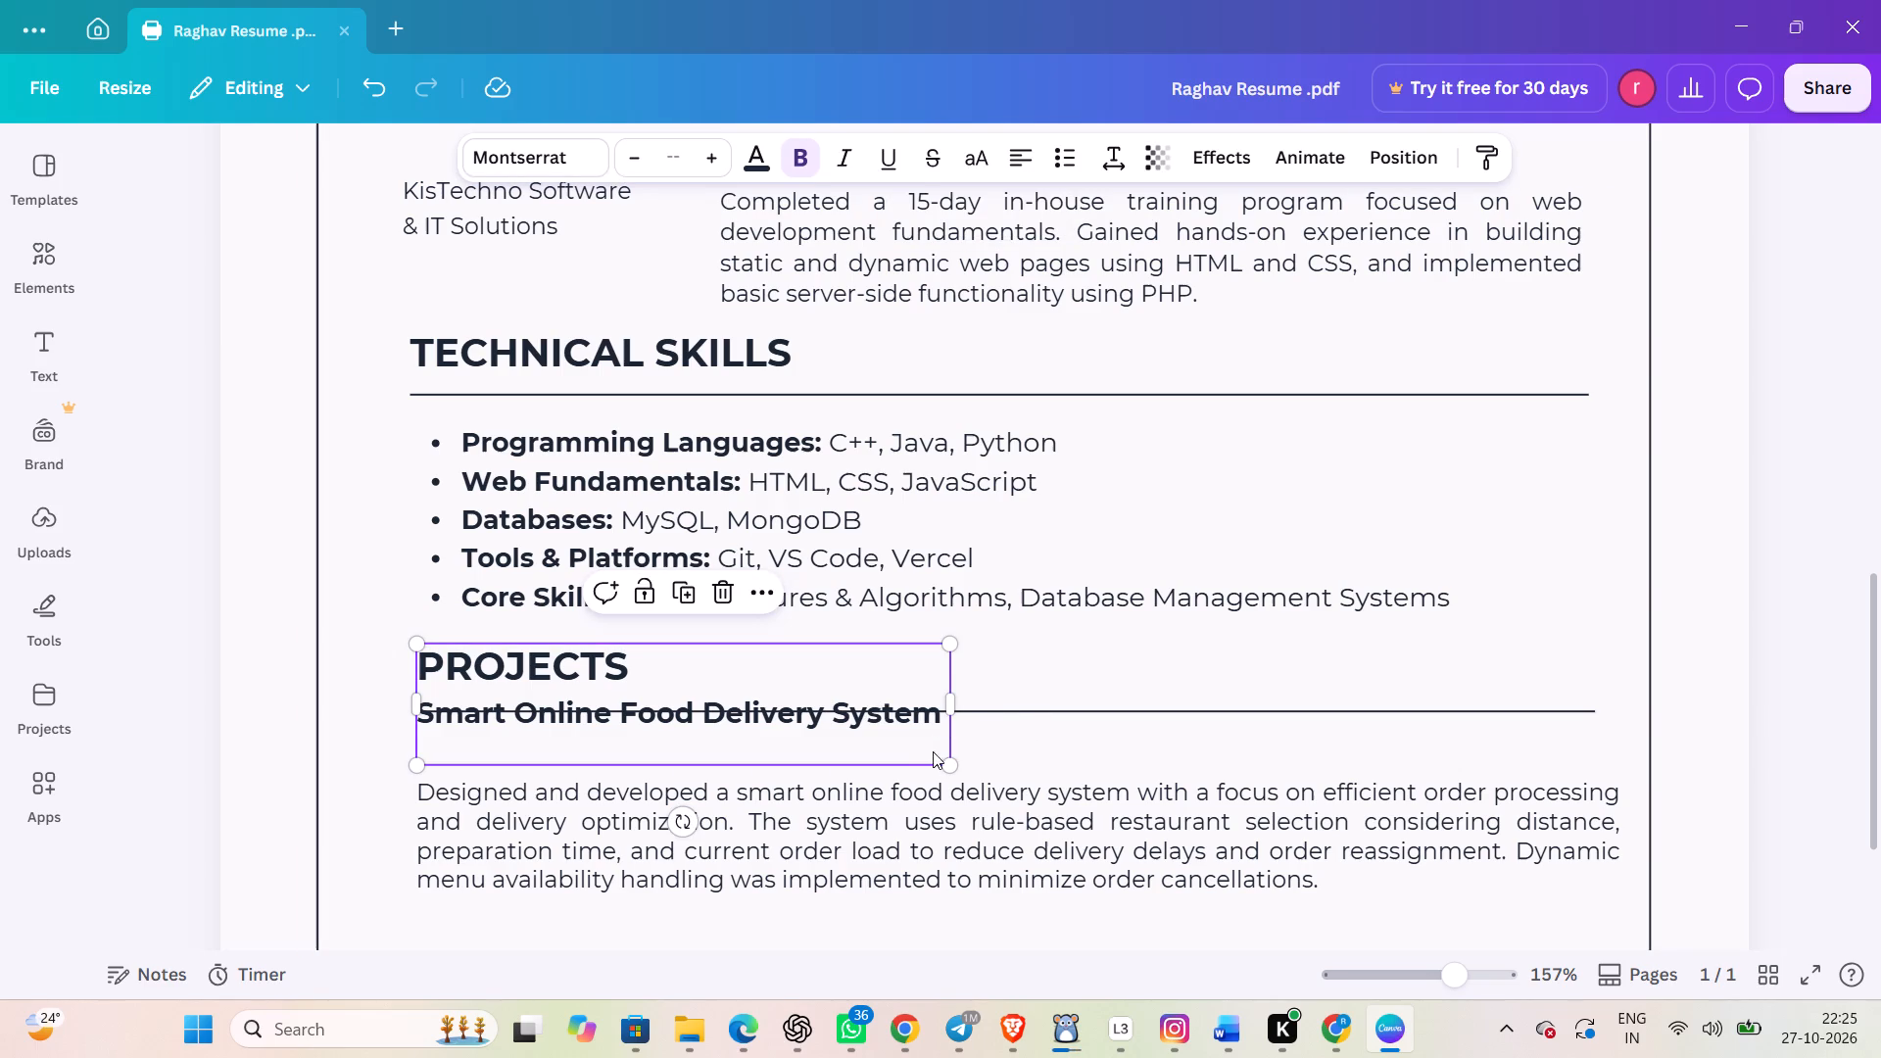
left_click_drag(950, 757, 946, 743)
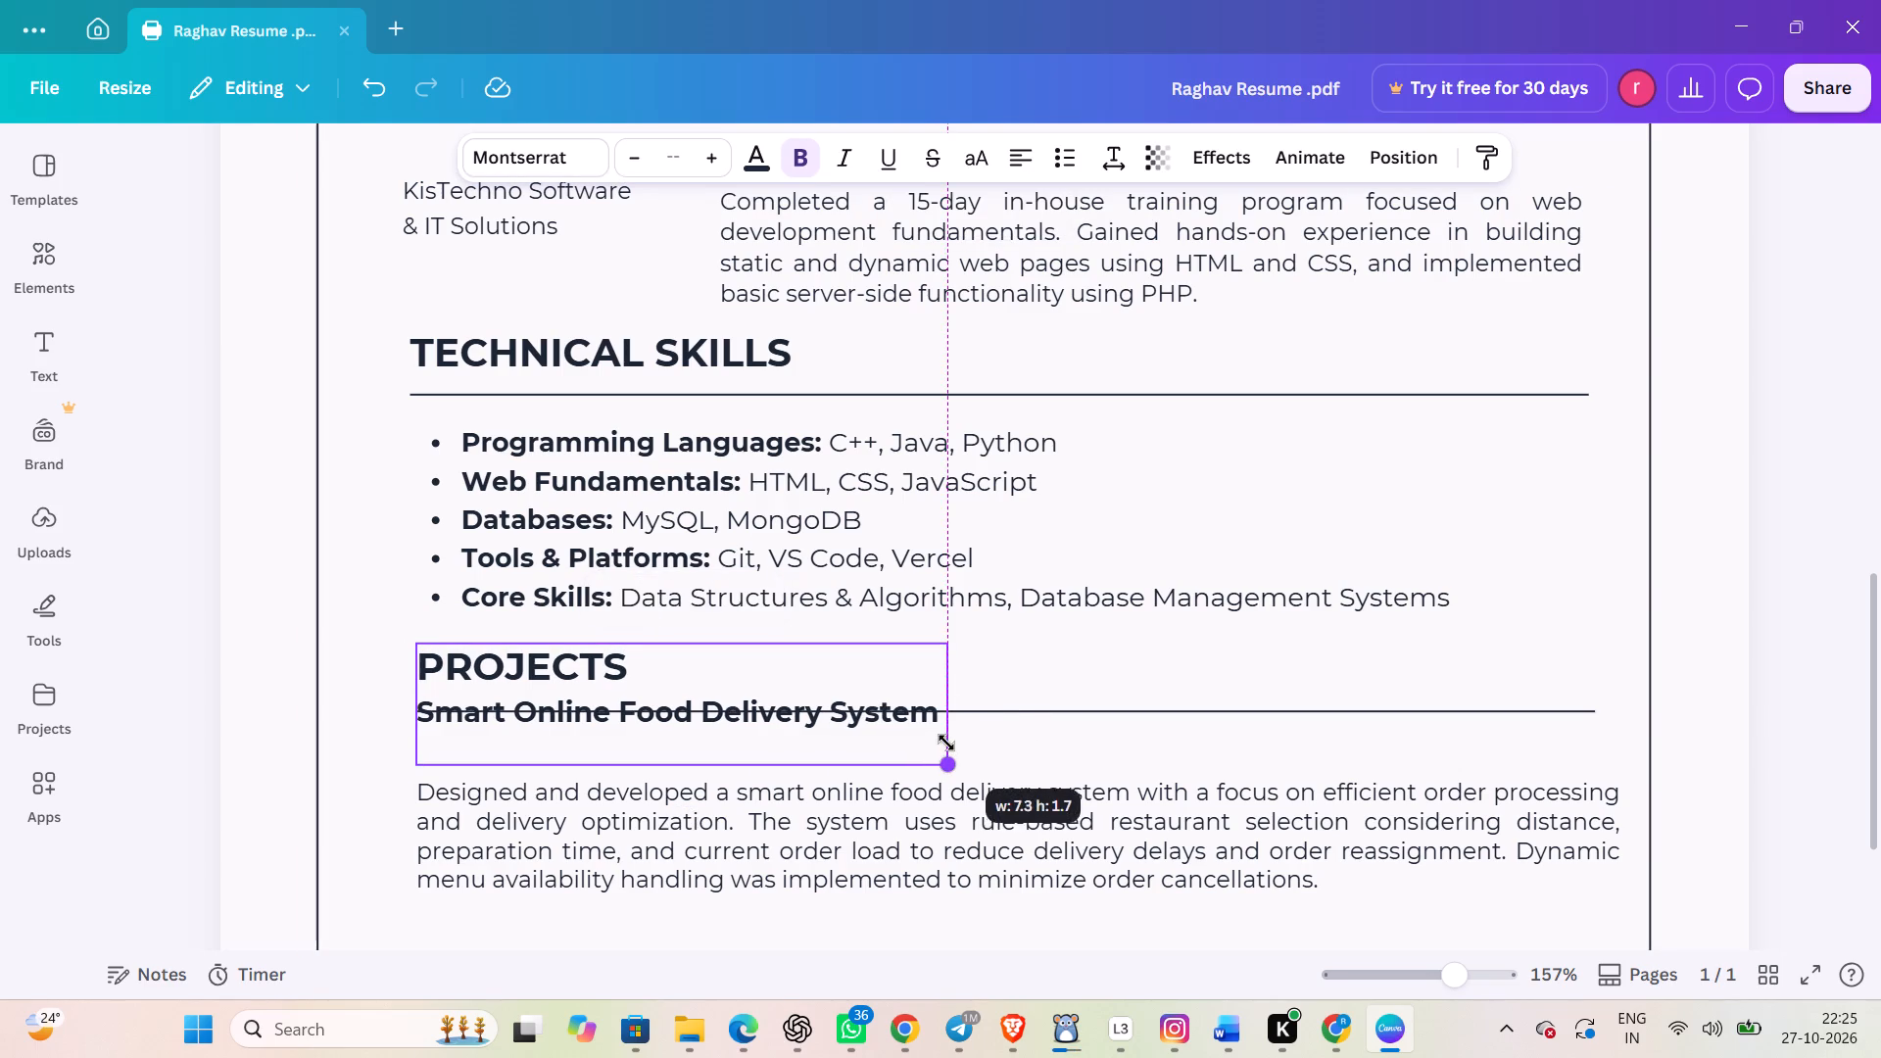
left_click_drag(946, 743, 894, 685)
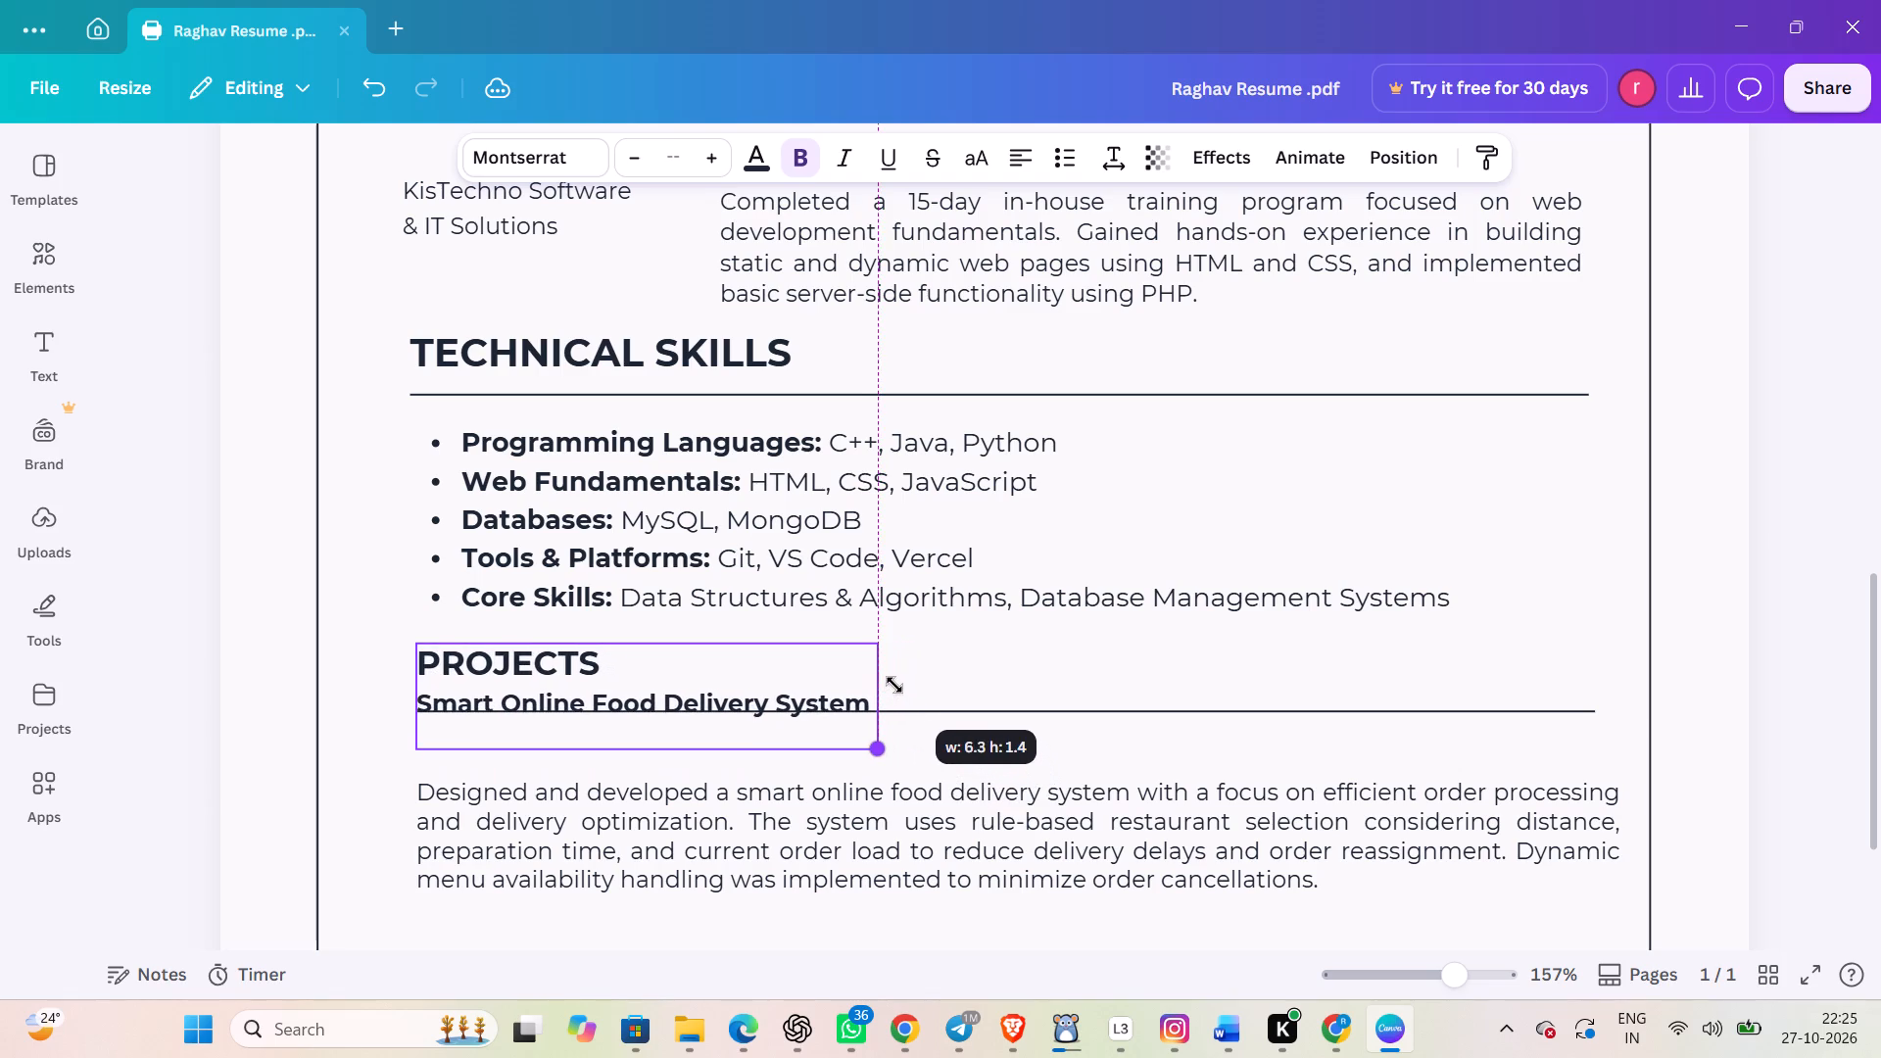
left_click_drag(894, 685, 870, 650)
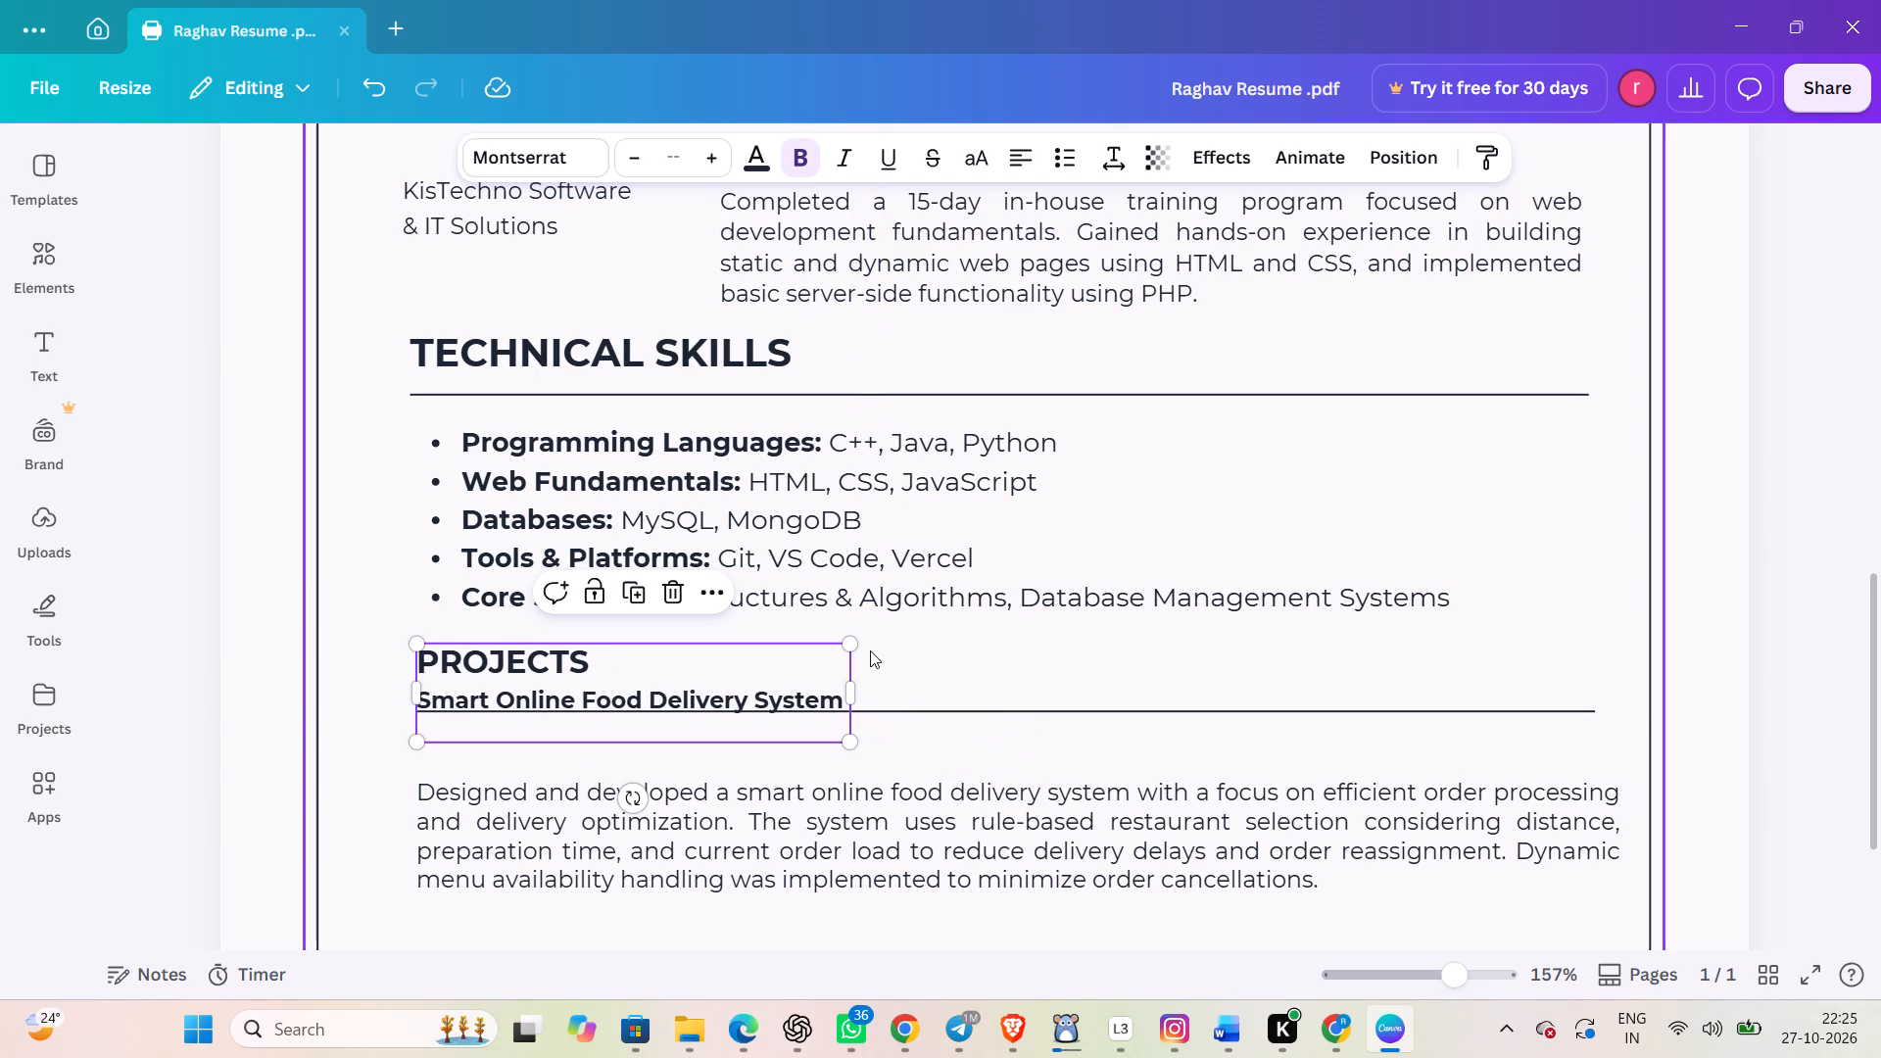
left_click(923, 677)
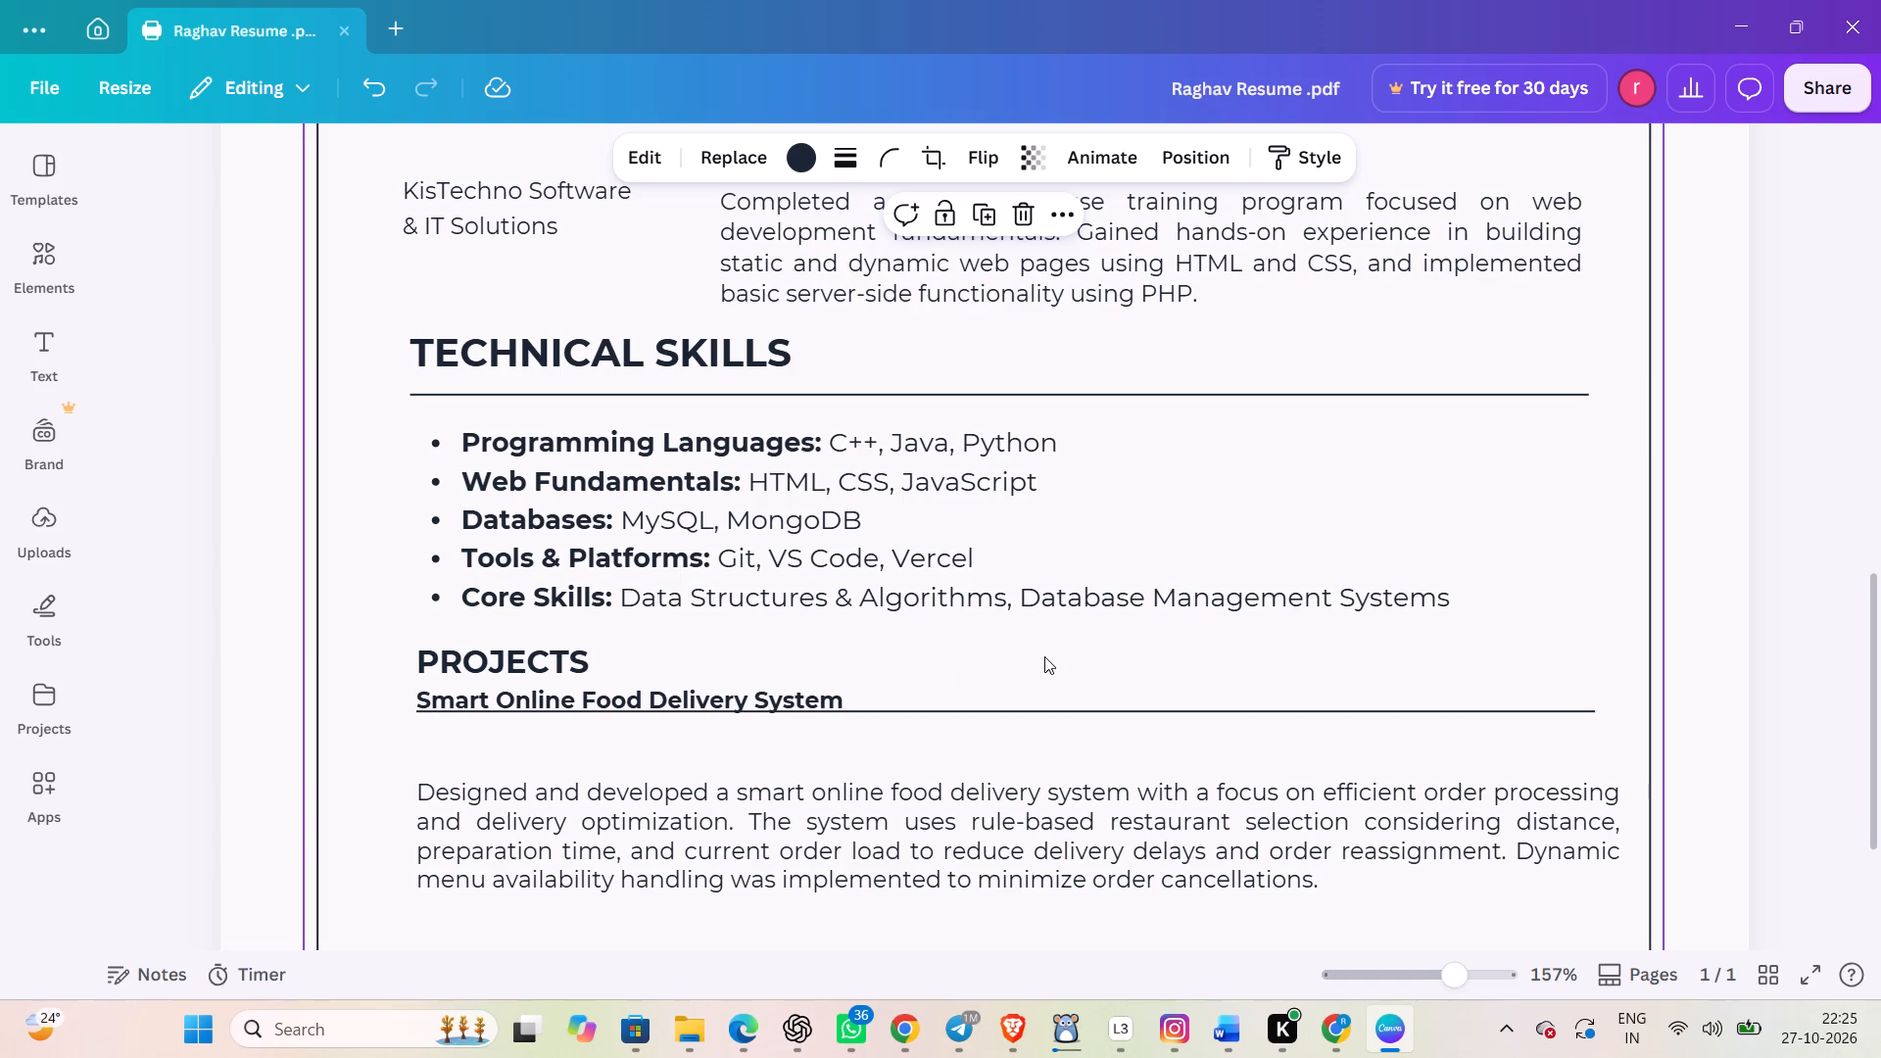
Add a new text box and place it in the empty space below the food delivery project description.
scroll(1044, 656, "down", 1)
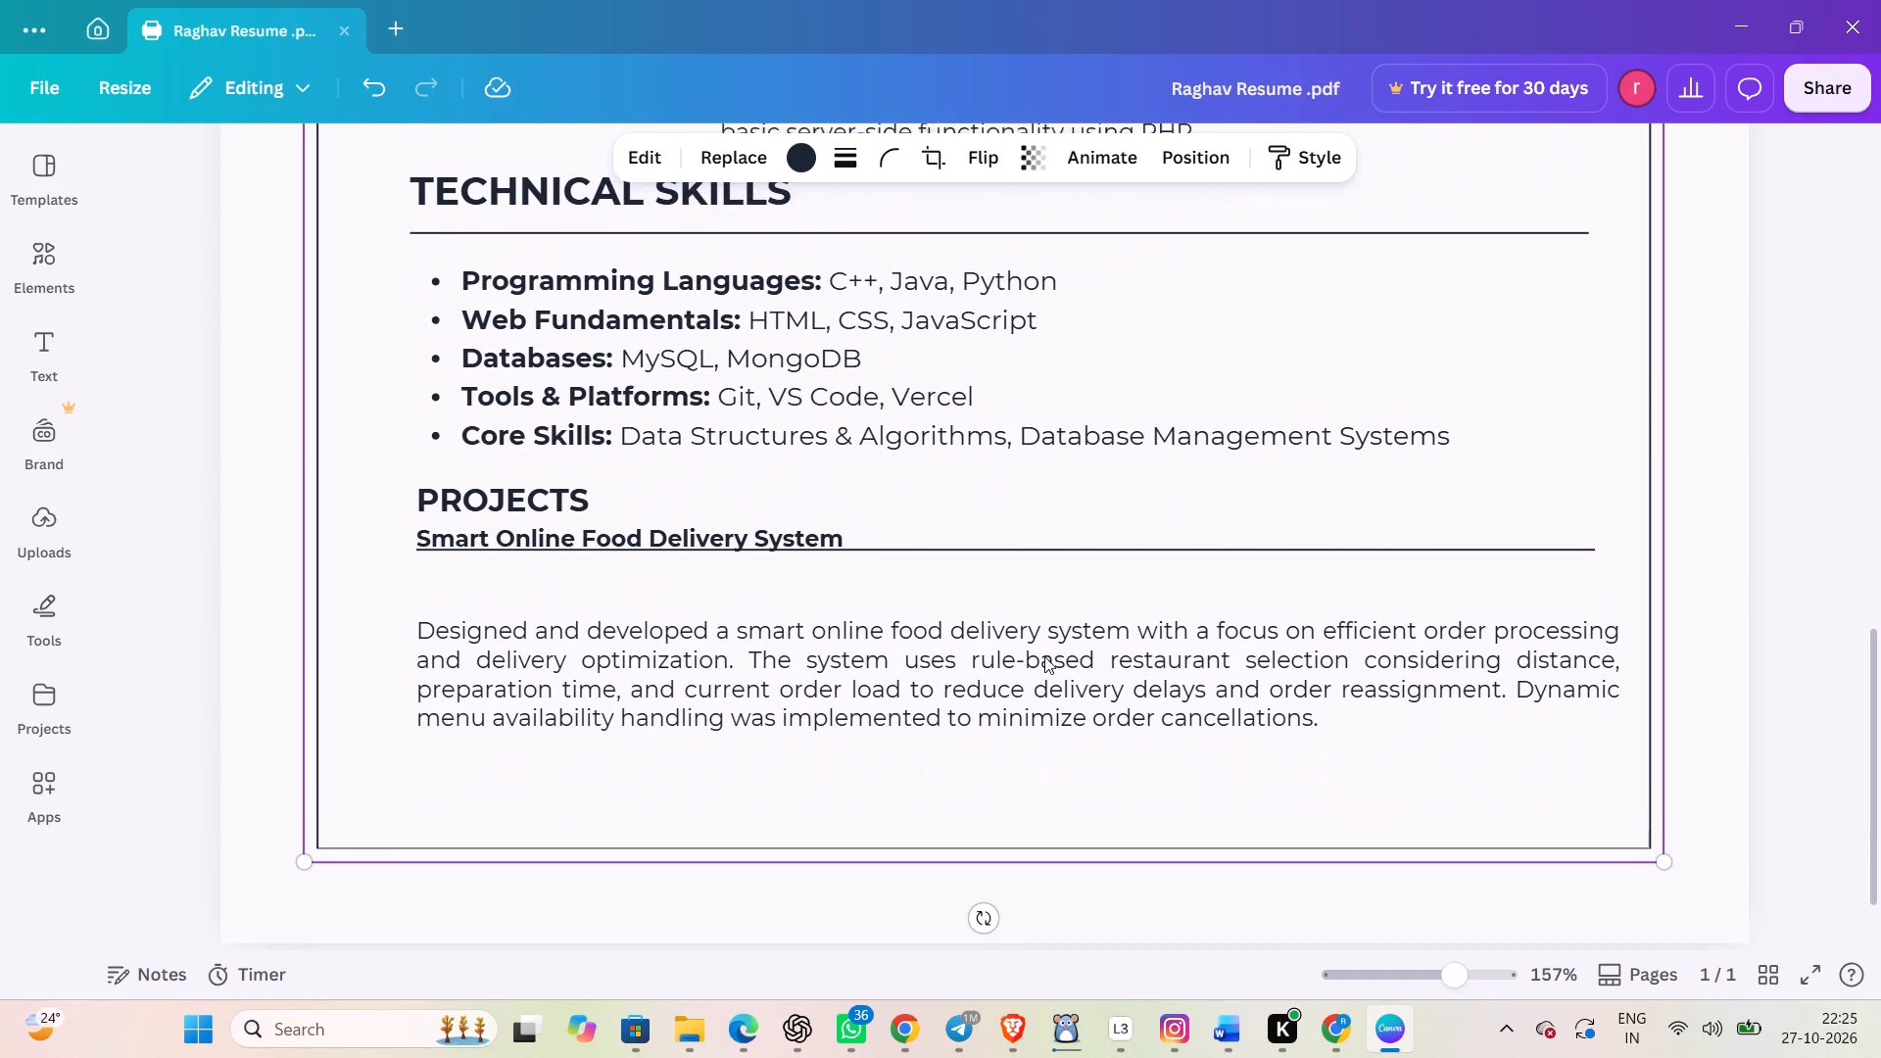
scroll(1044, 656, "down", 1)
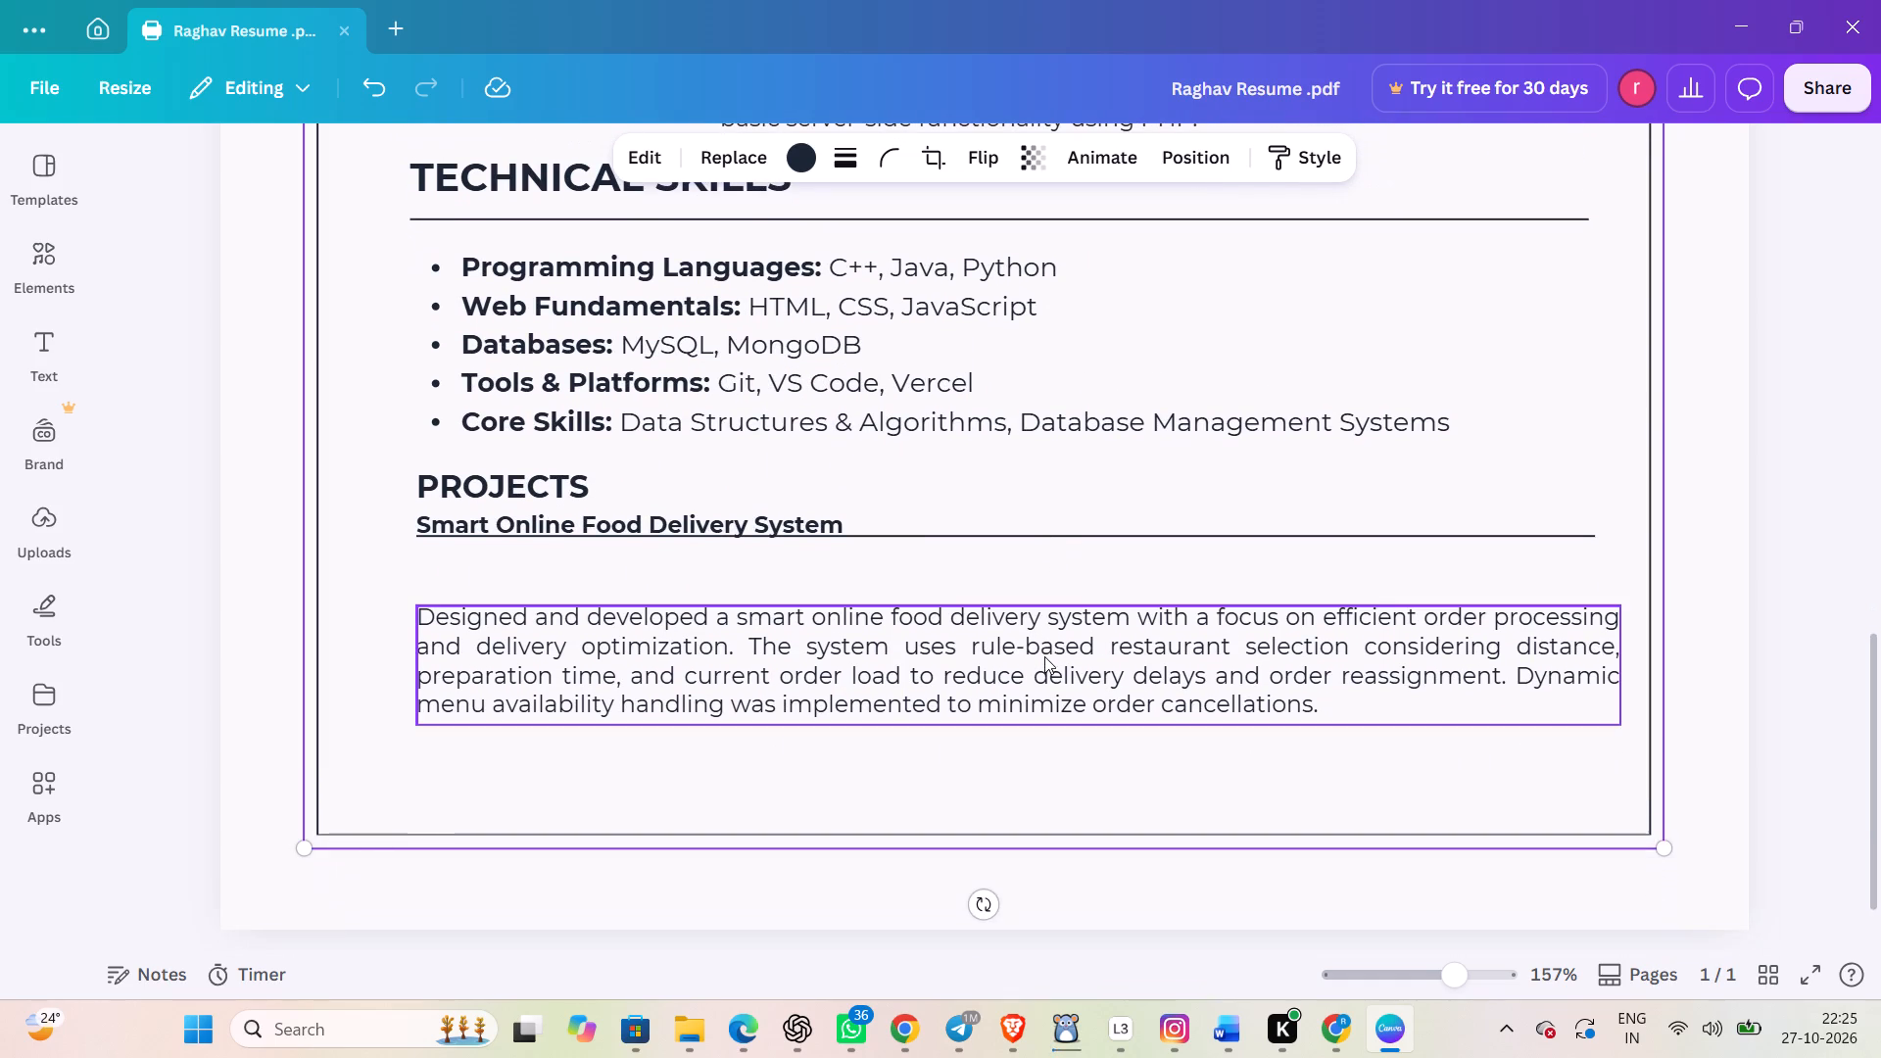
left_click(1326, 702)
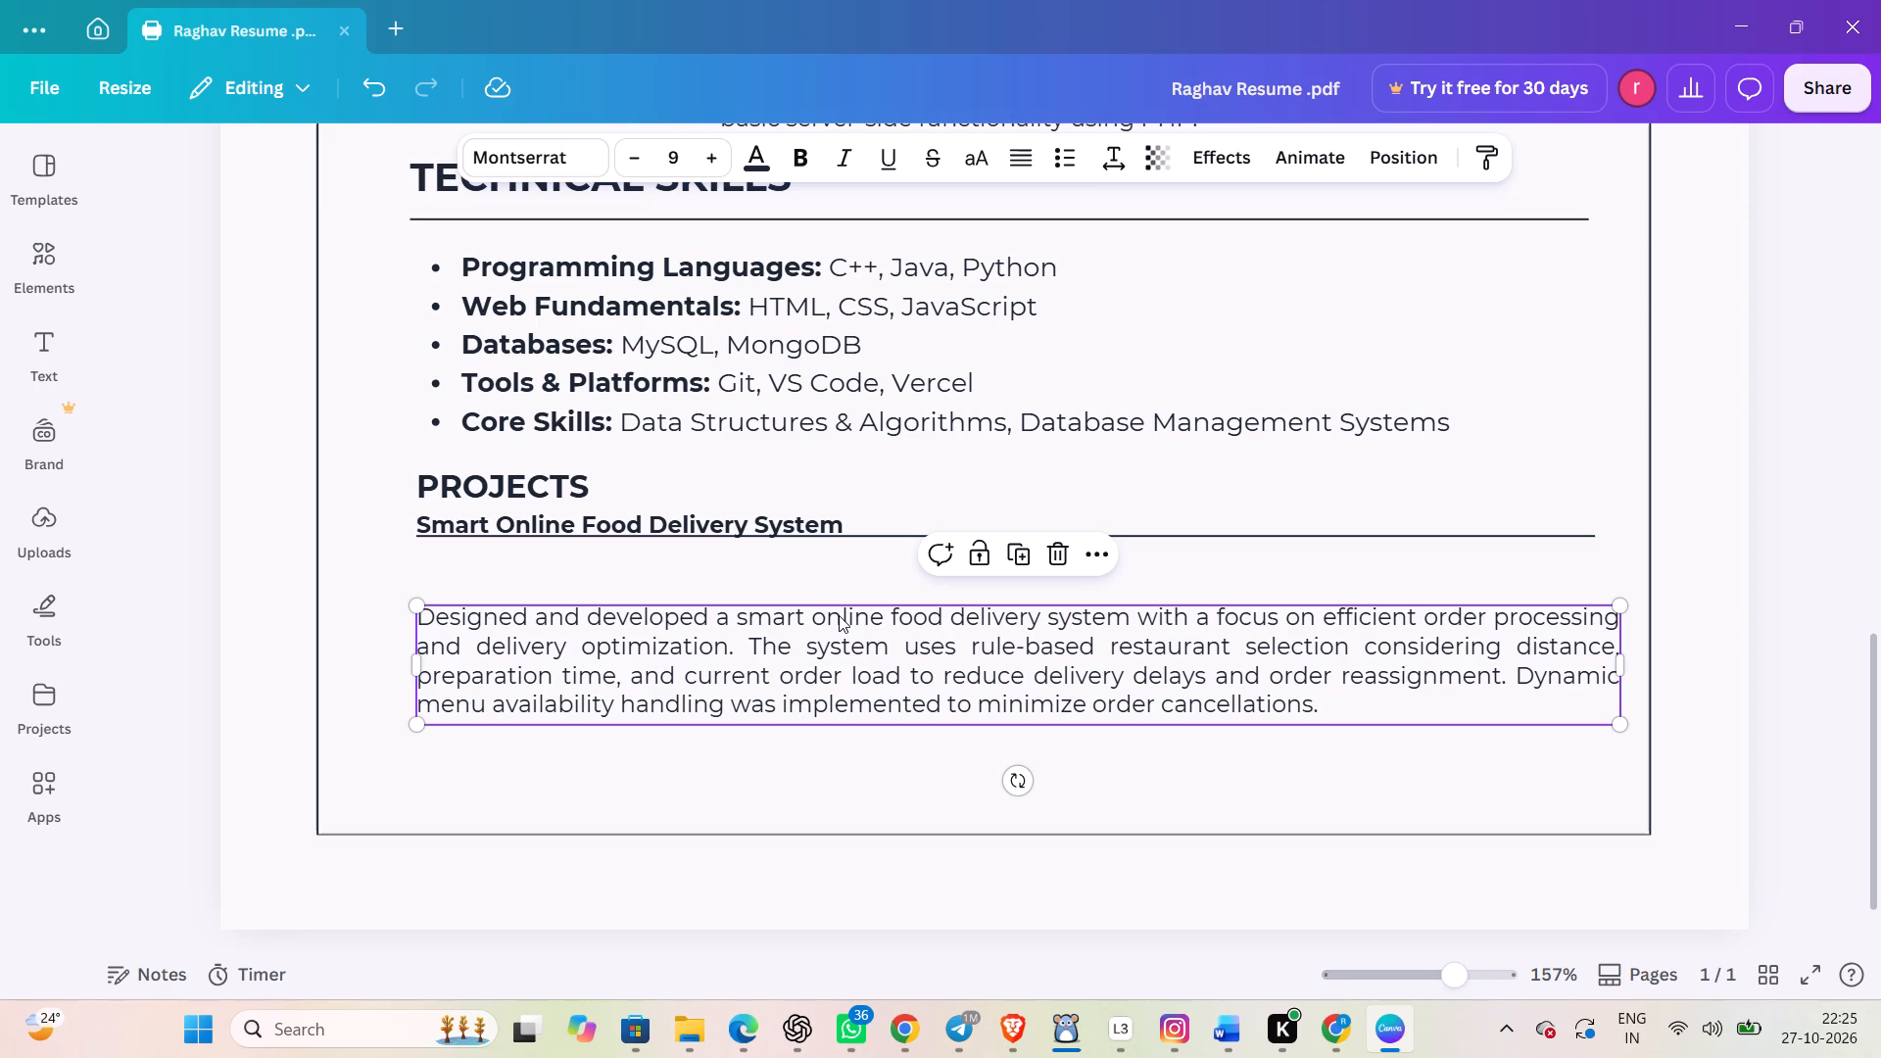
left_click(636, 530)
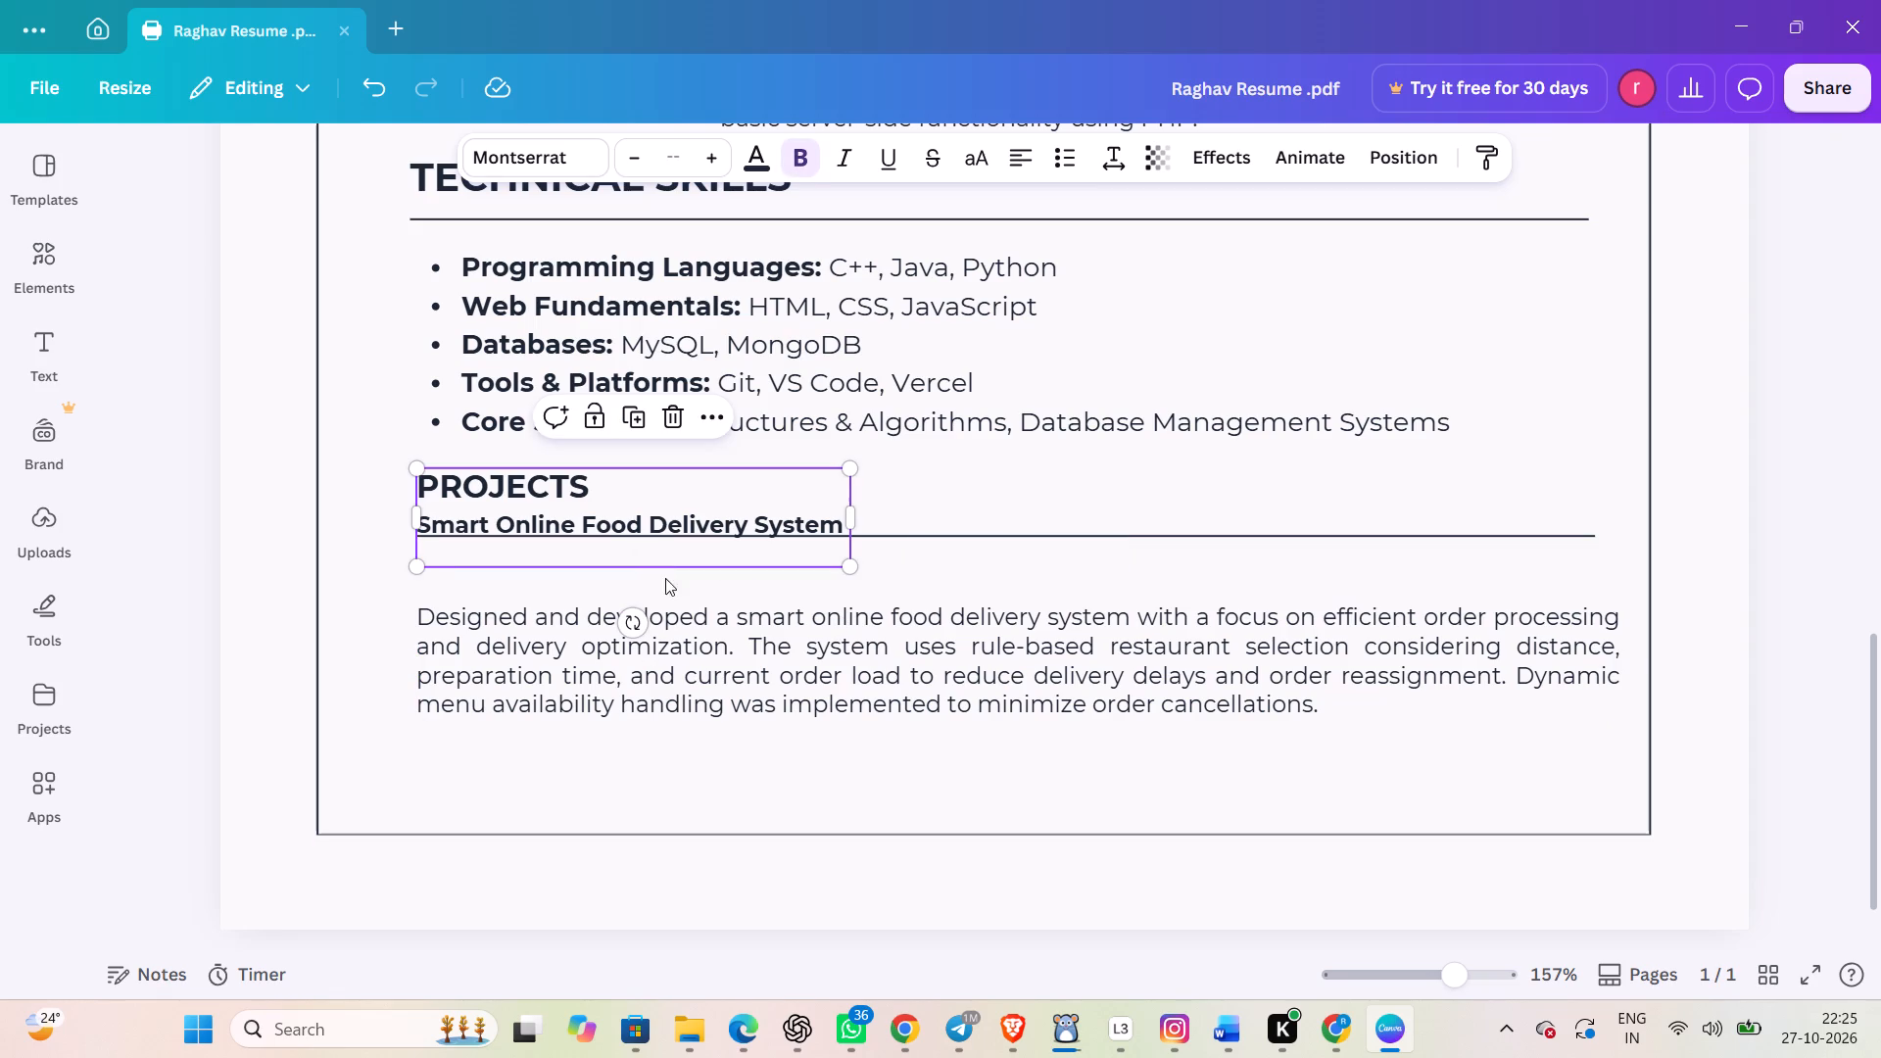
left_click(637, 771)
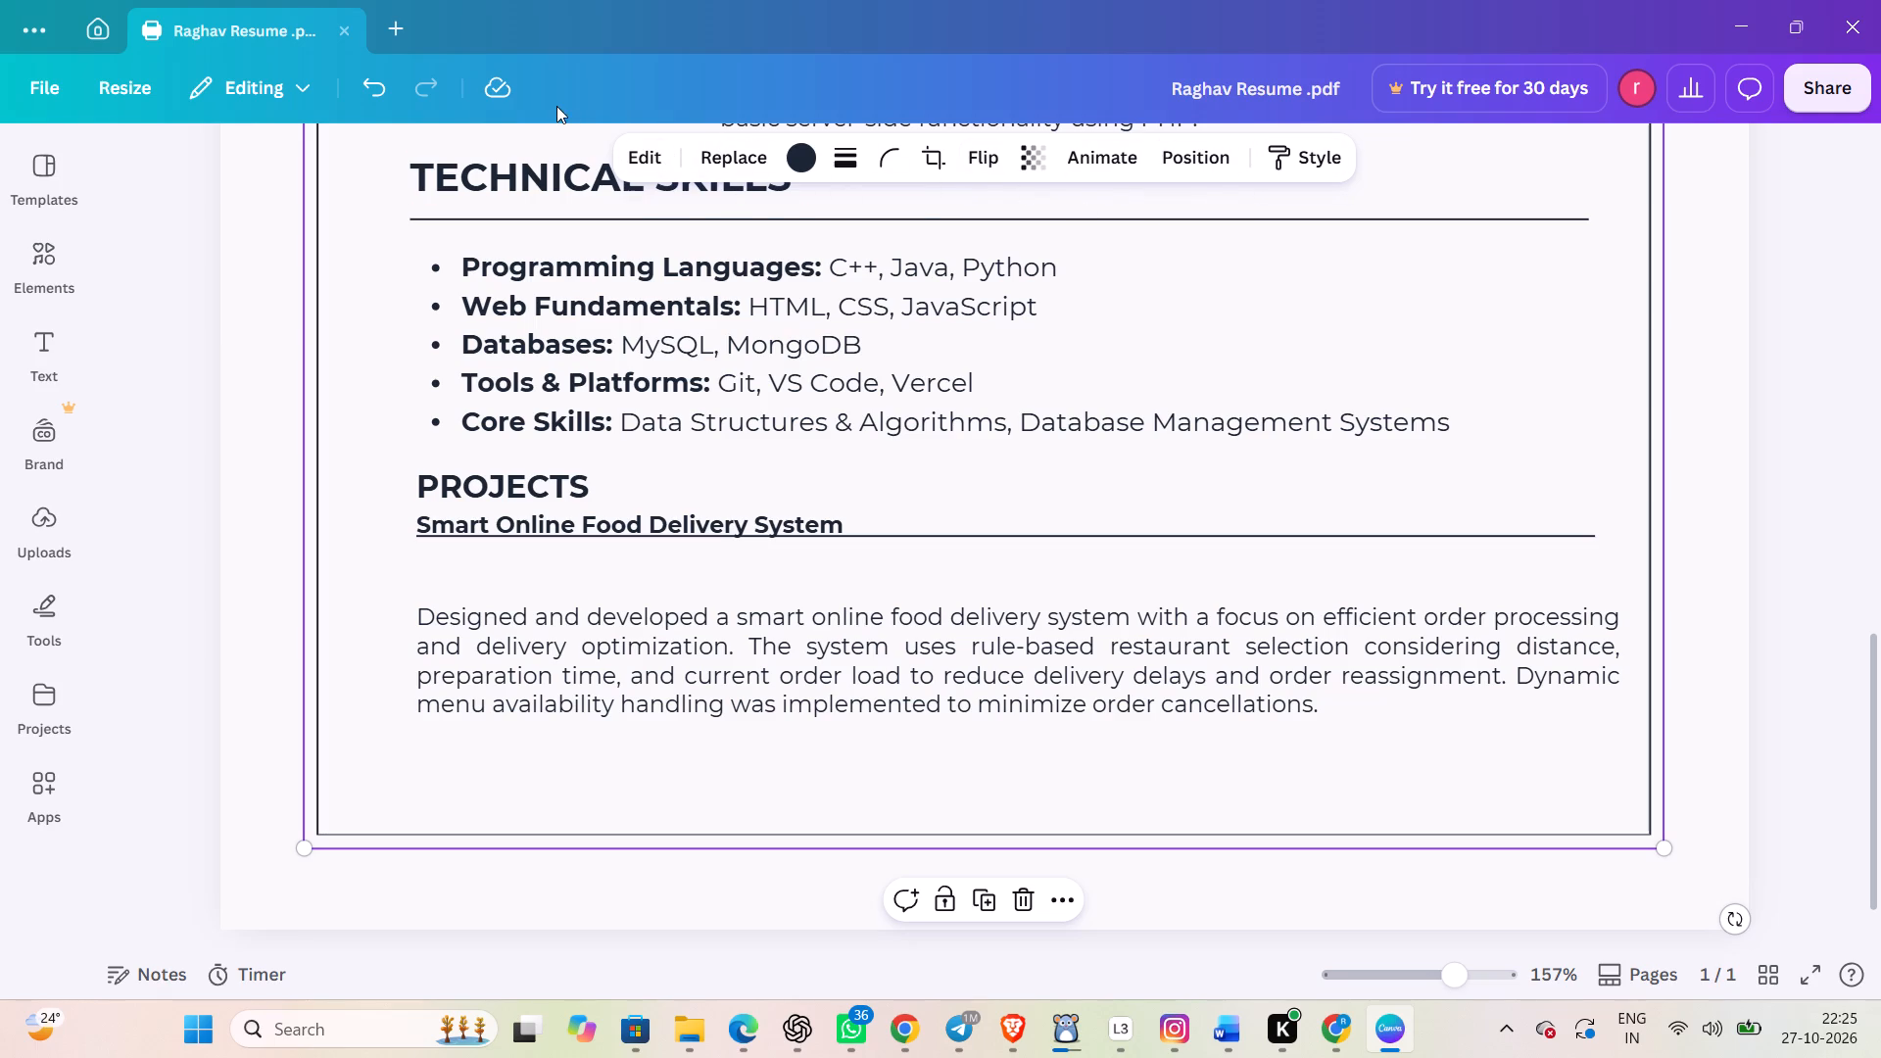
left_click(26, 359)
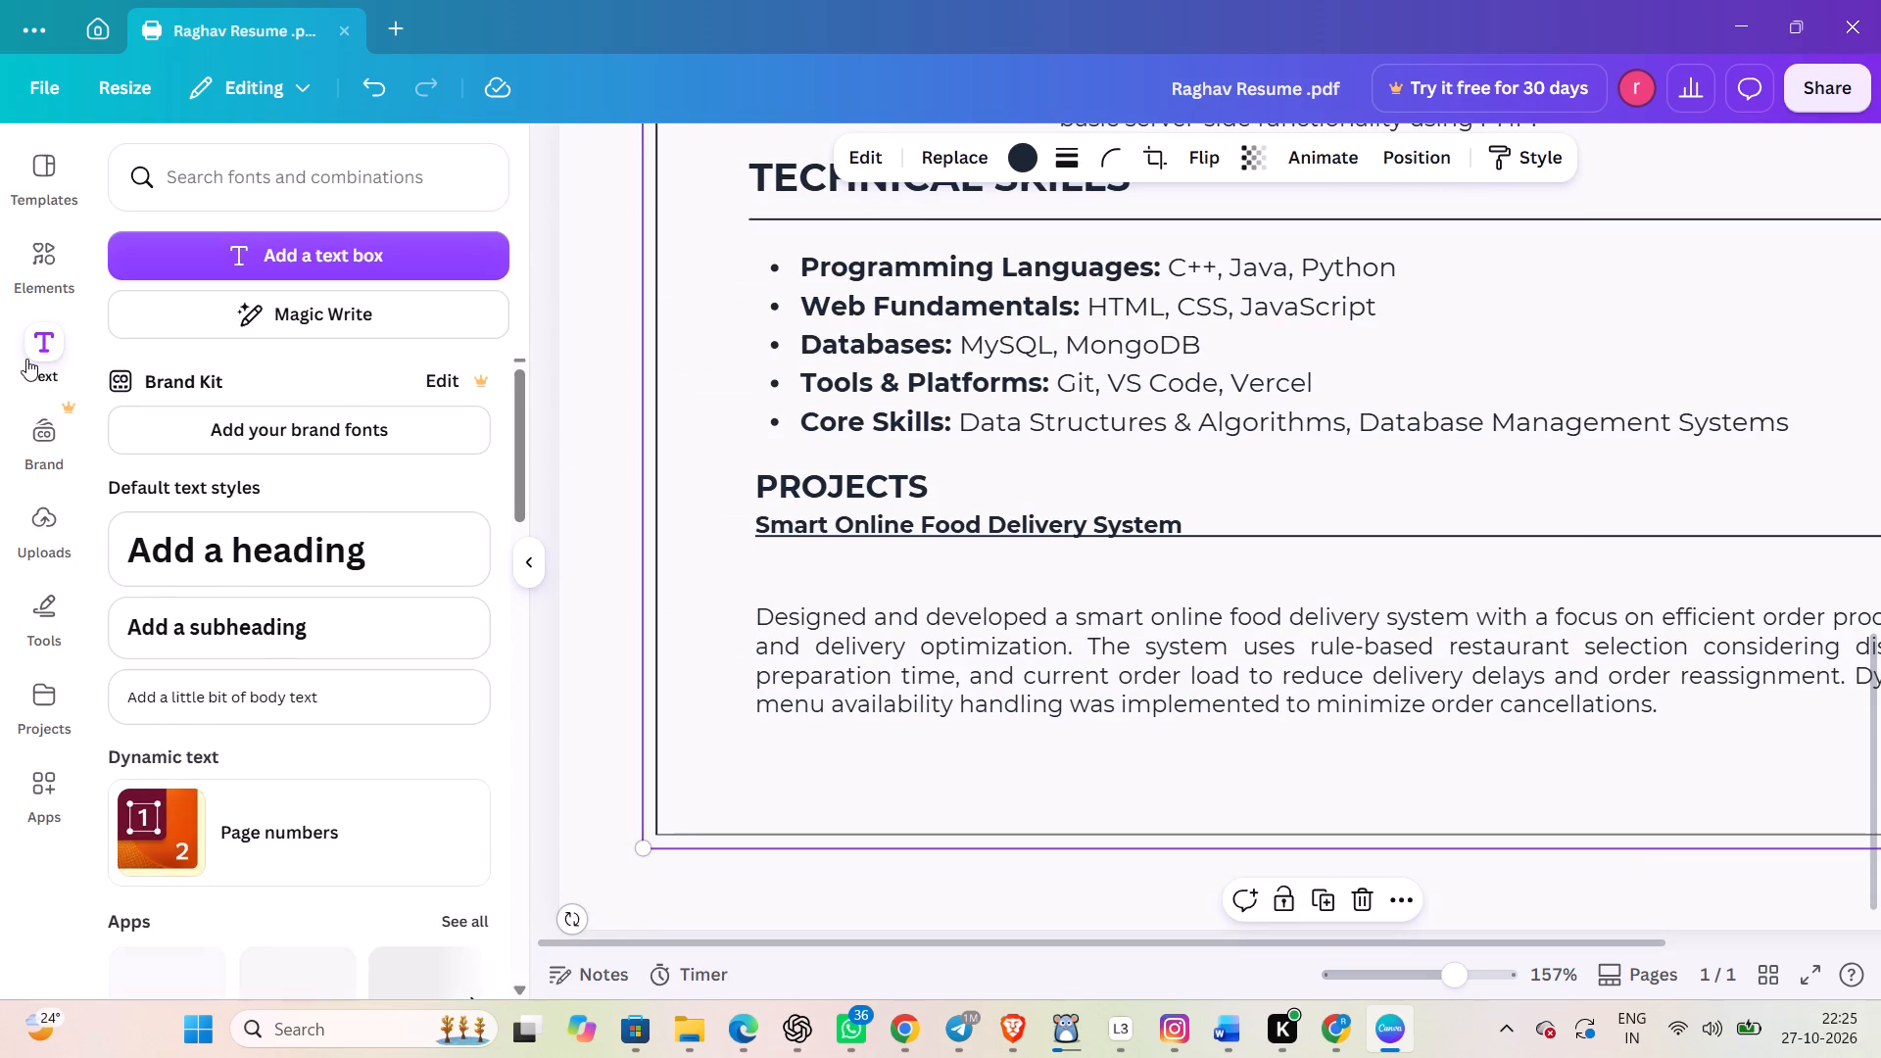
left_click(371, 260)
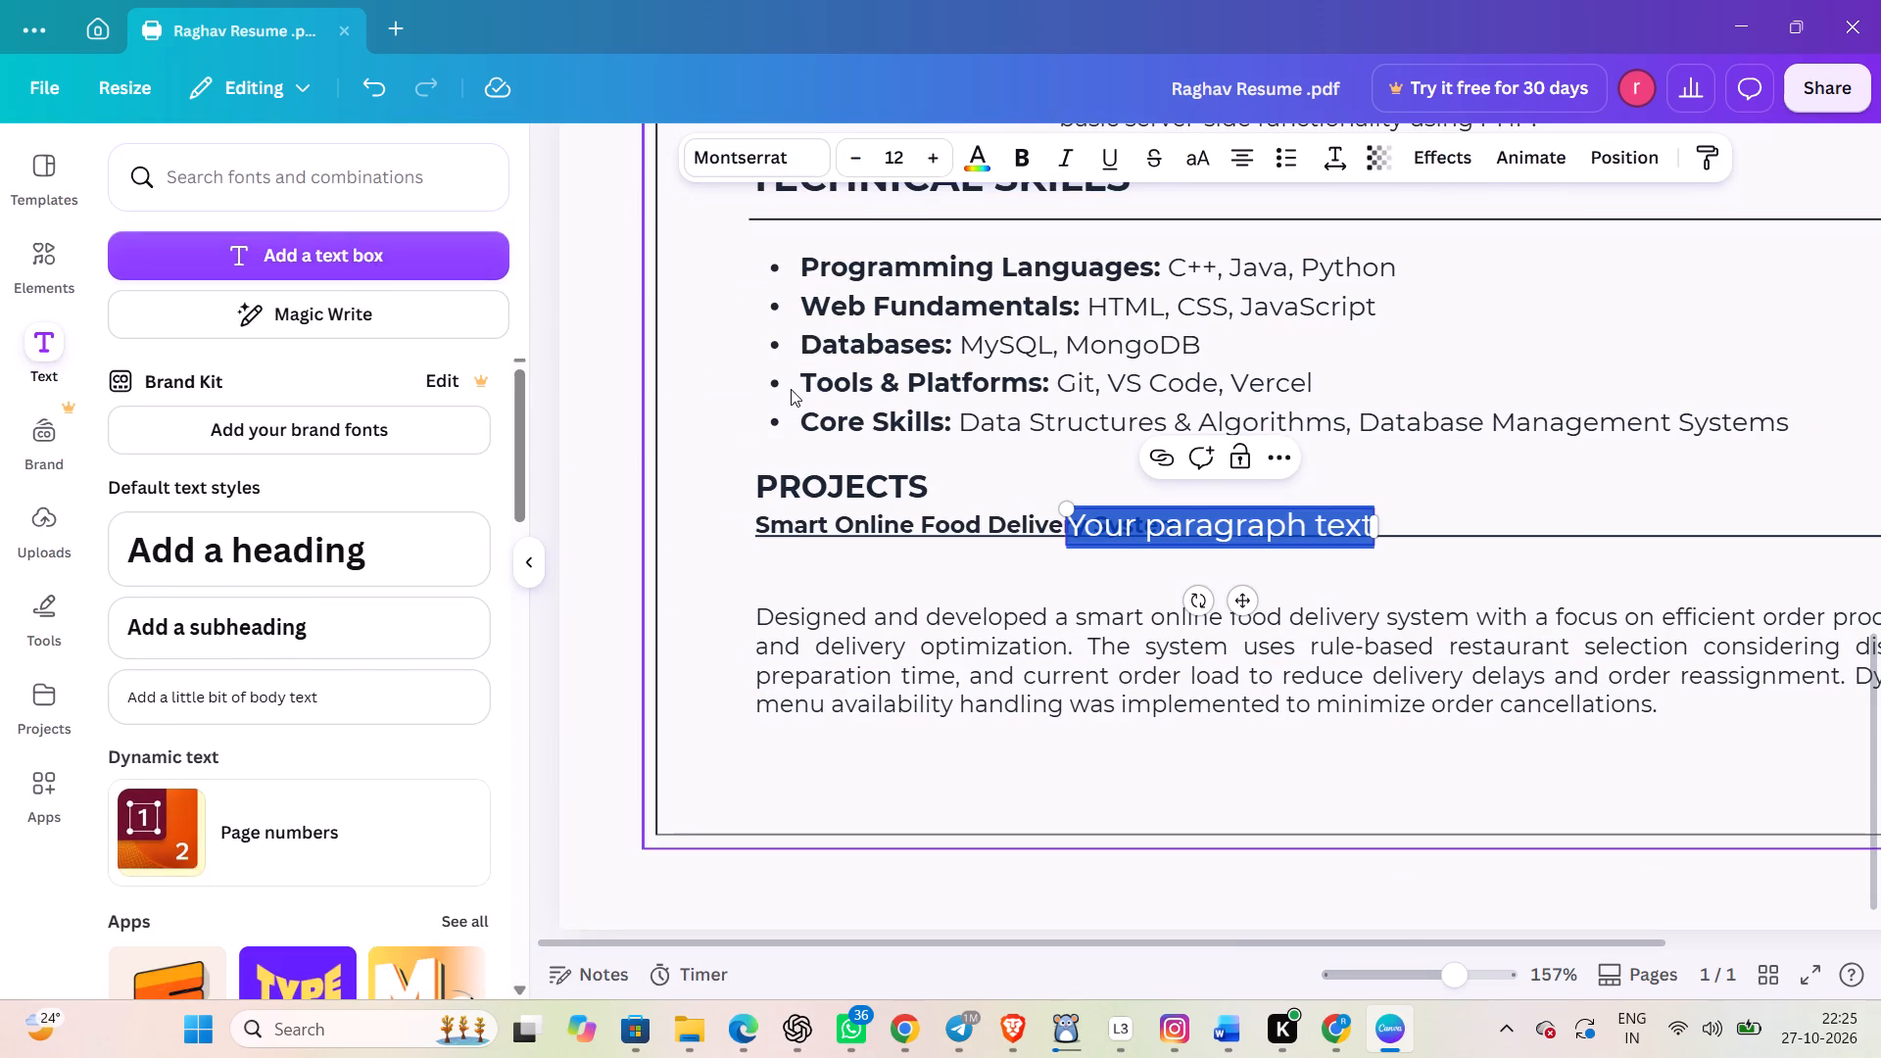
left_click(1169, 520)
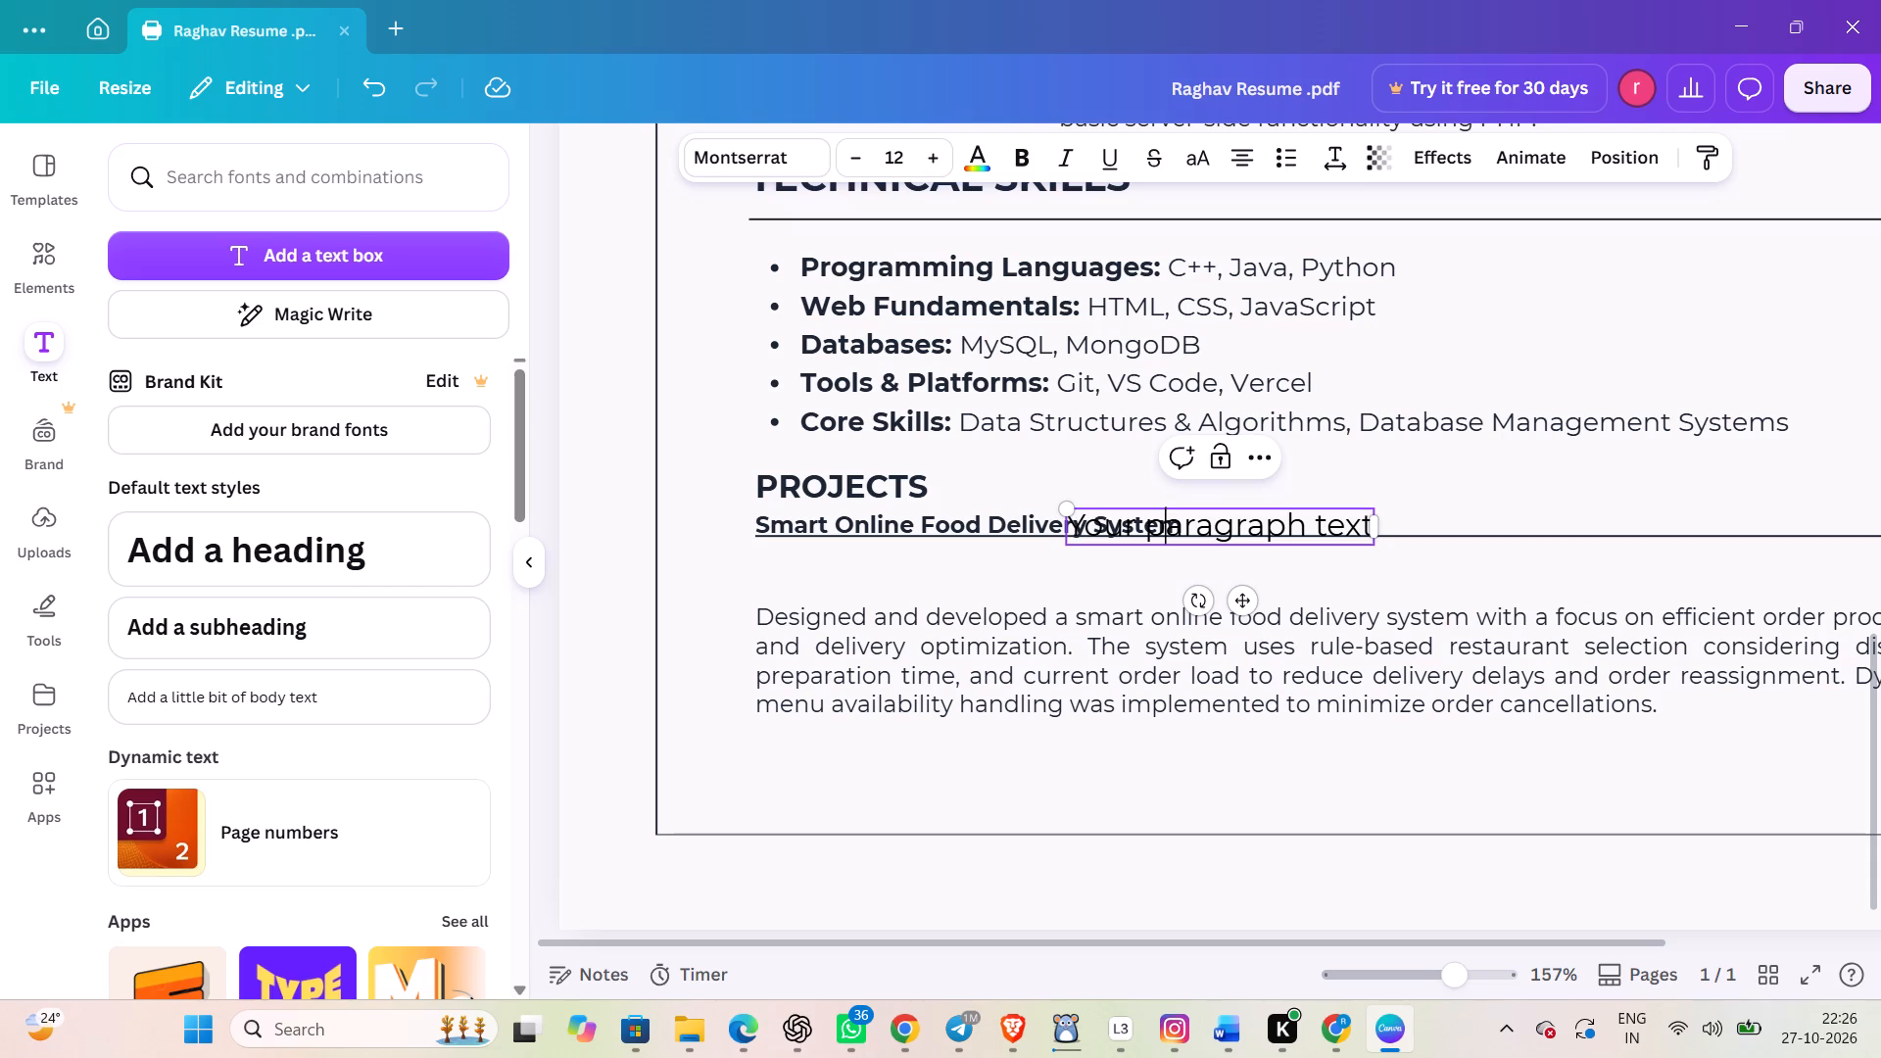
left_click_drag(1233, 520, 1135, 783)
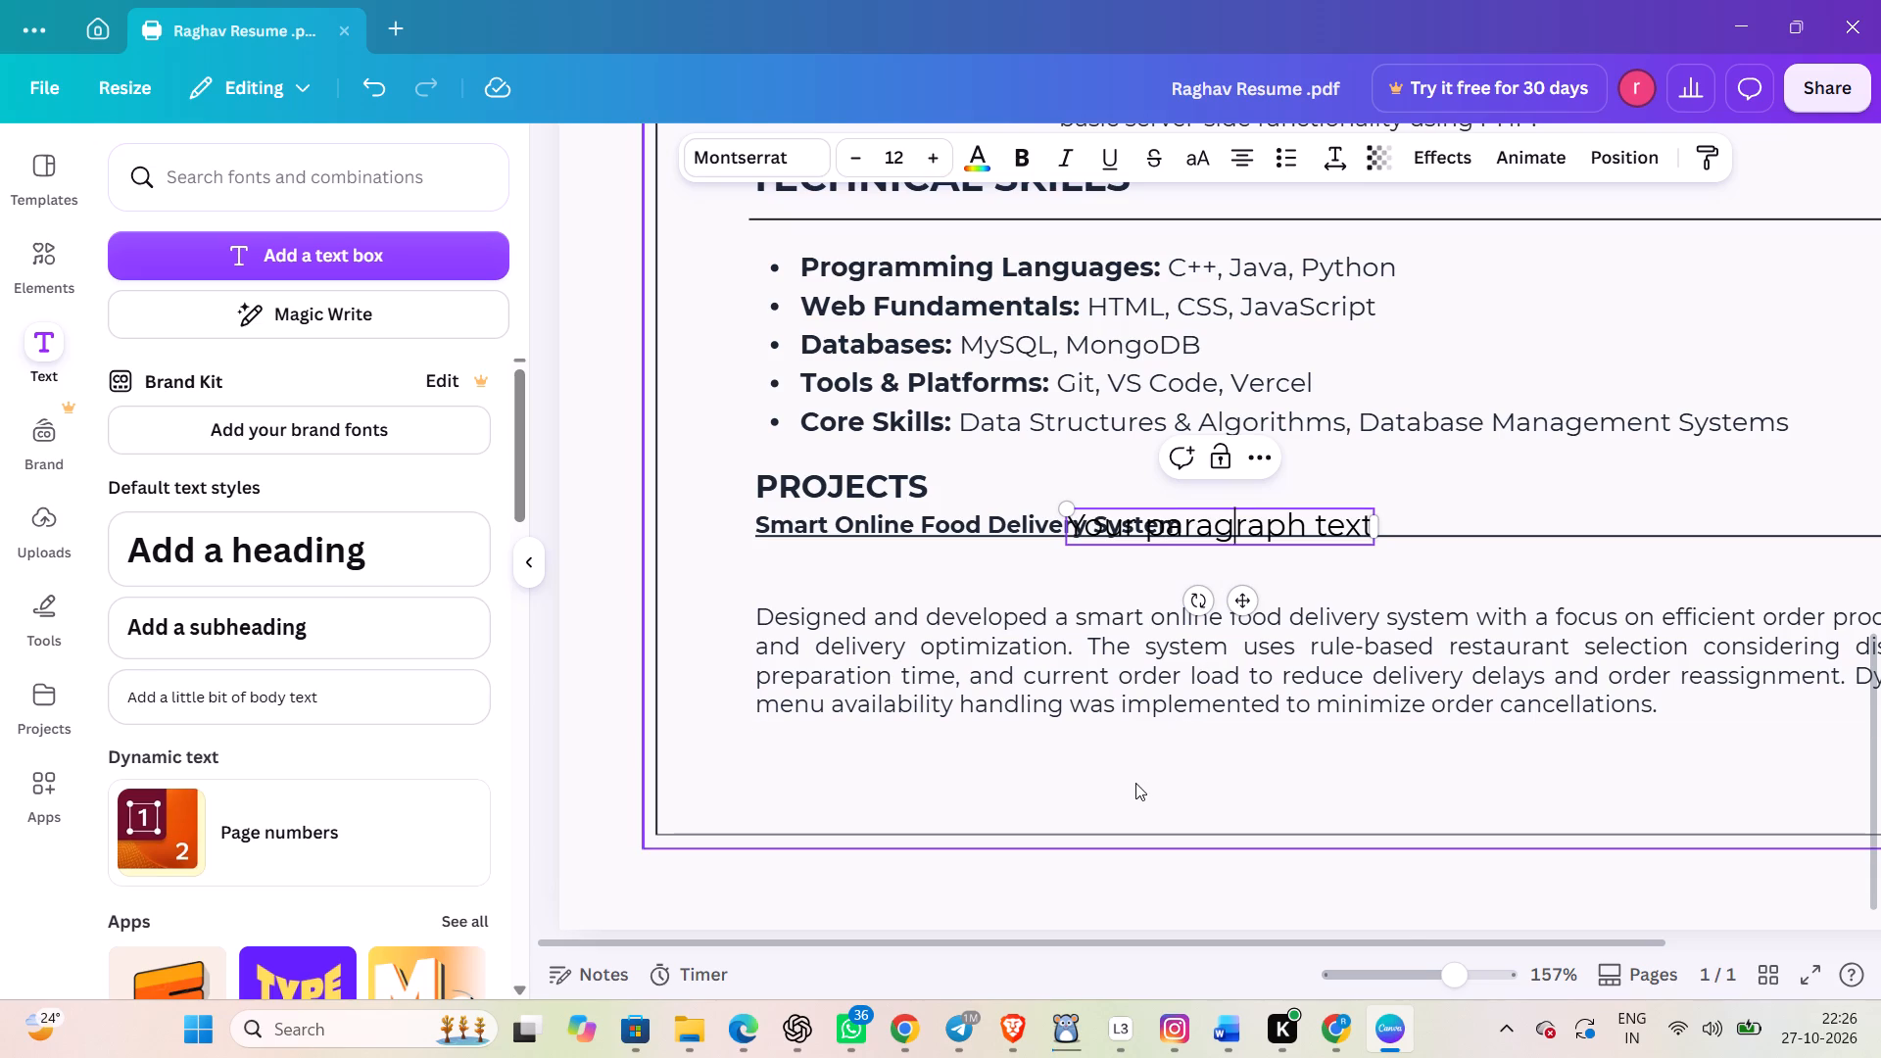
left_click(1135, 783)
left_click(1218, 532)
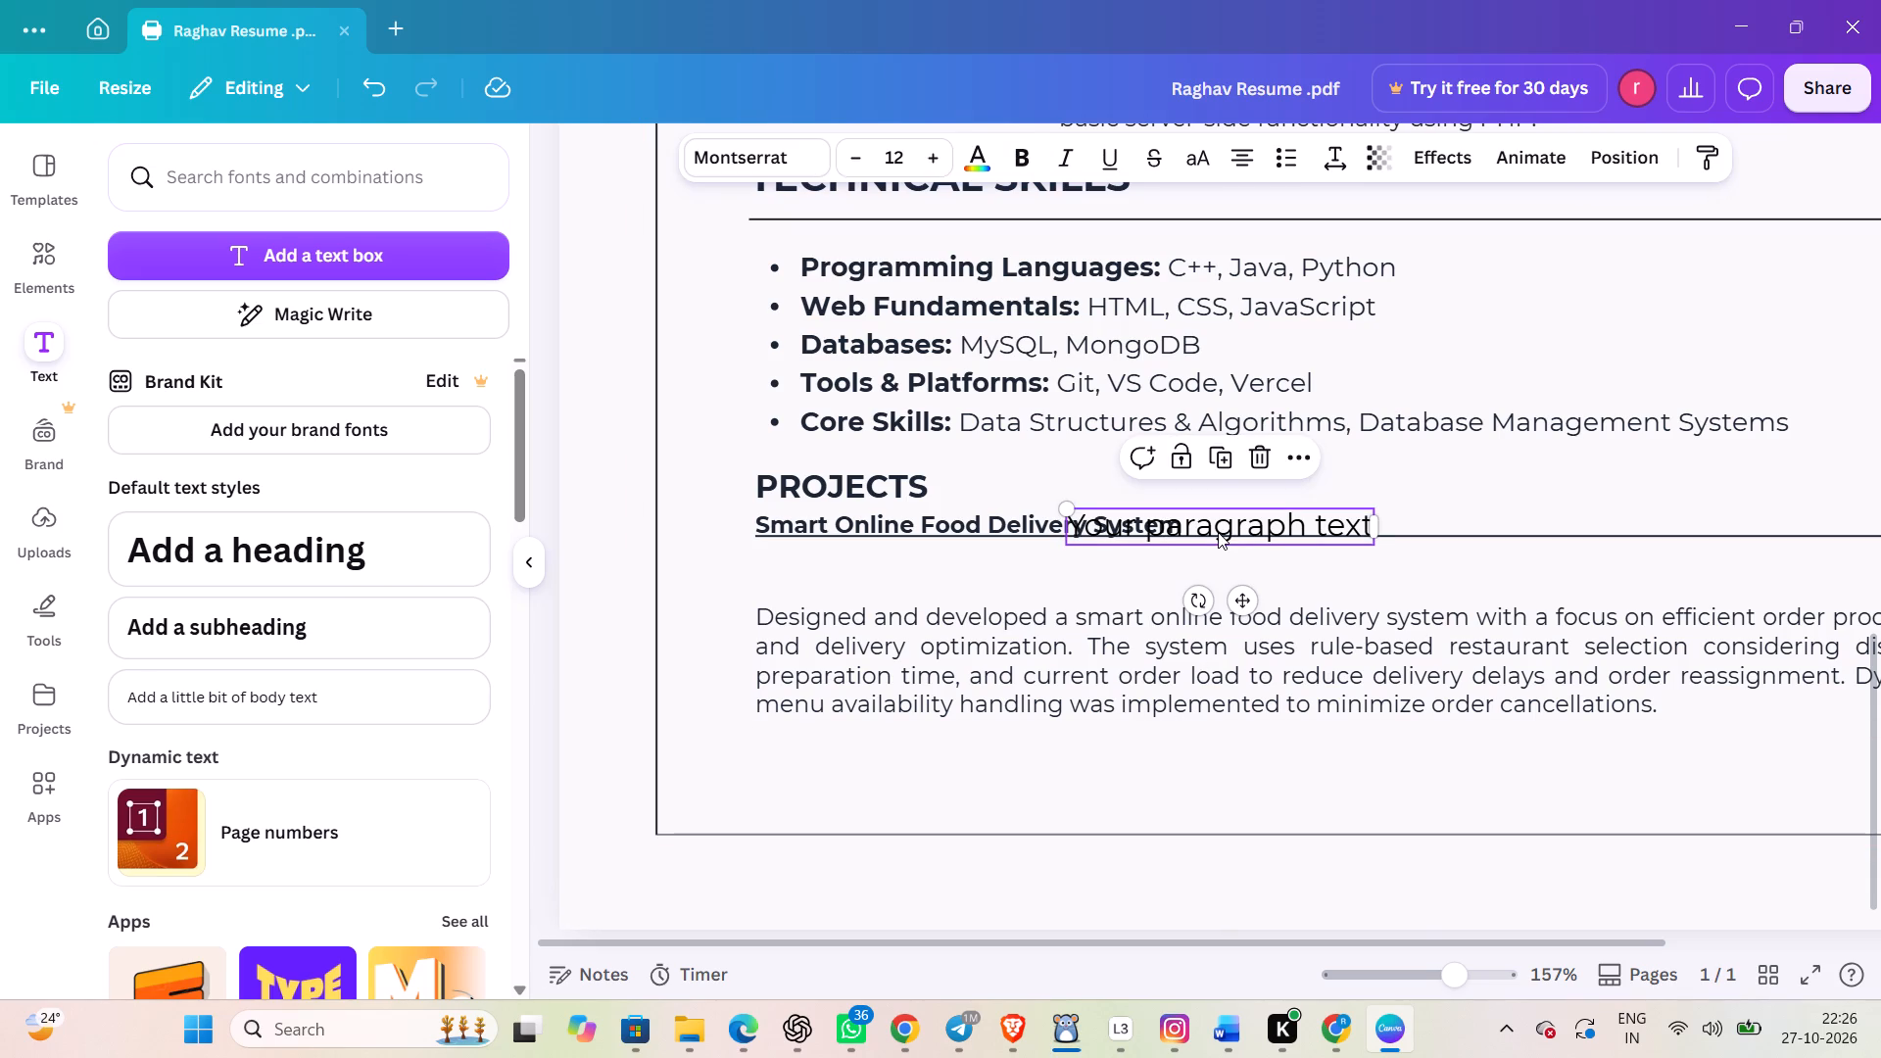
left_click_drag(1235, 595, 1271, 647)
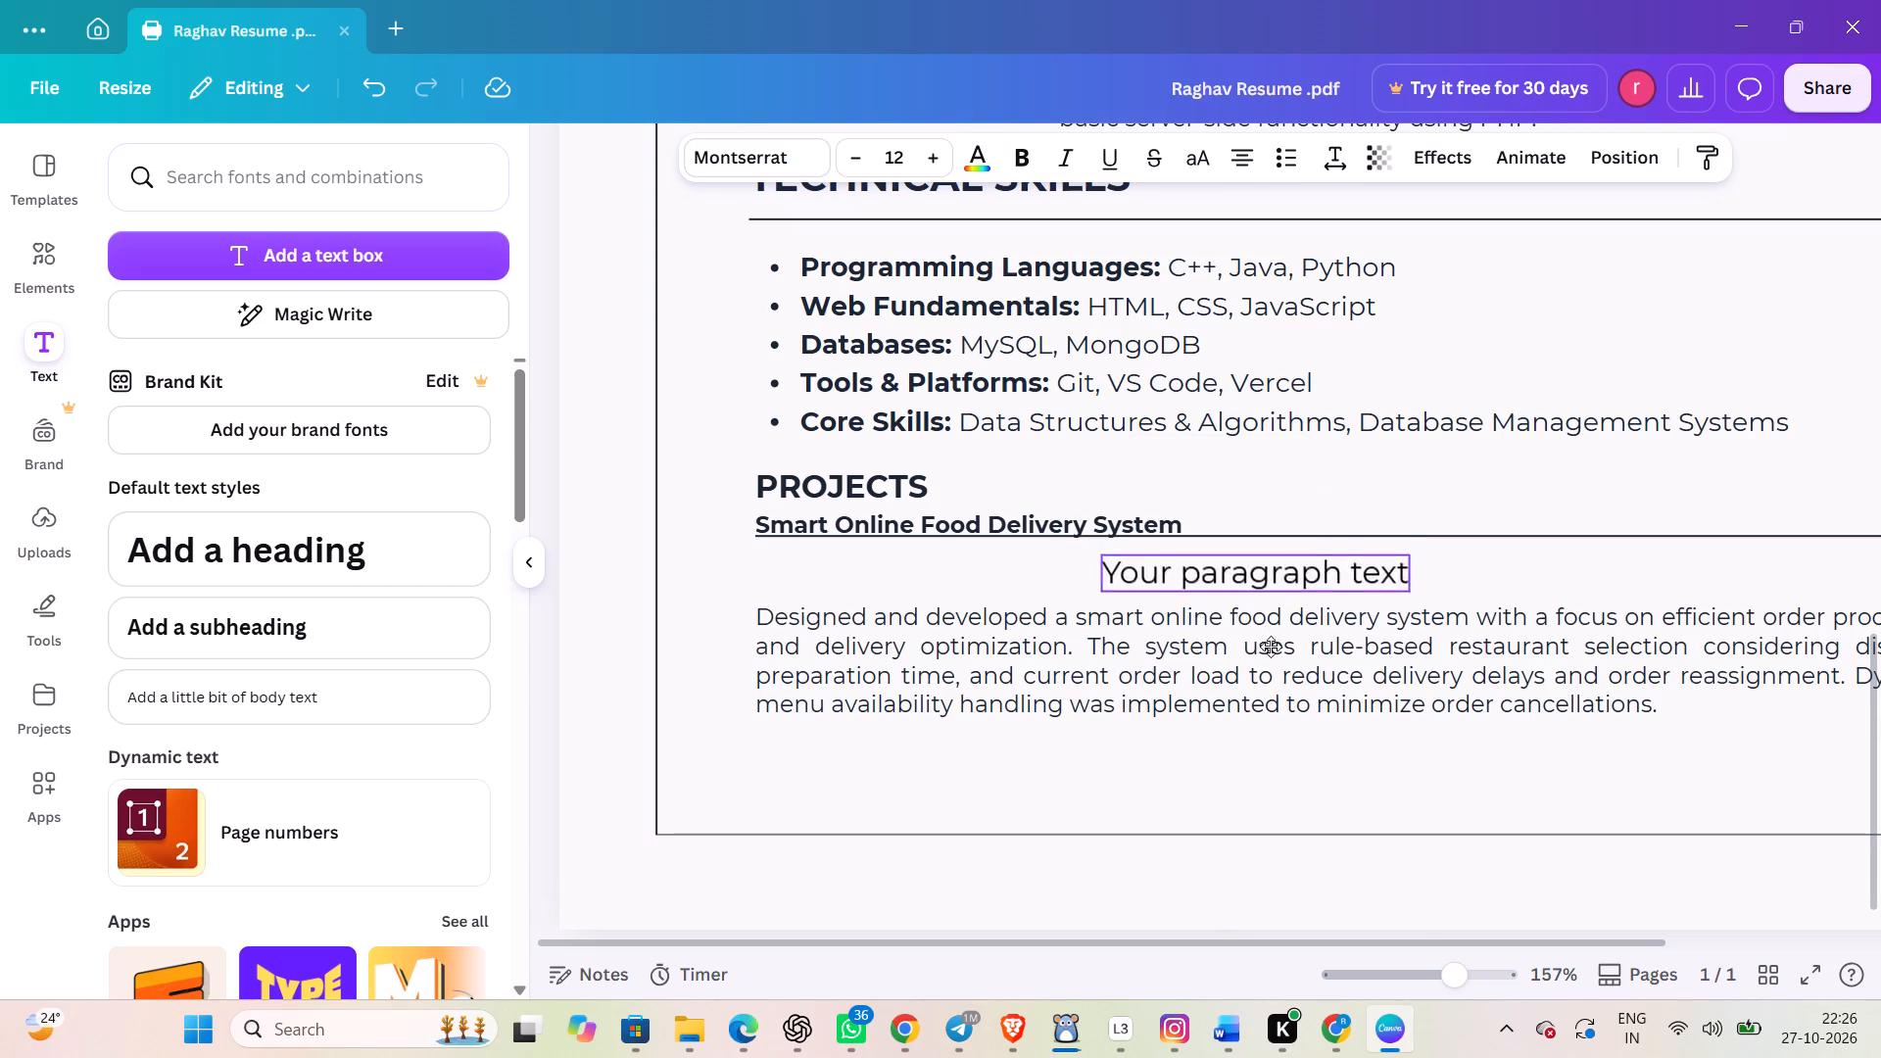
left_click_drag(1271, 647, 1194, 842)
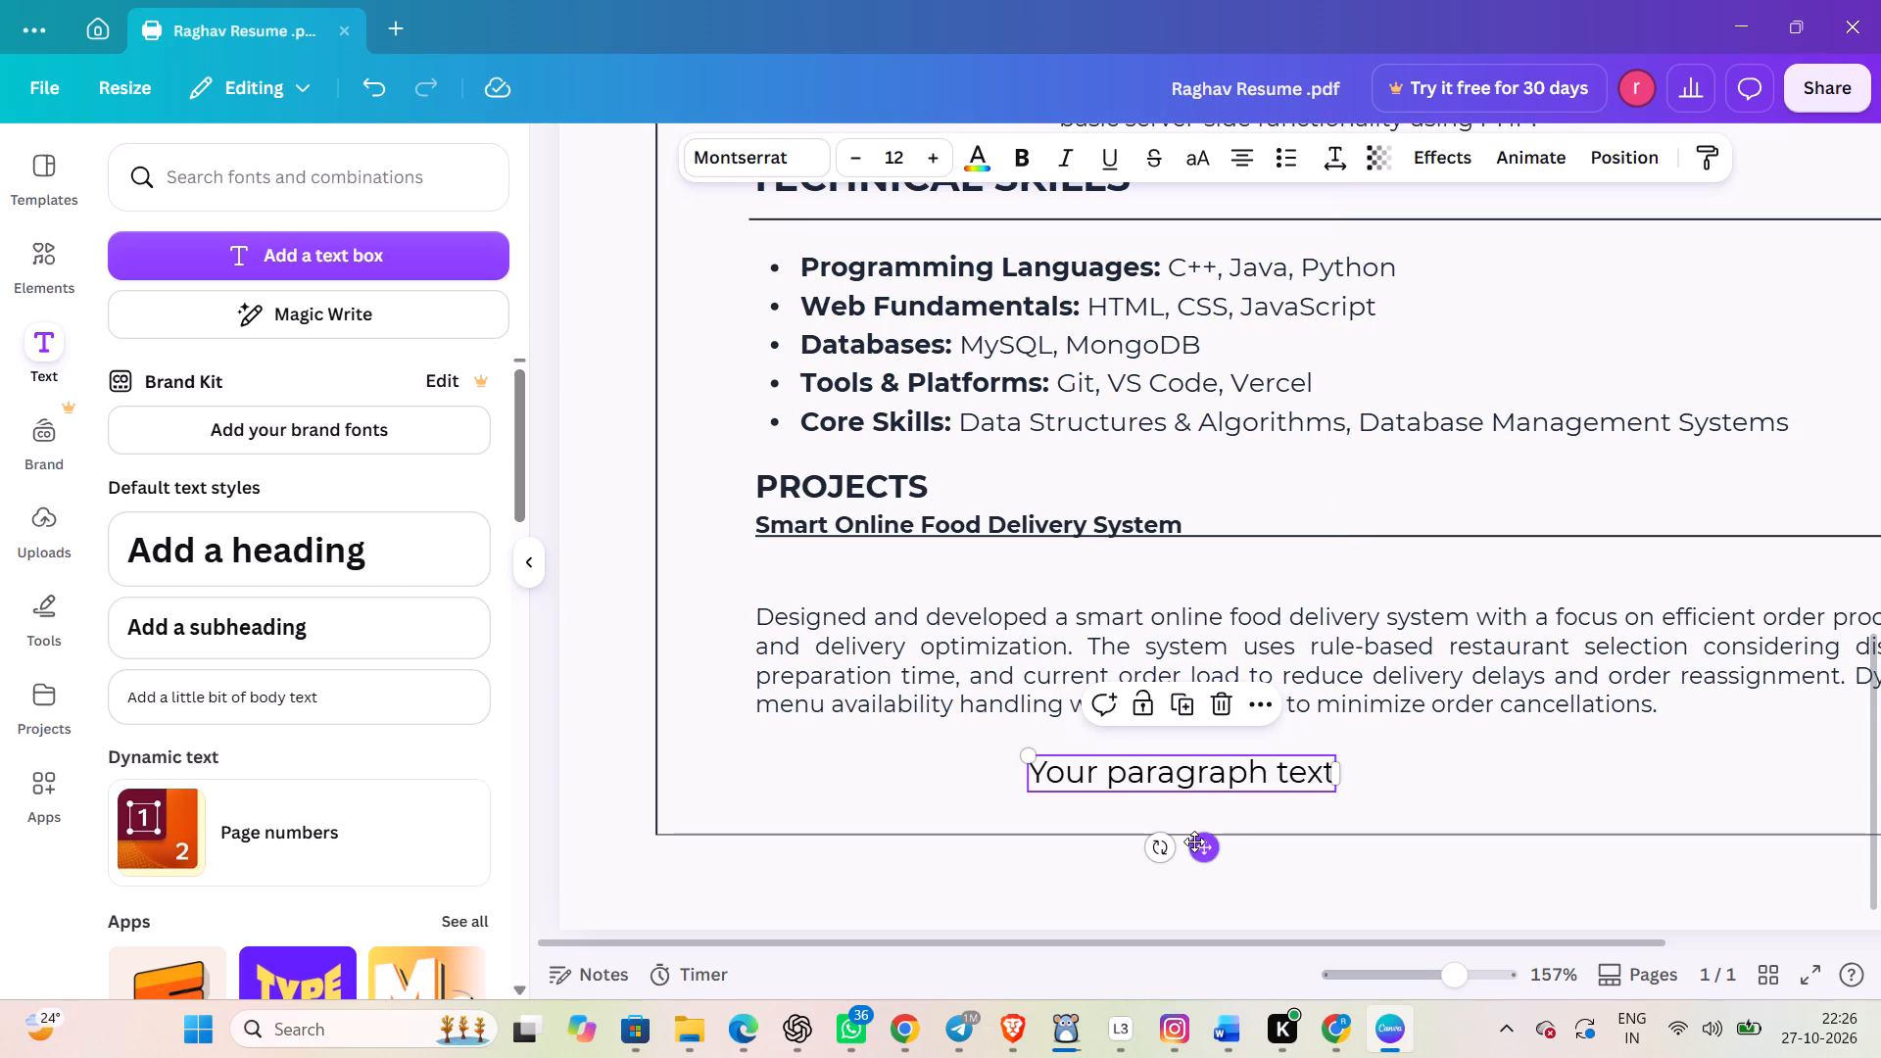
Clear the placeholder text from the new text box.
left_click(1057, 759)
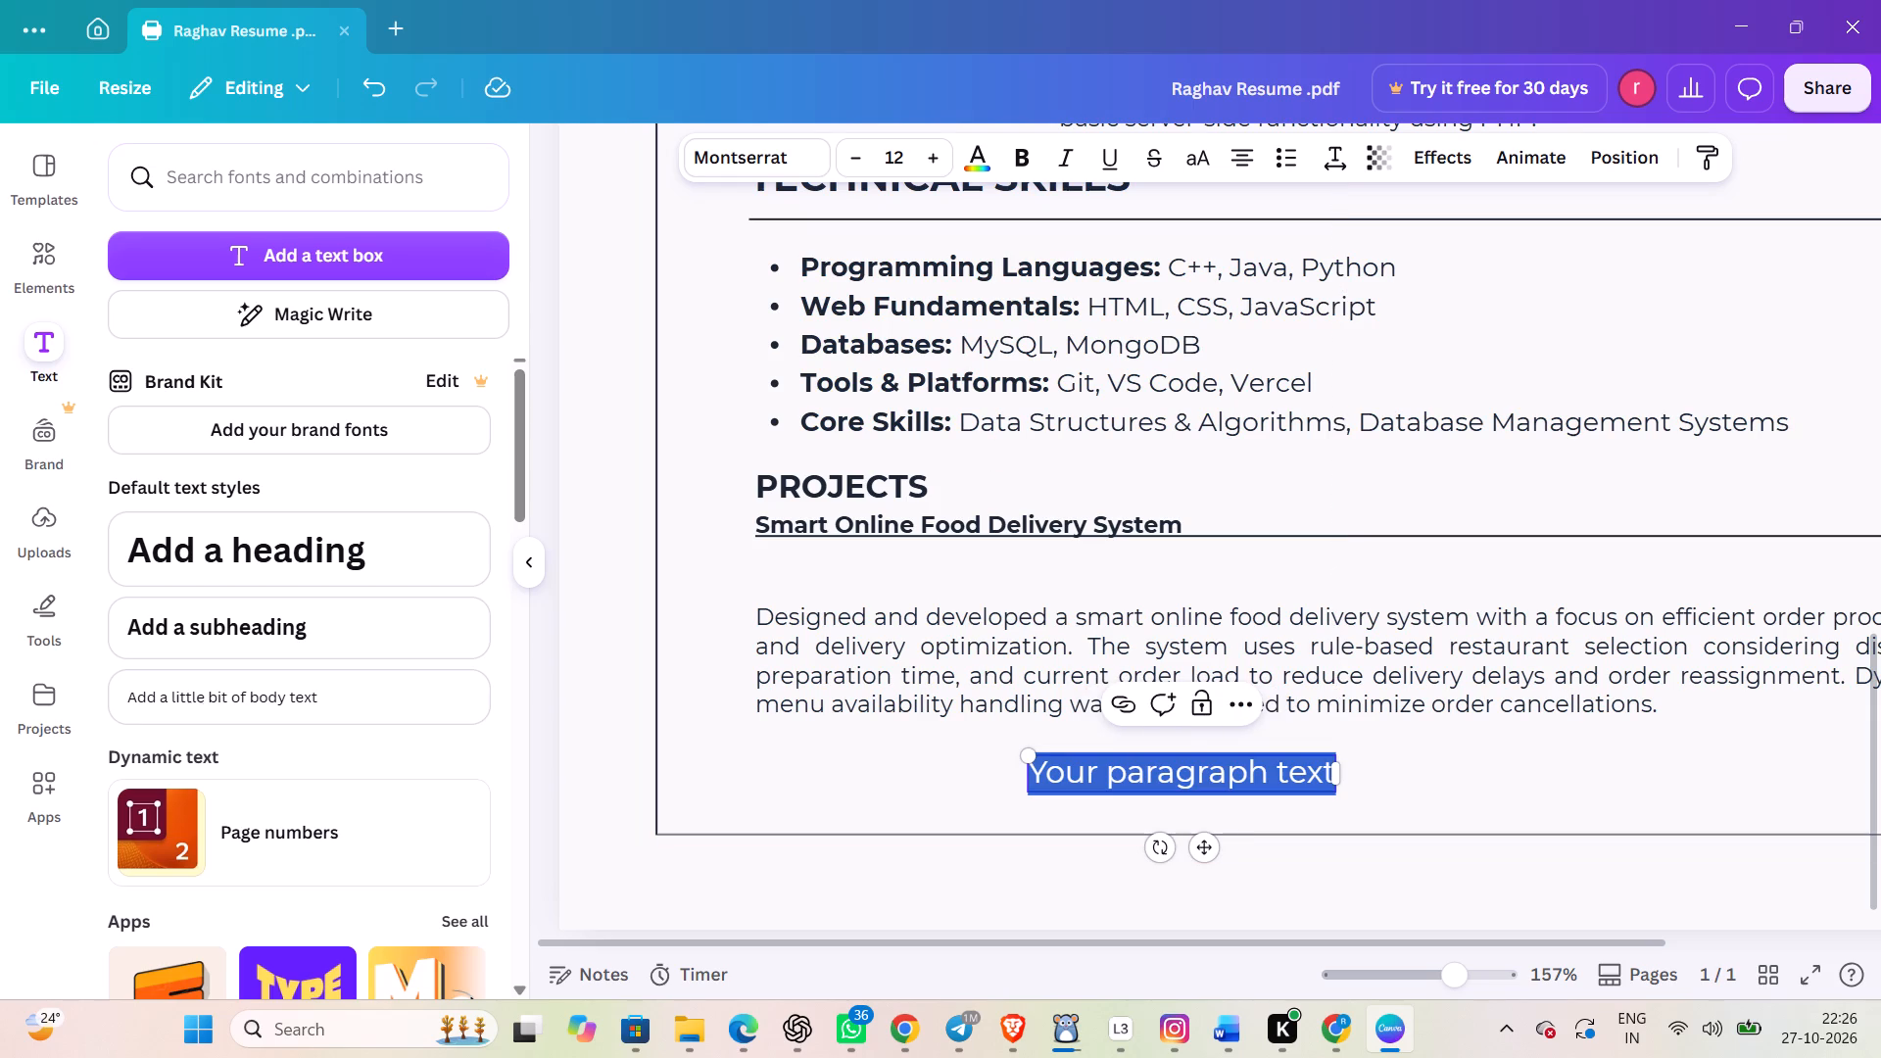
key("BackSpace")
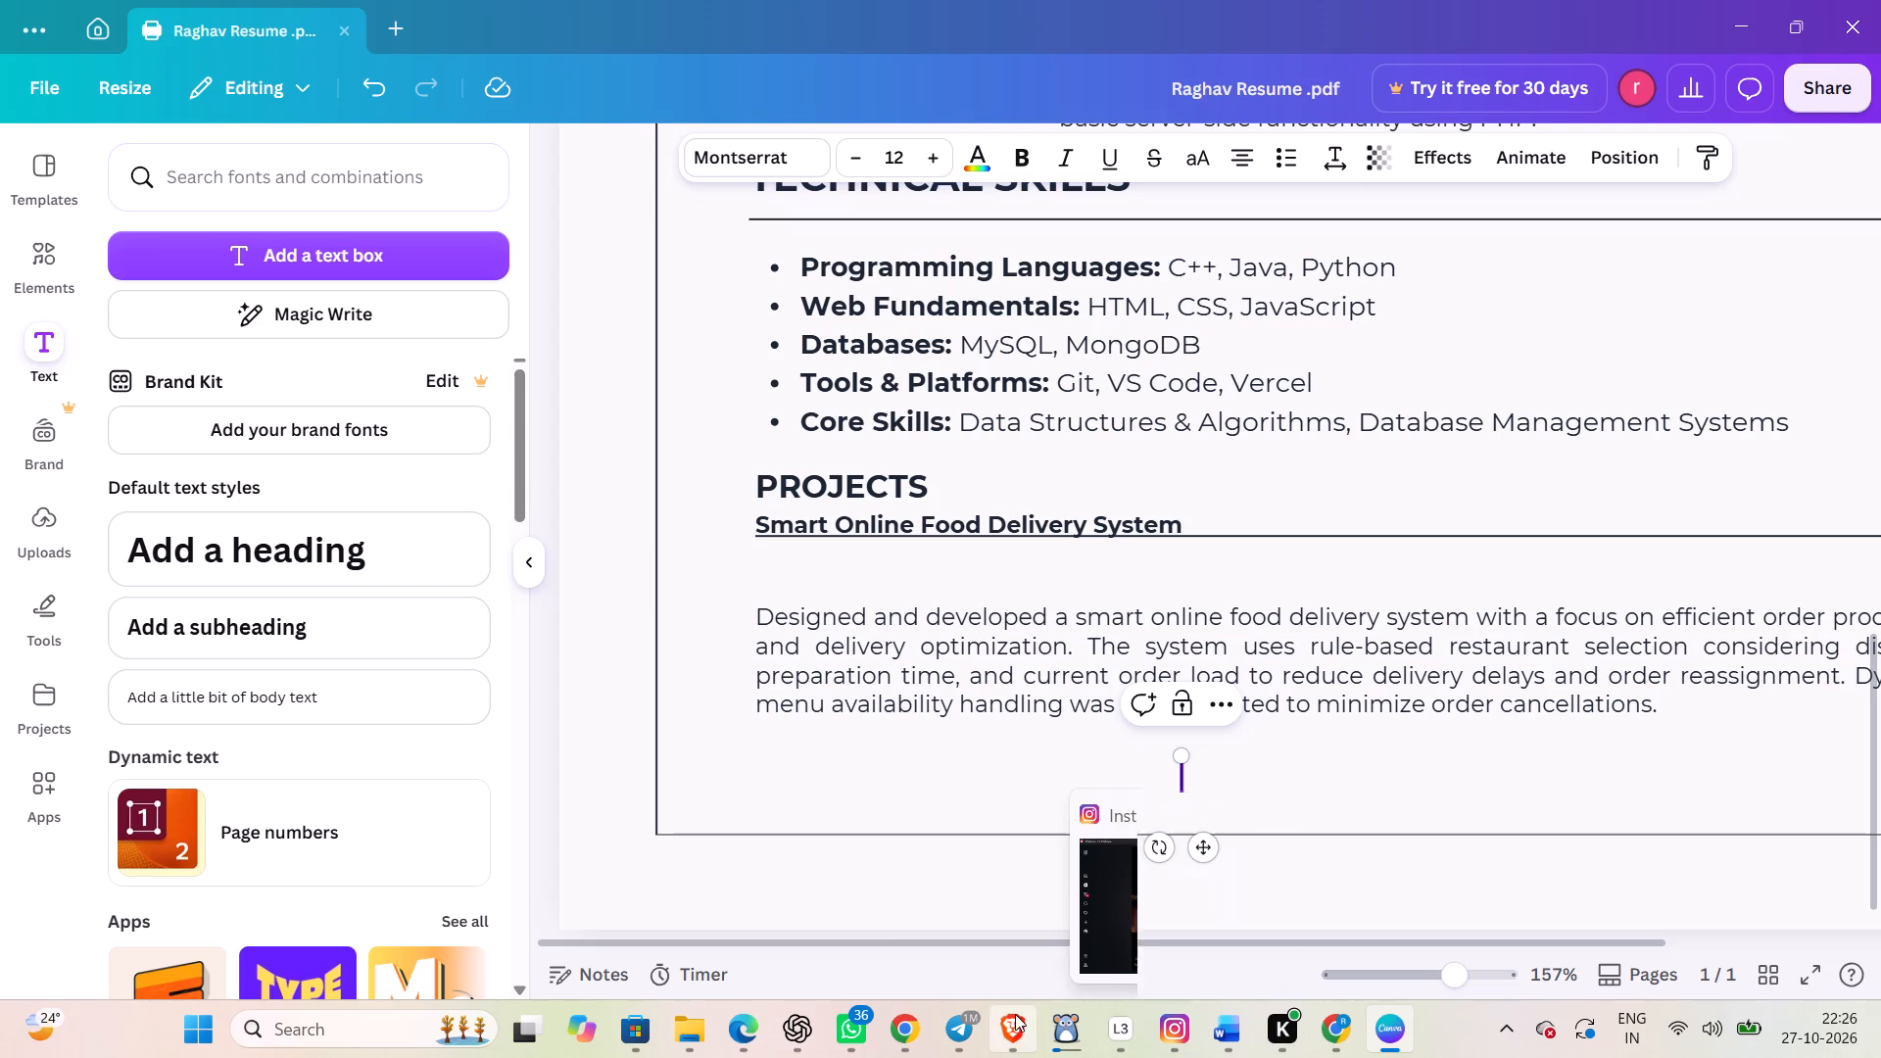
Switch to Loggy3 to check the upload status of the recorded sessions, and return to the resume.
left_click(1136, 1048)
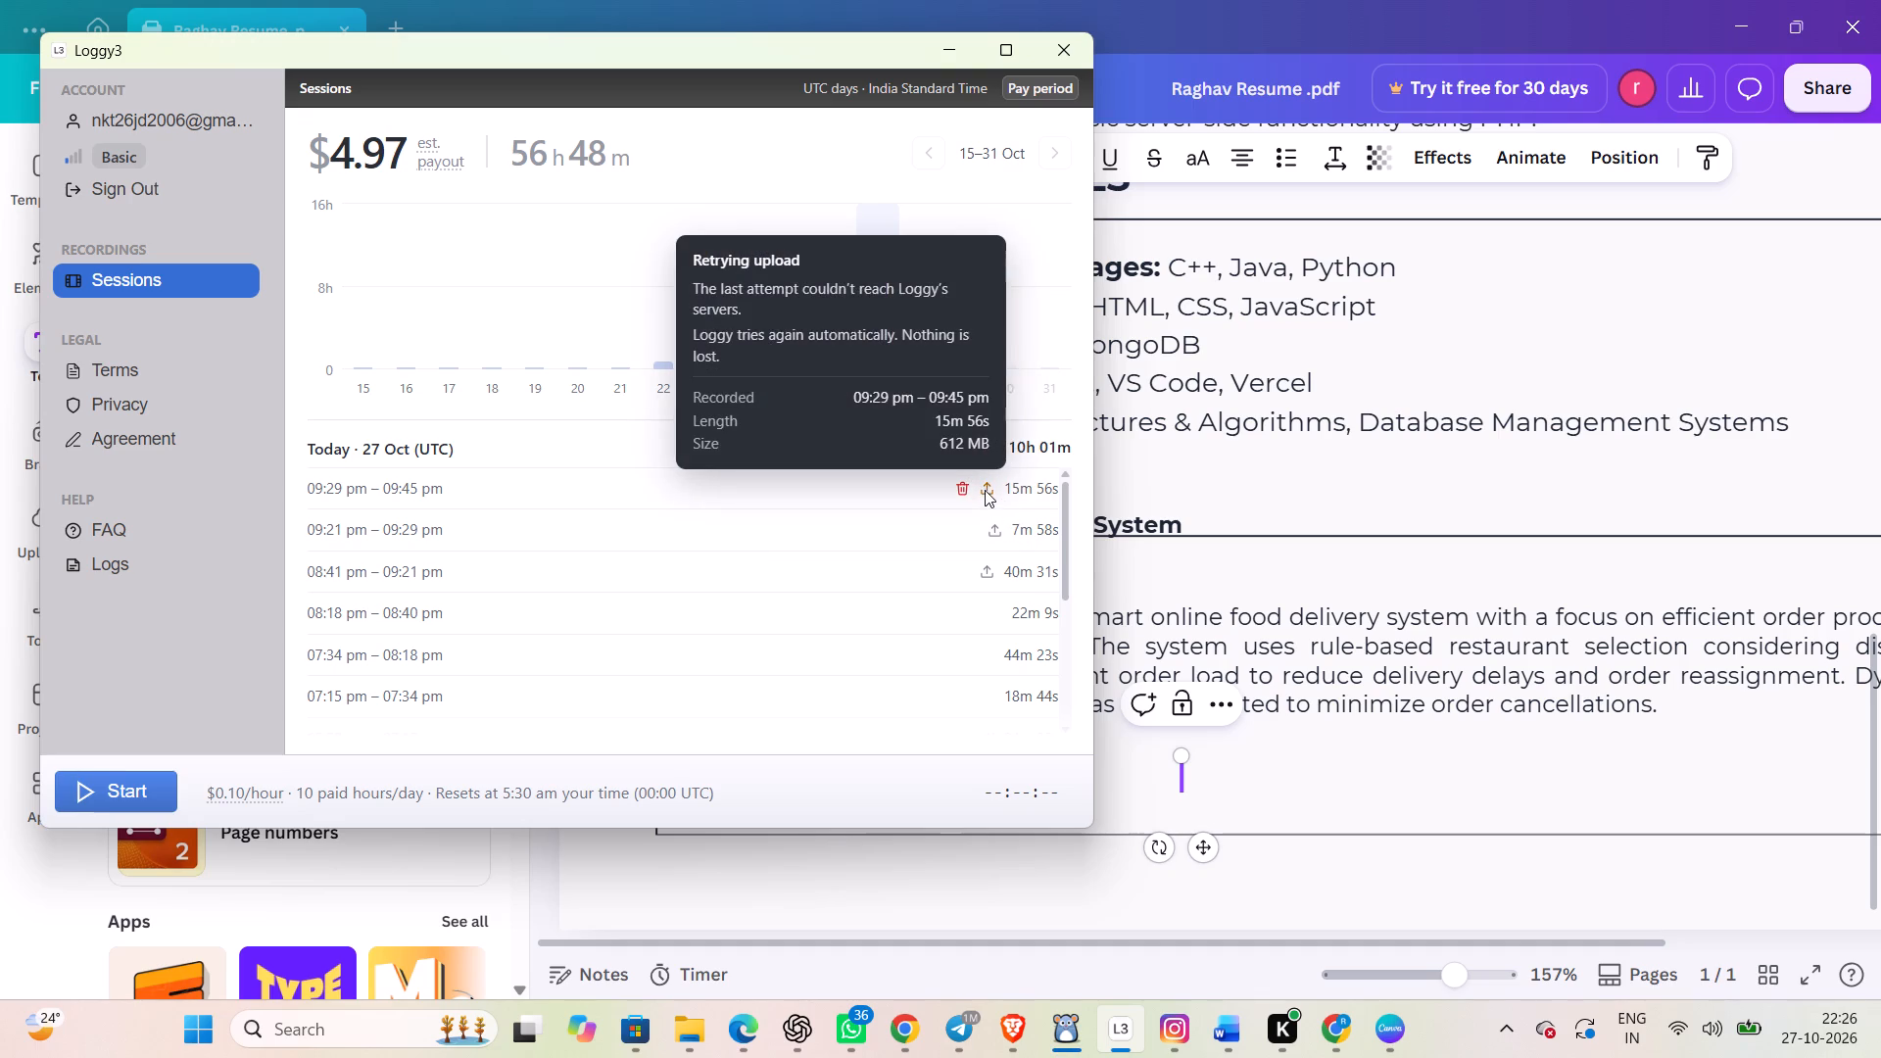
left_click(947, 49)
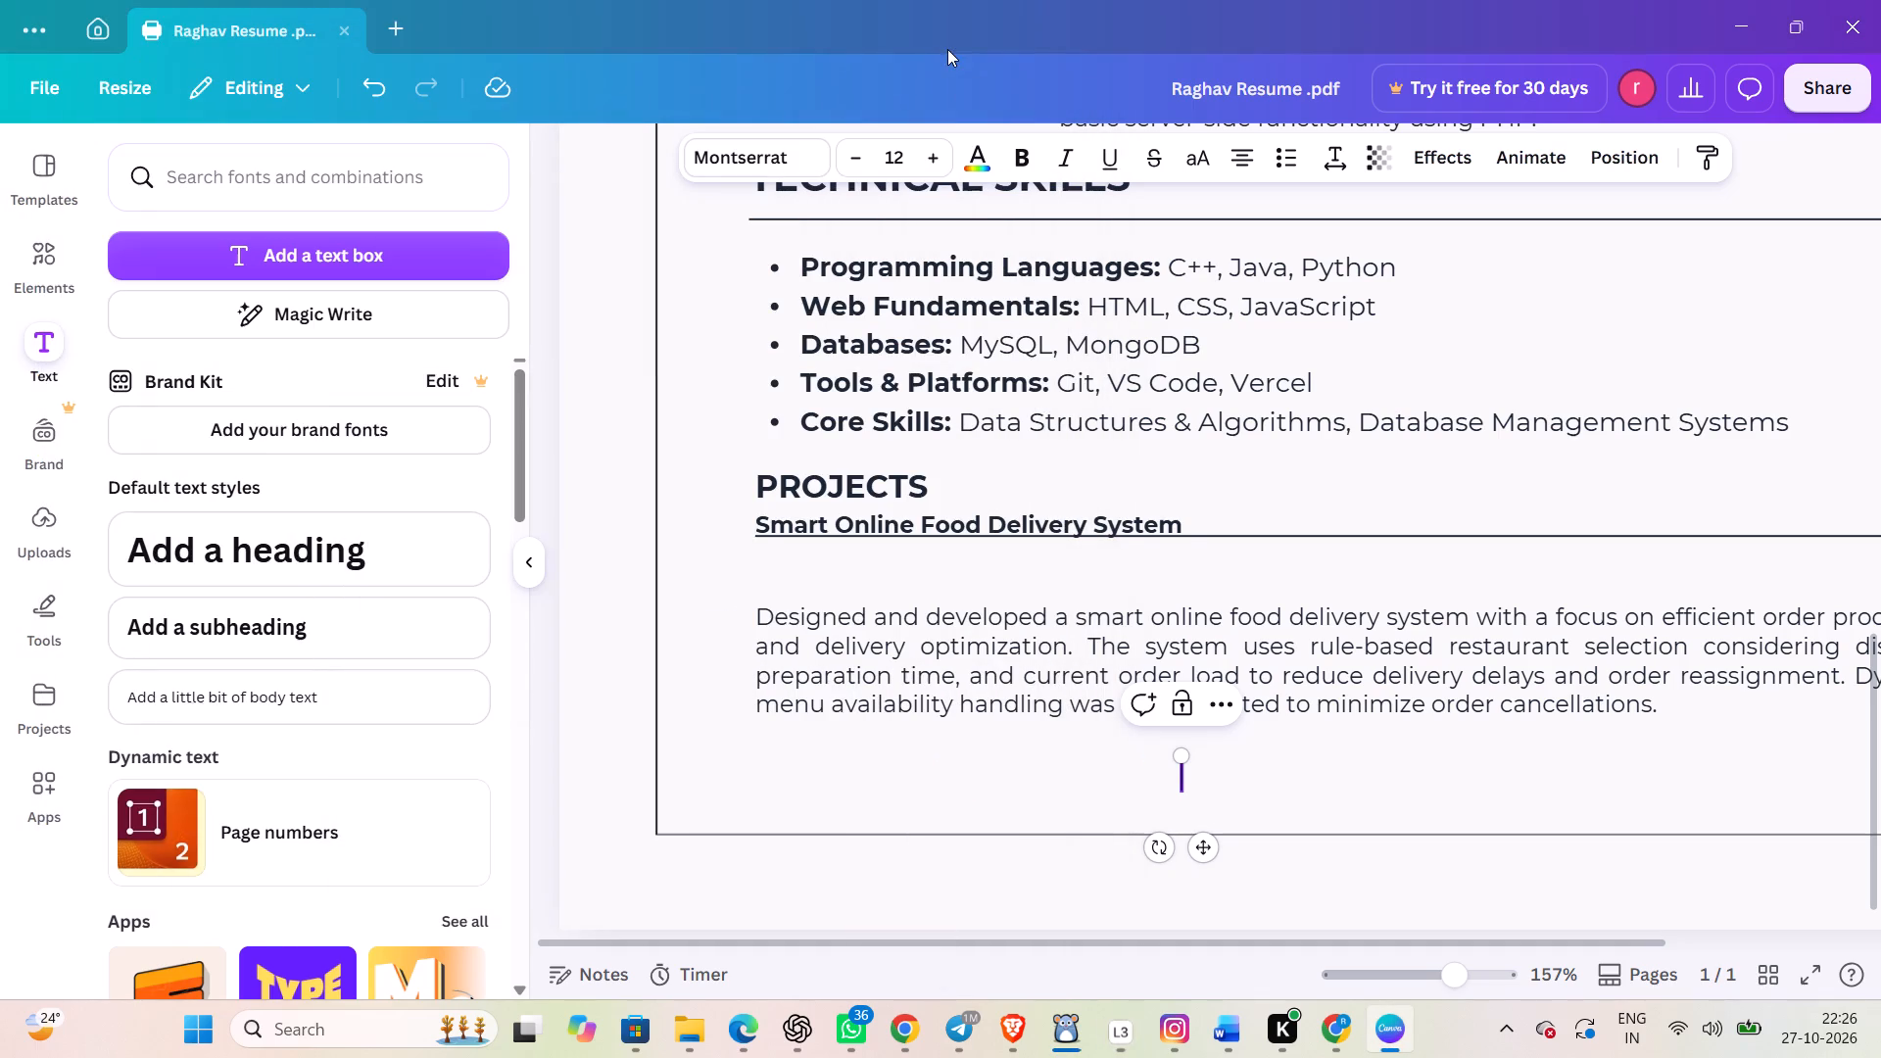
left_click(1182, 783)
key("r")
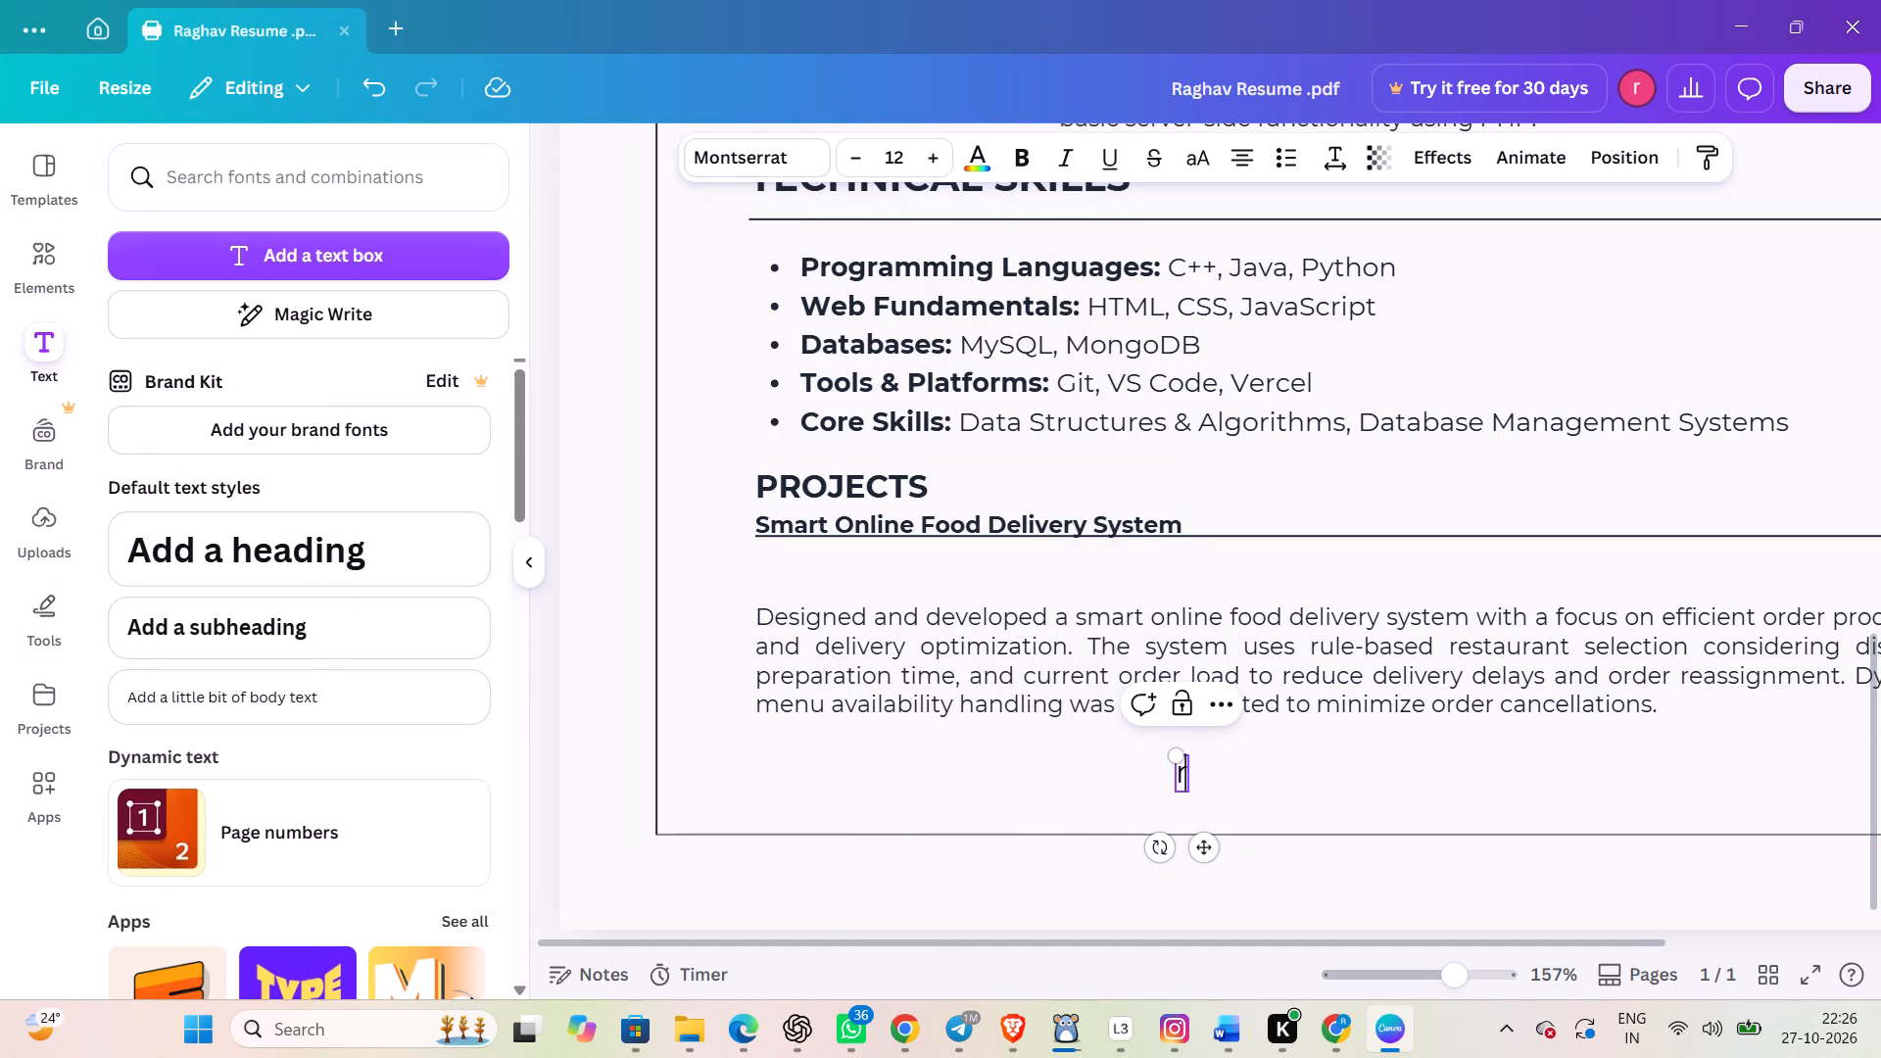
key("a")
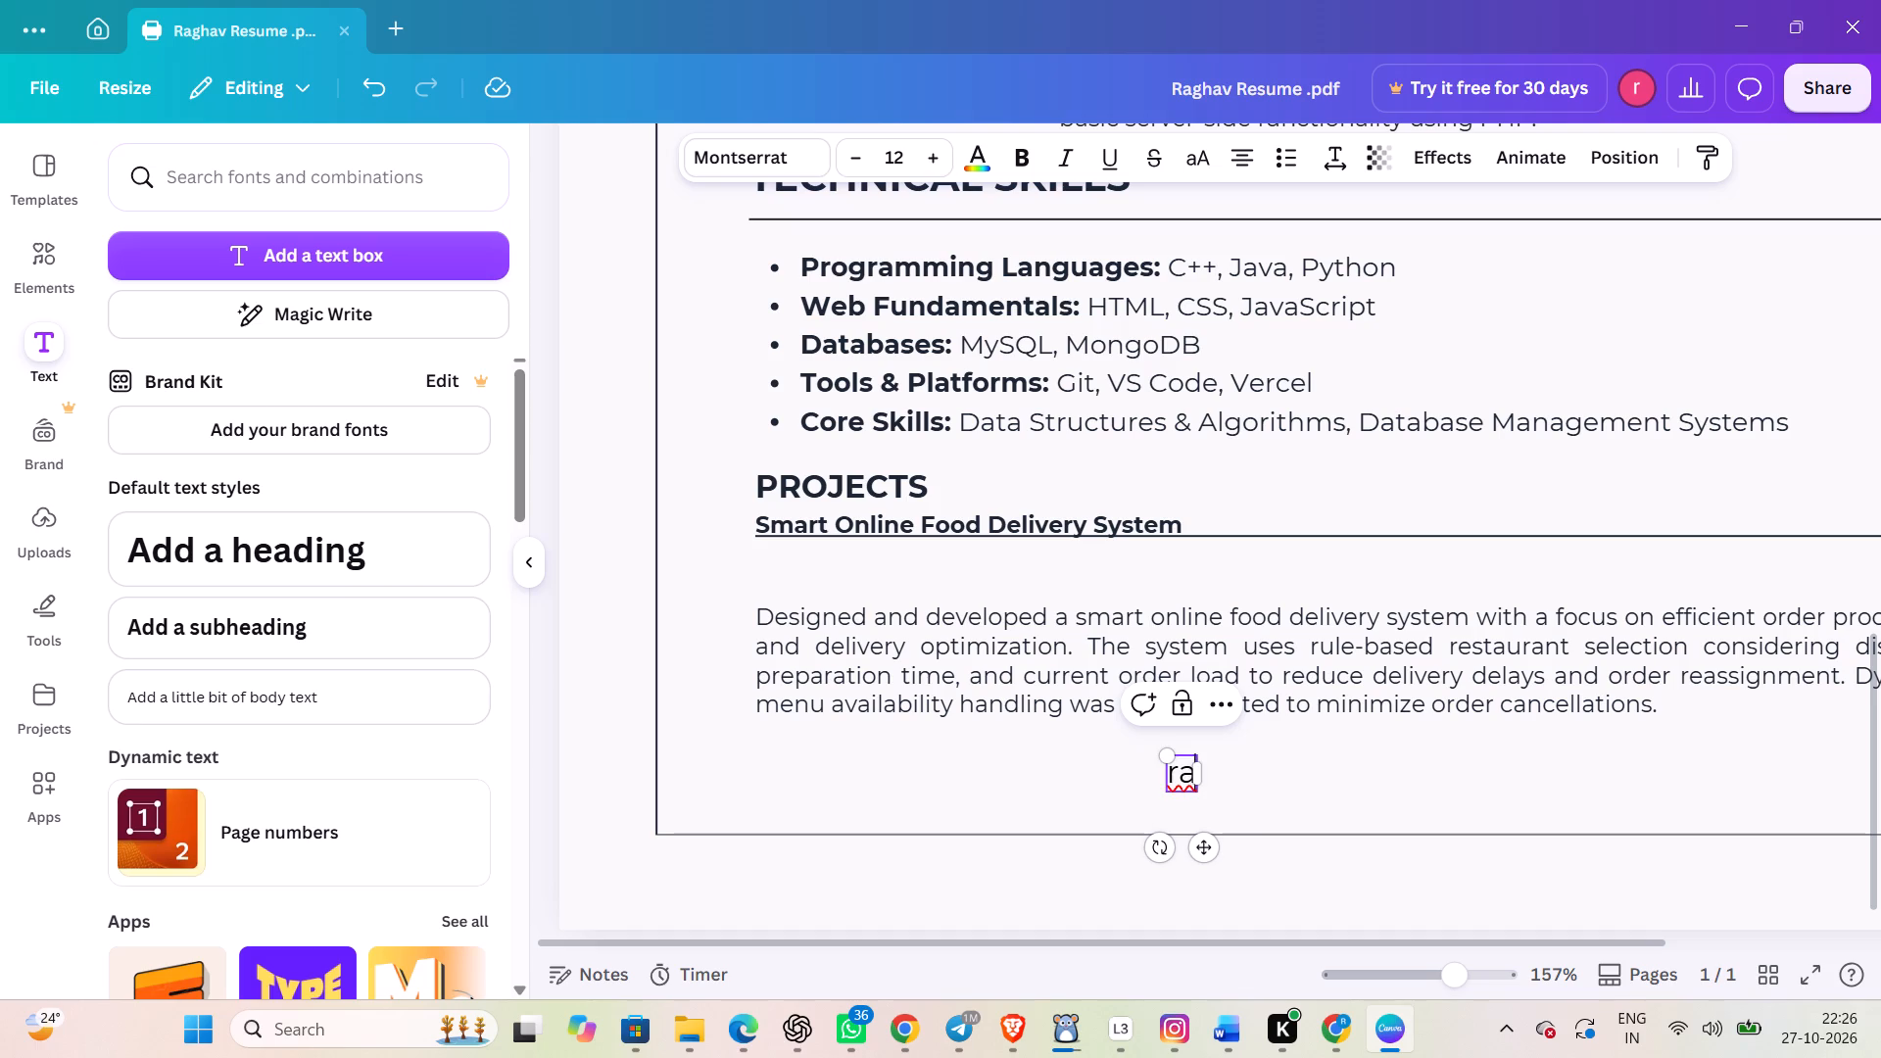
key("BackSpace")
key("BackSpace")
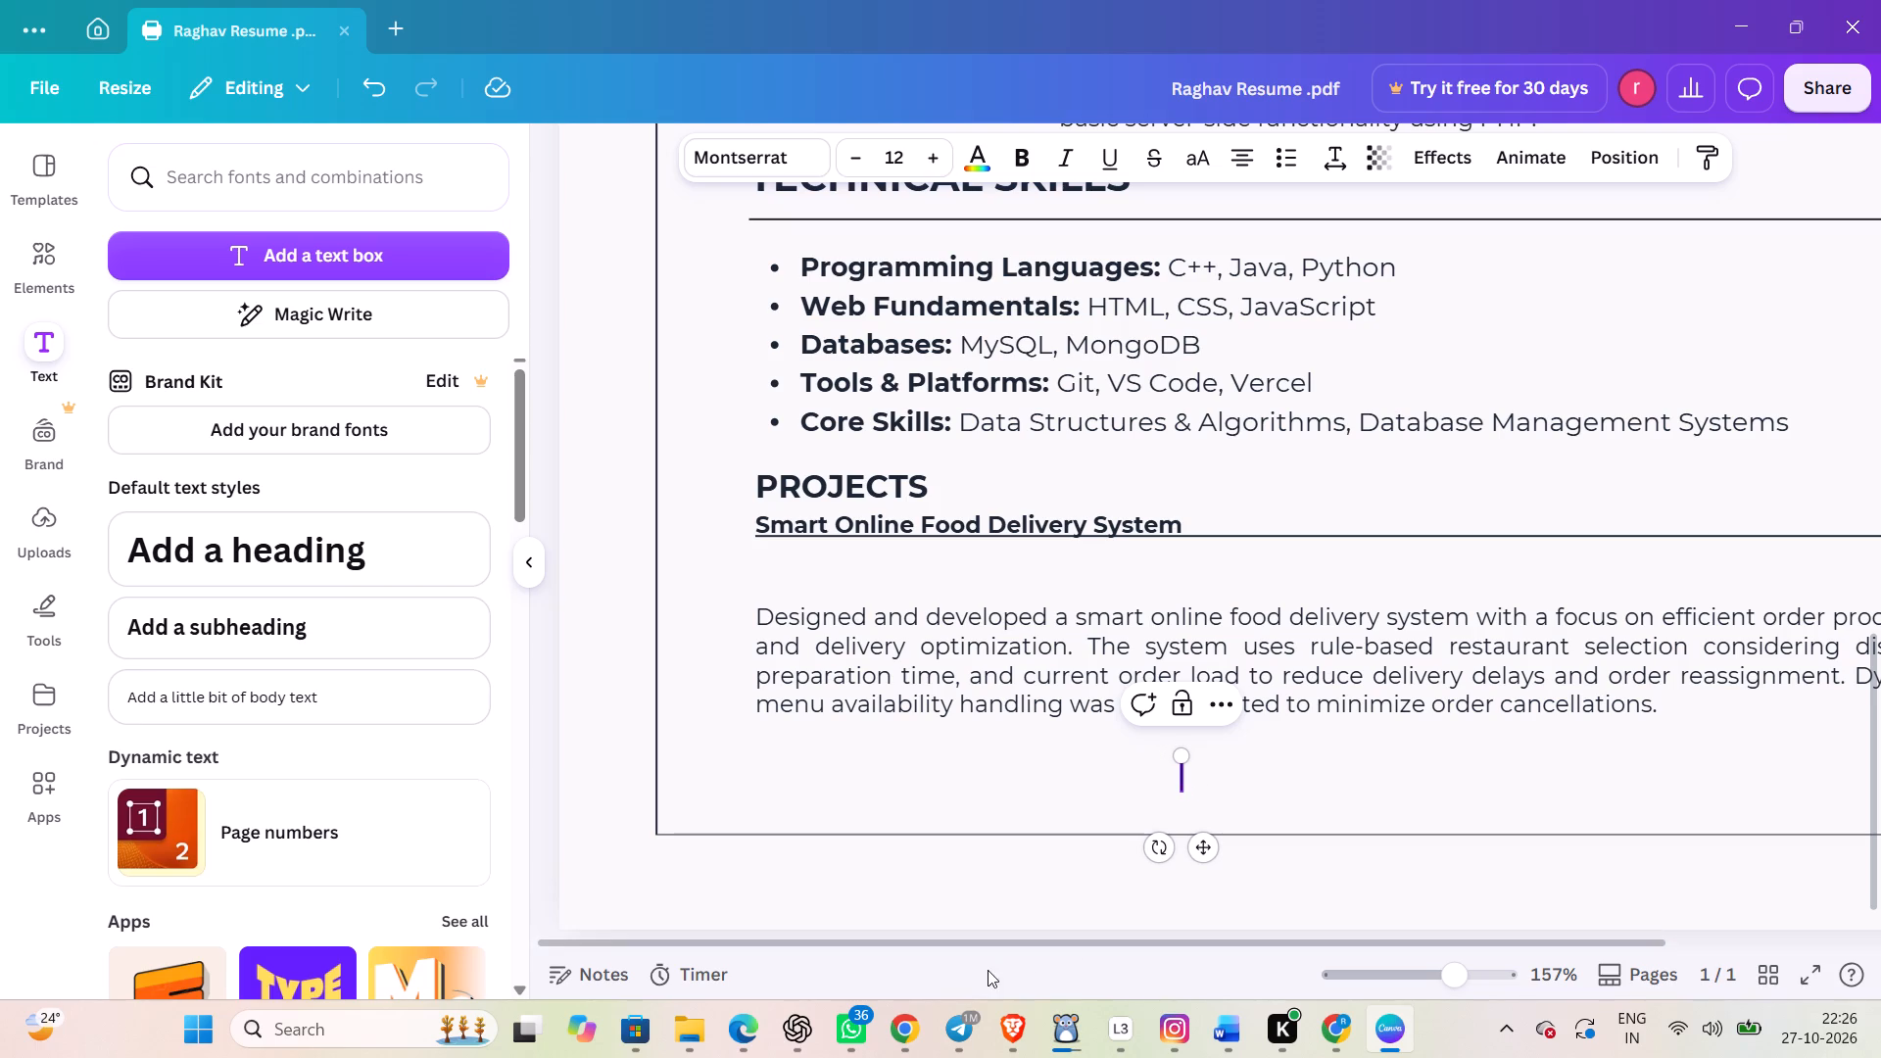
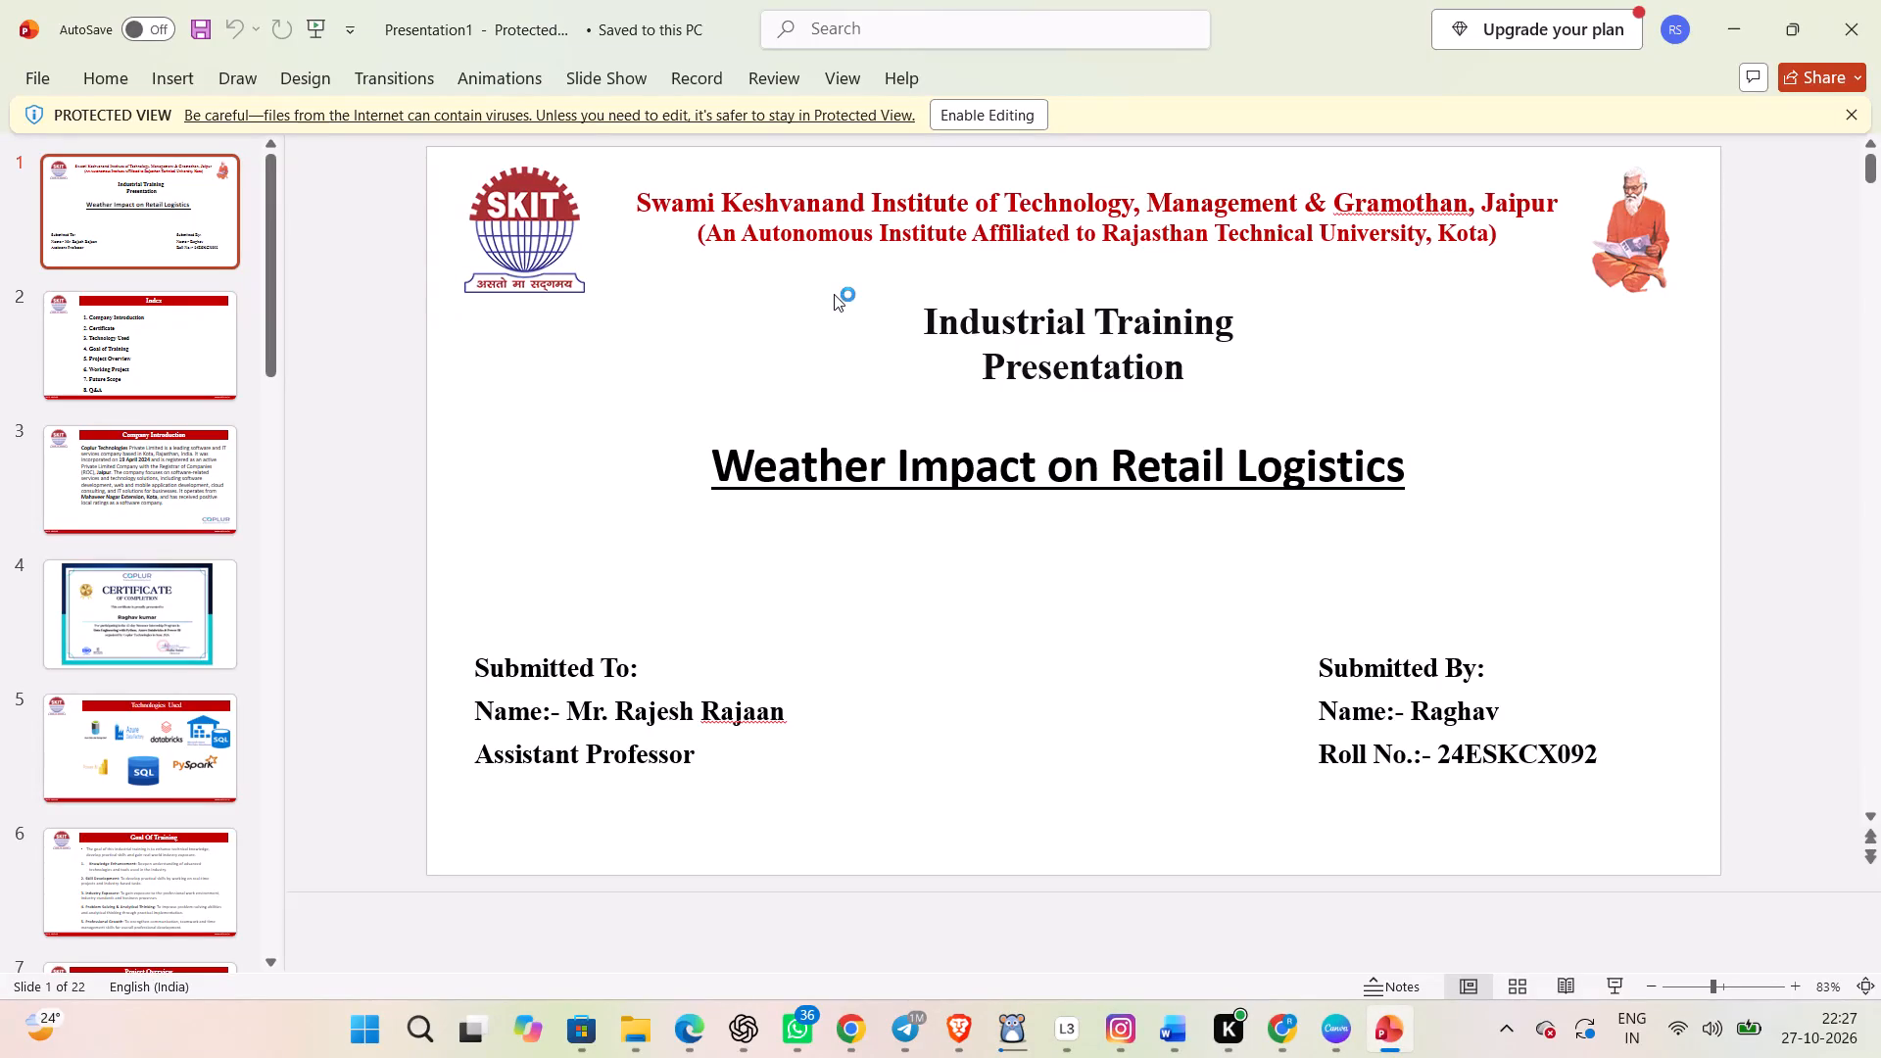
Copy the title Weather Impact on Retail Logistics from the PowerPoint title slide and paste it into the empty text box of the Canva resume.
left_click_drag(1421, 467, 1190, 493)
left_click(1240, 477)
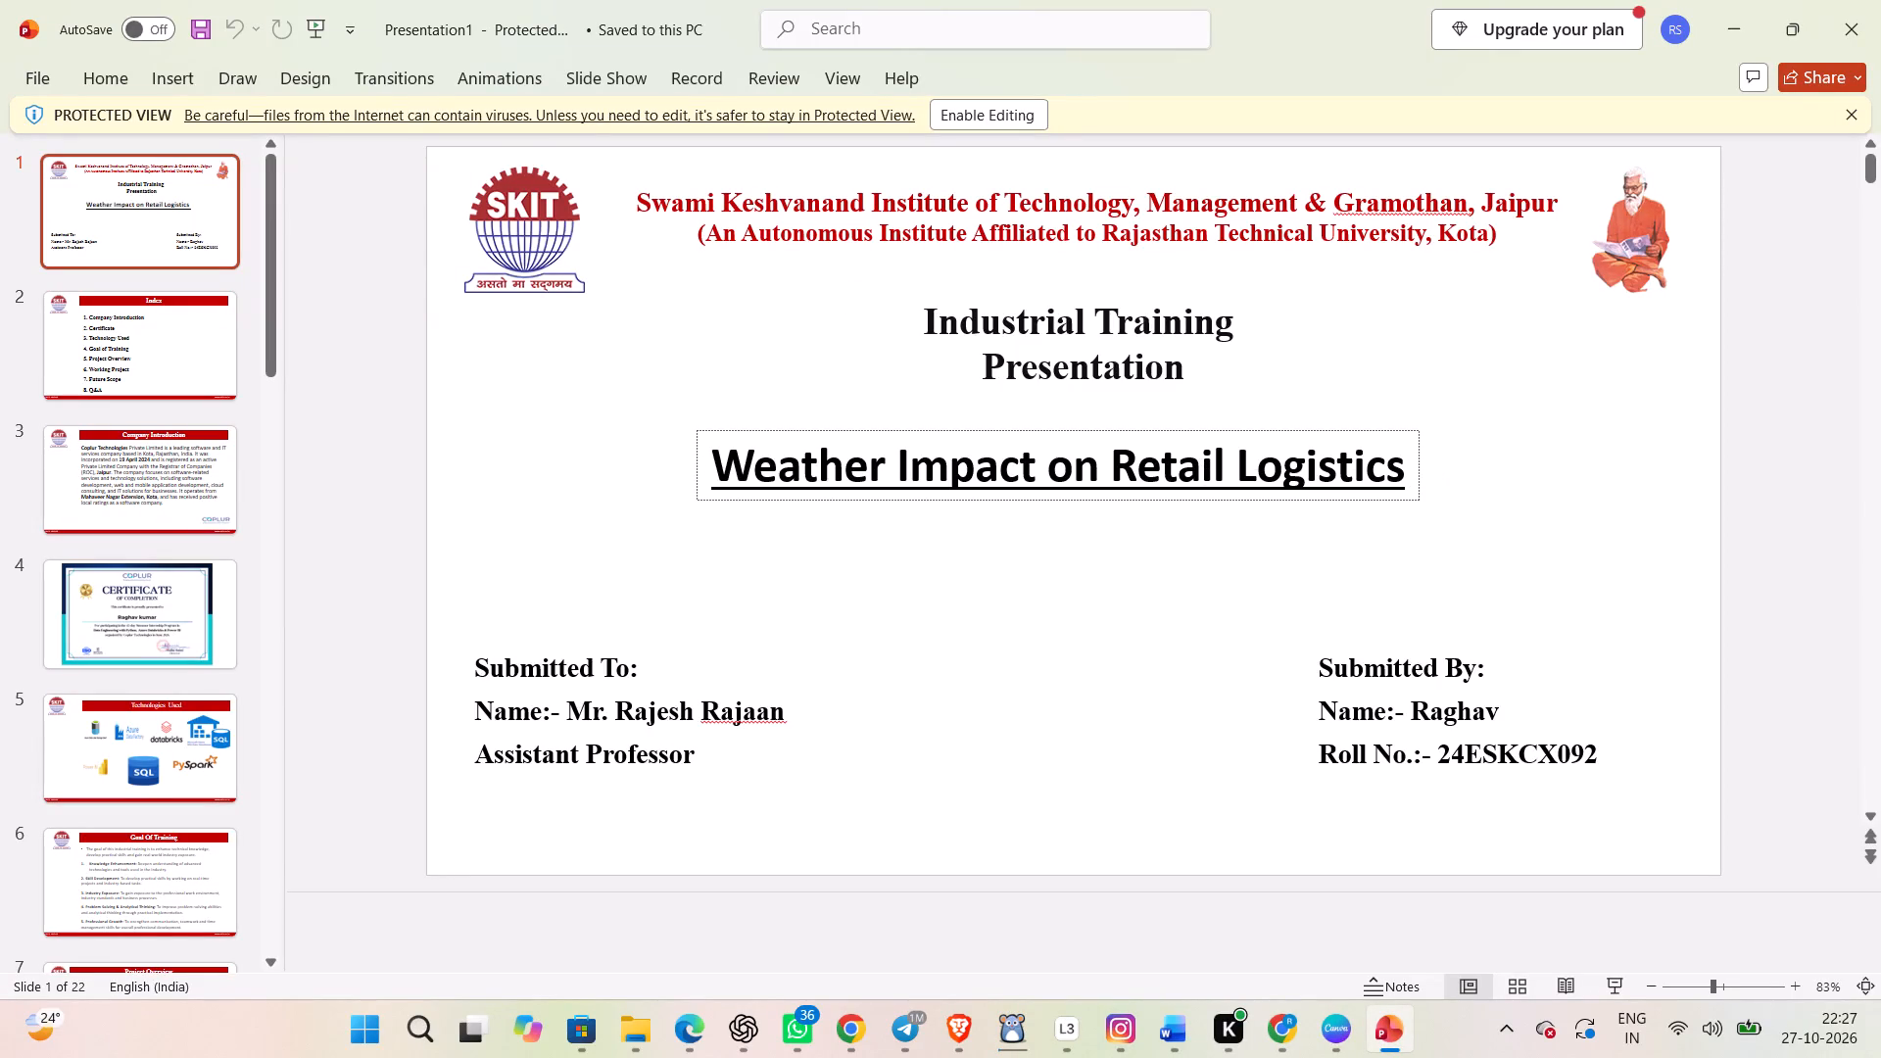
key("ctrl+a")
key("ctrl+c")
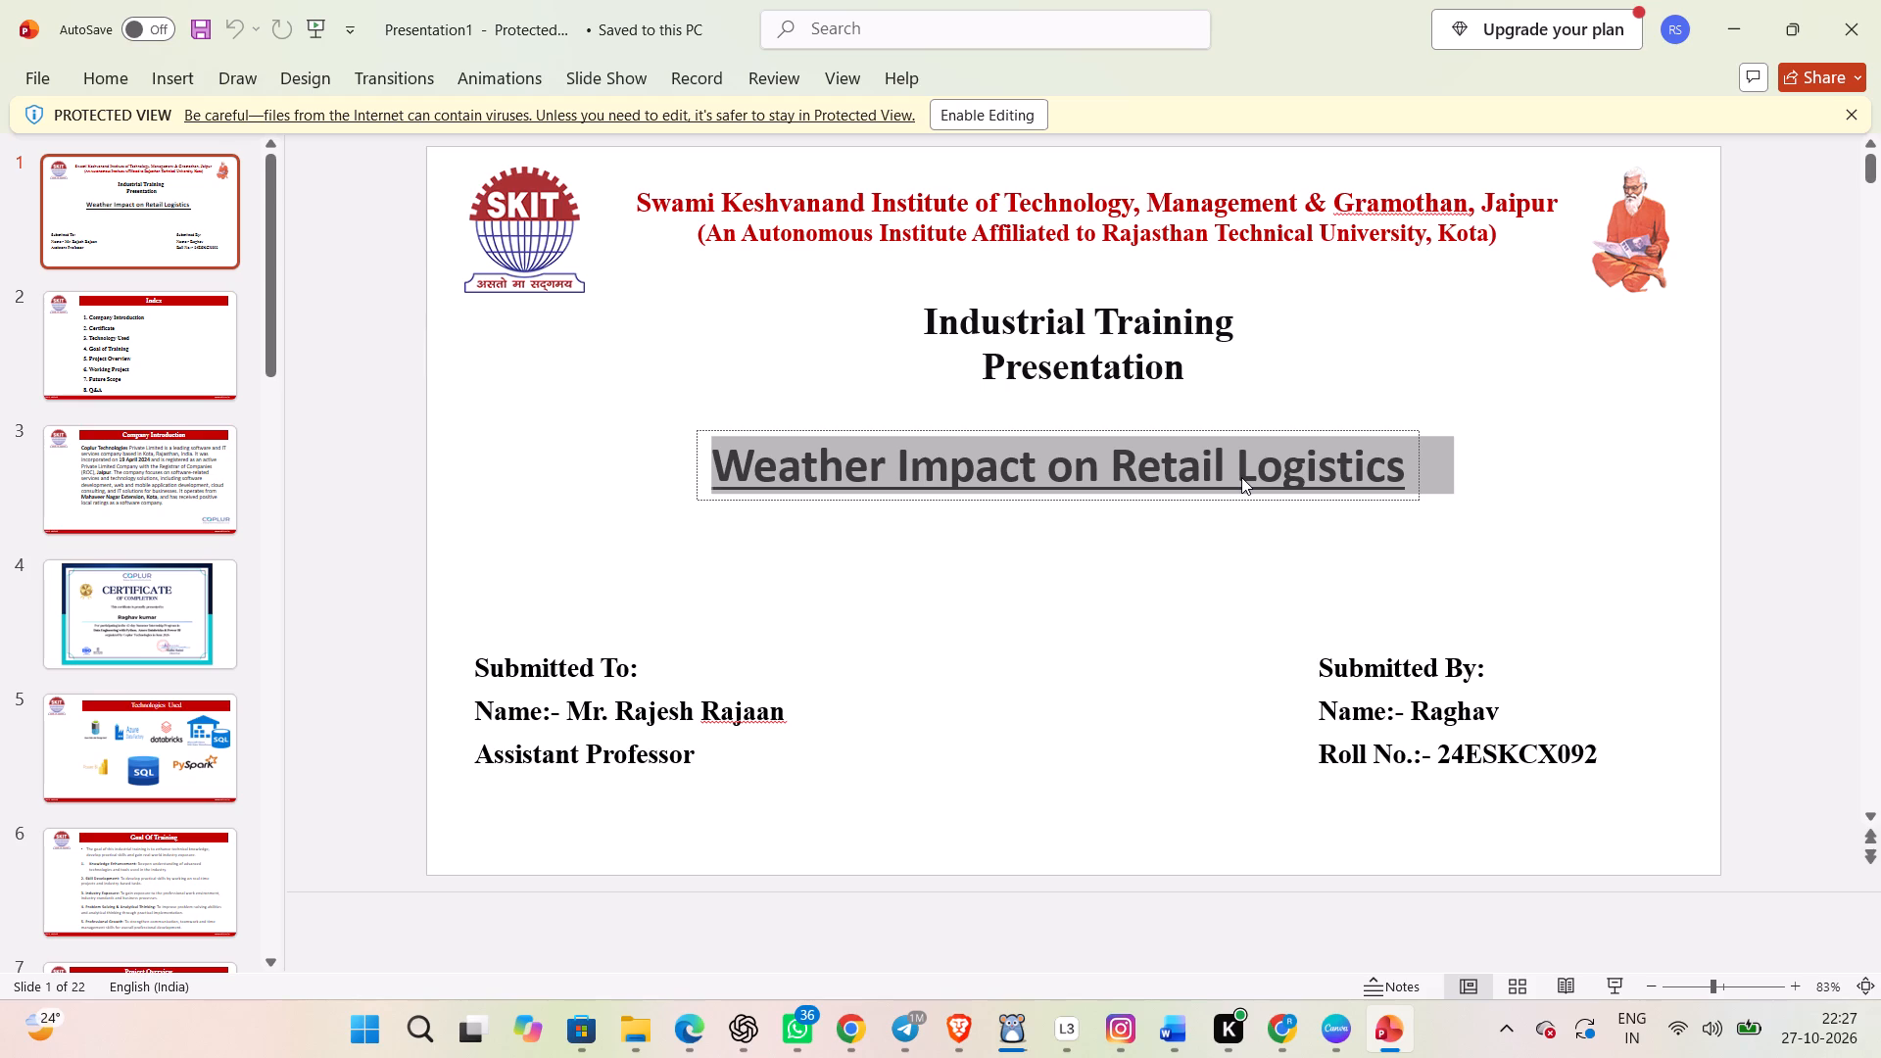
left_click(1314, 1027)
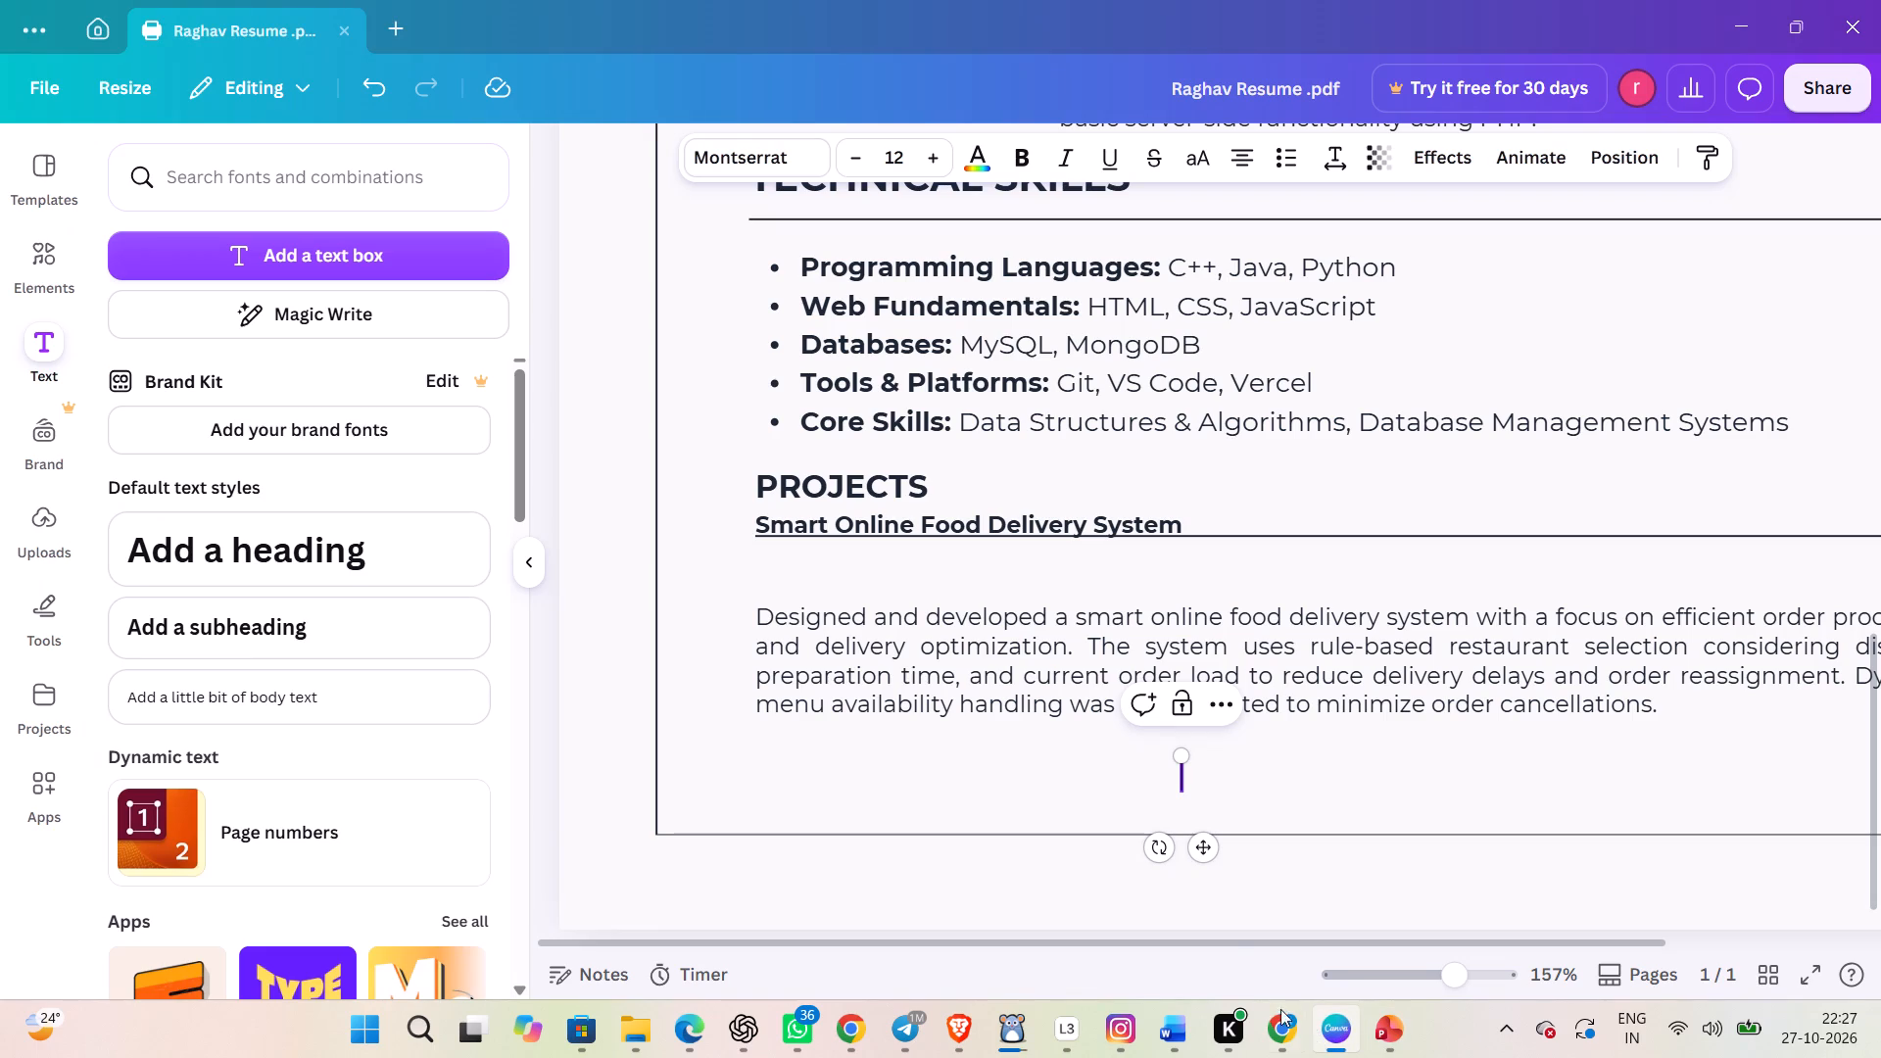
key("ctrl+v")
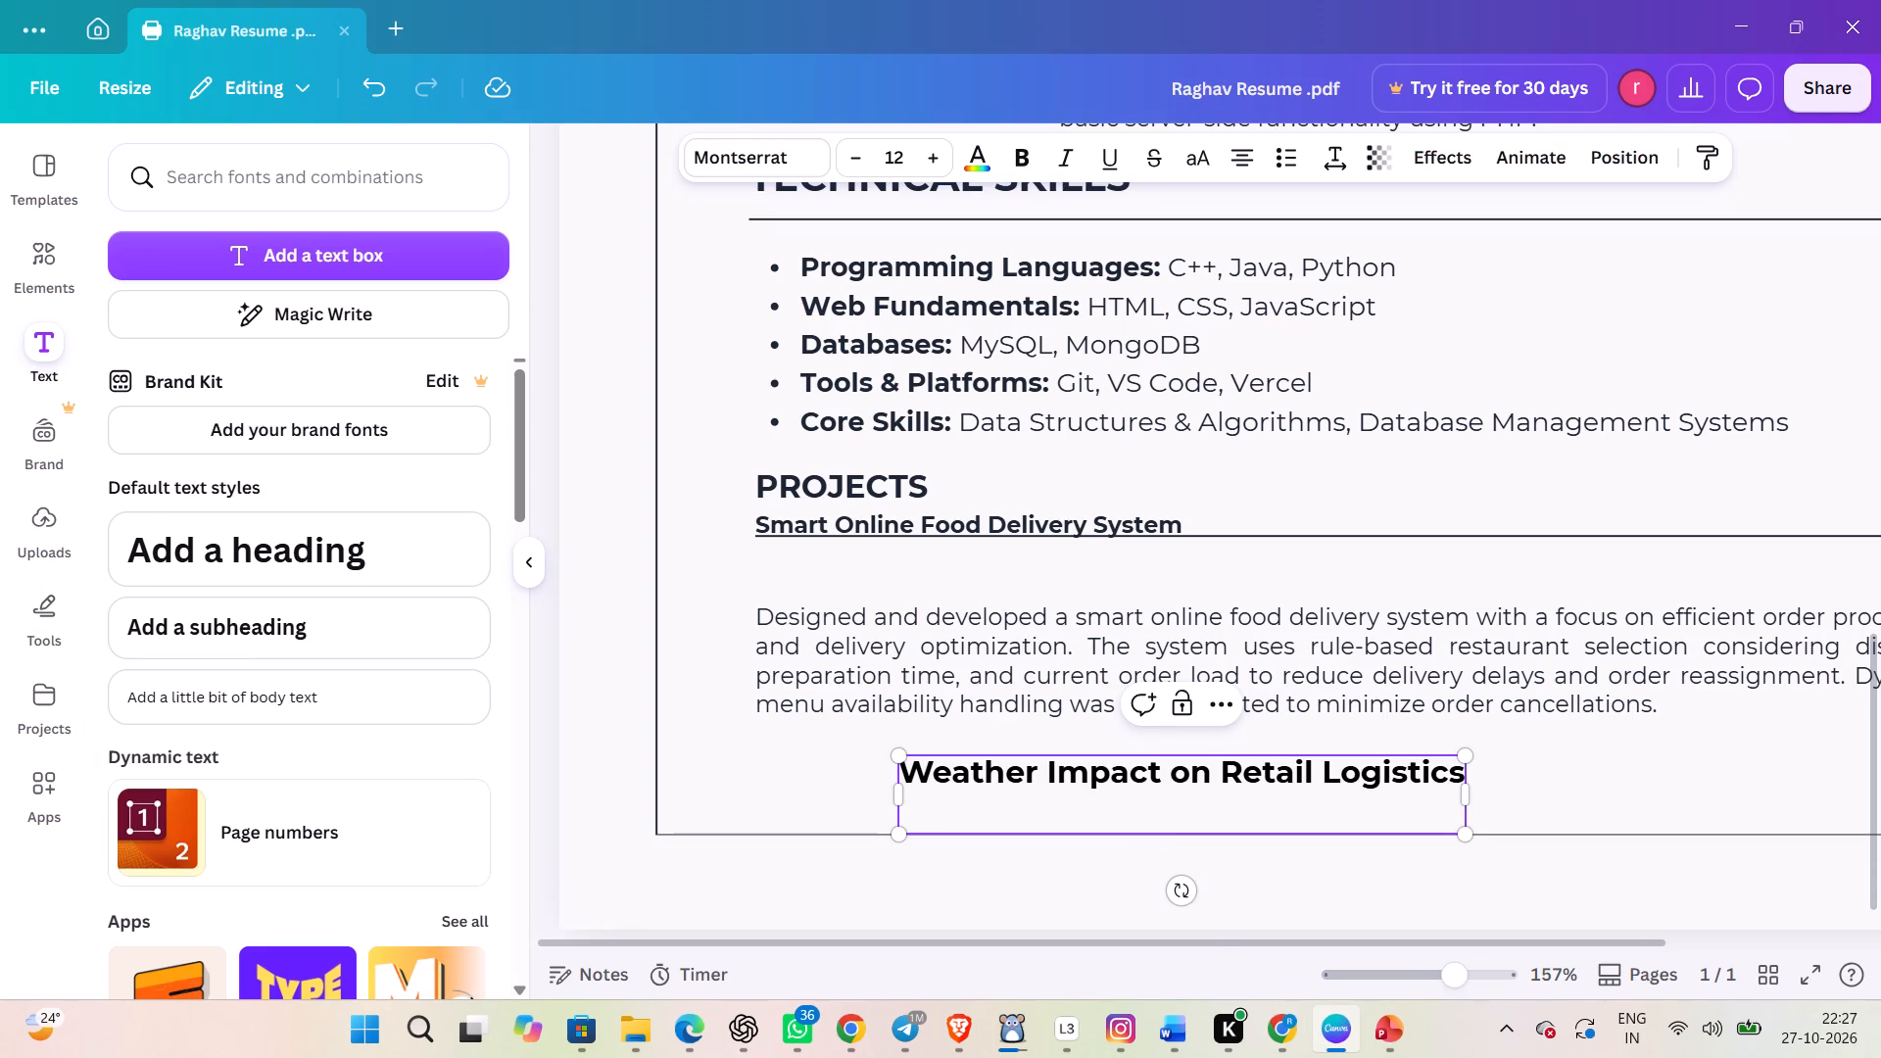
Set the Weather Impact on Retail Logistics title to font size 9 to match the Smart Online Food Delivery System title.
left_click(1103, 519)
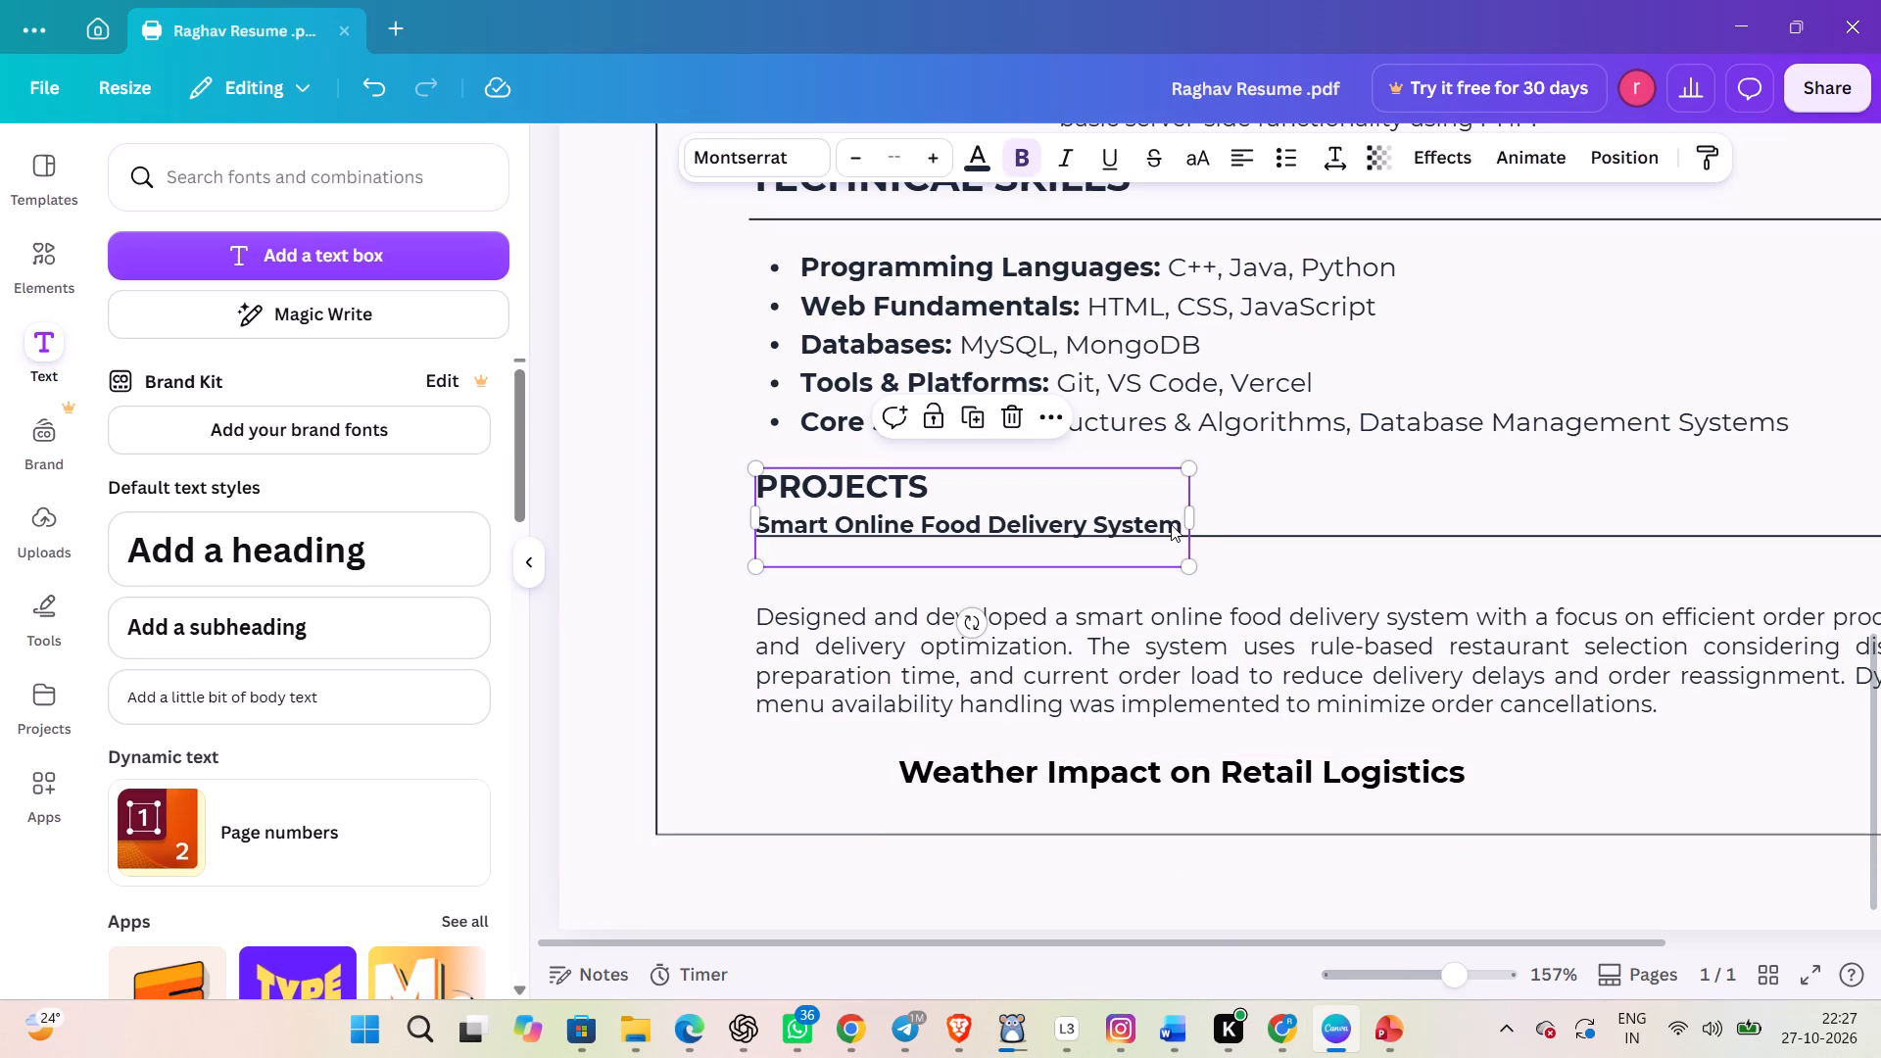
left_click(1171, 524)
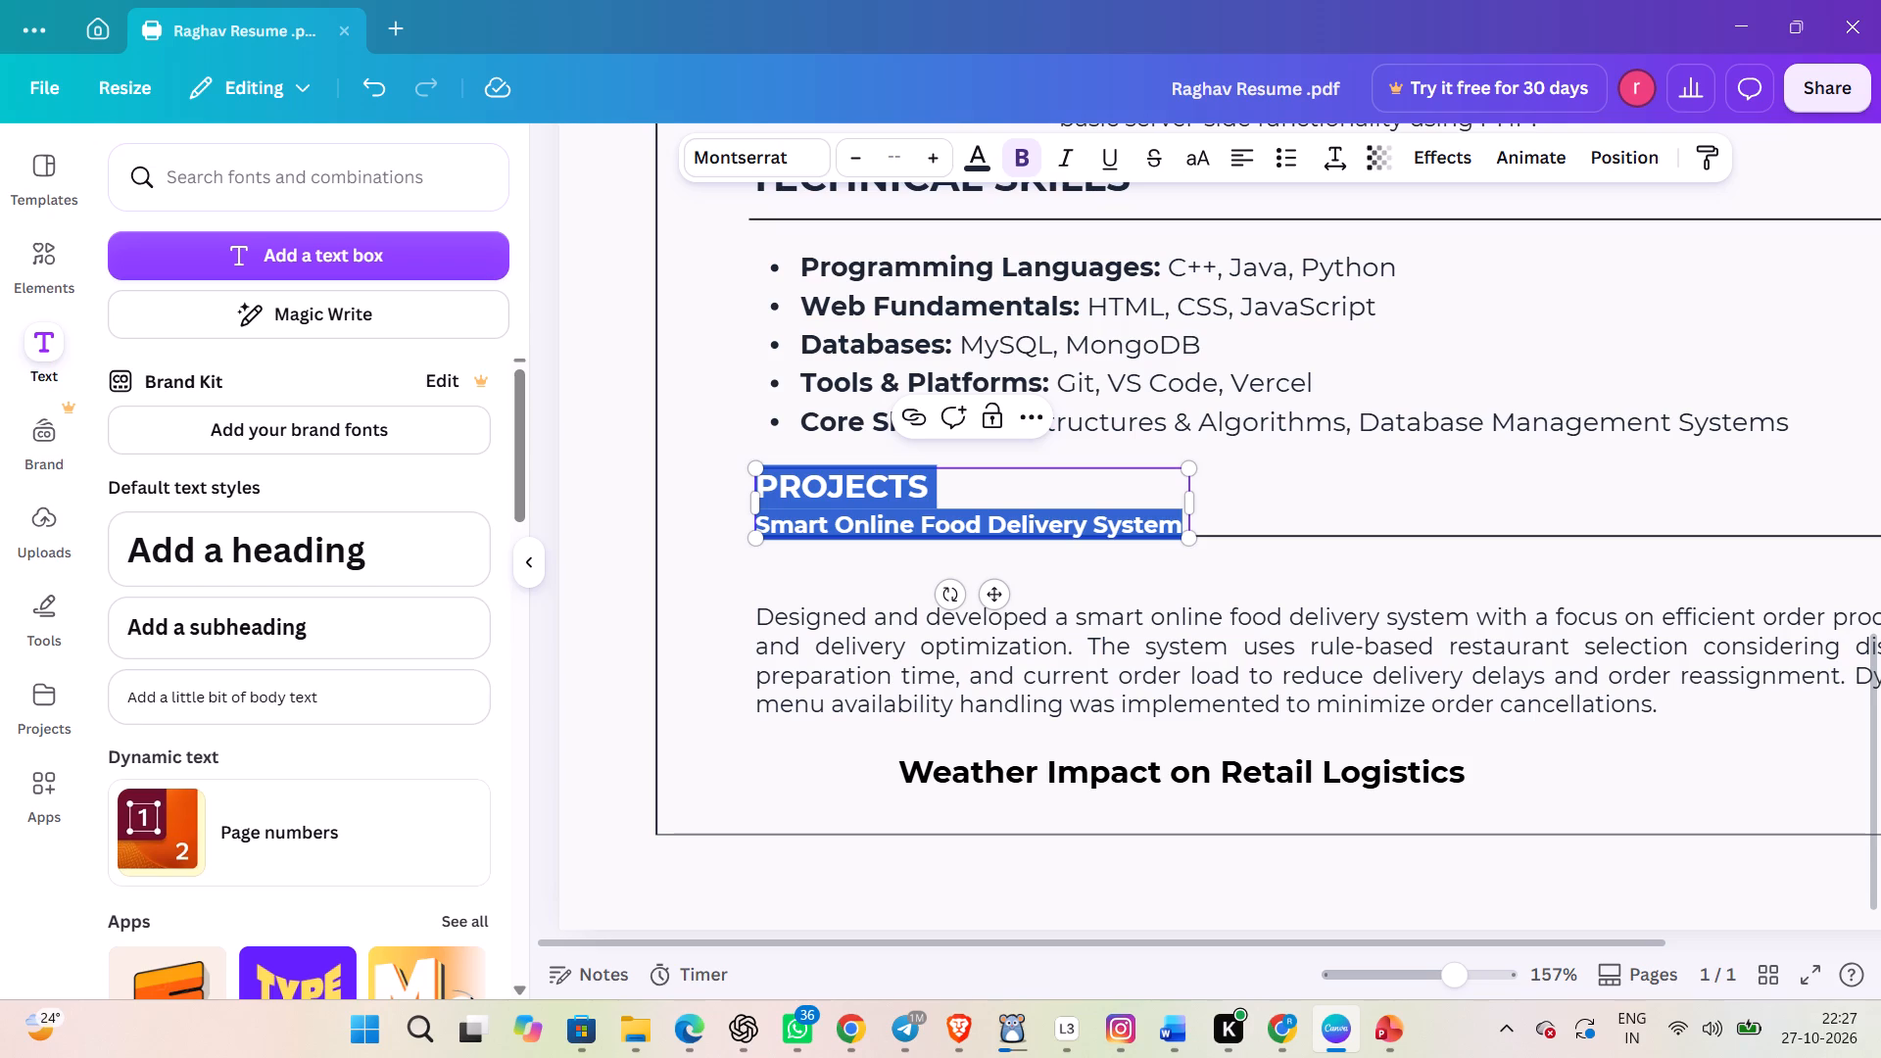
left_click(1092, 527)
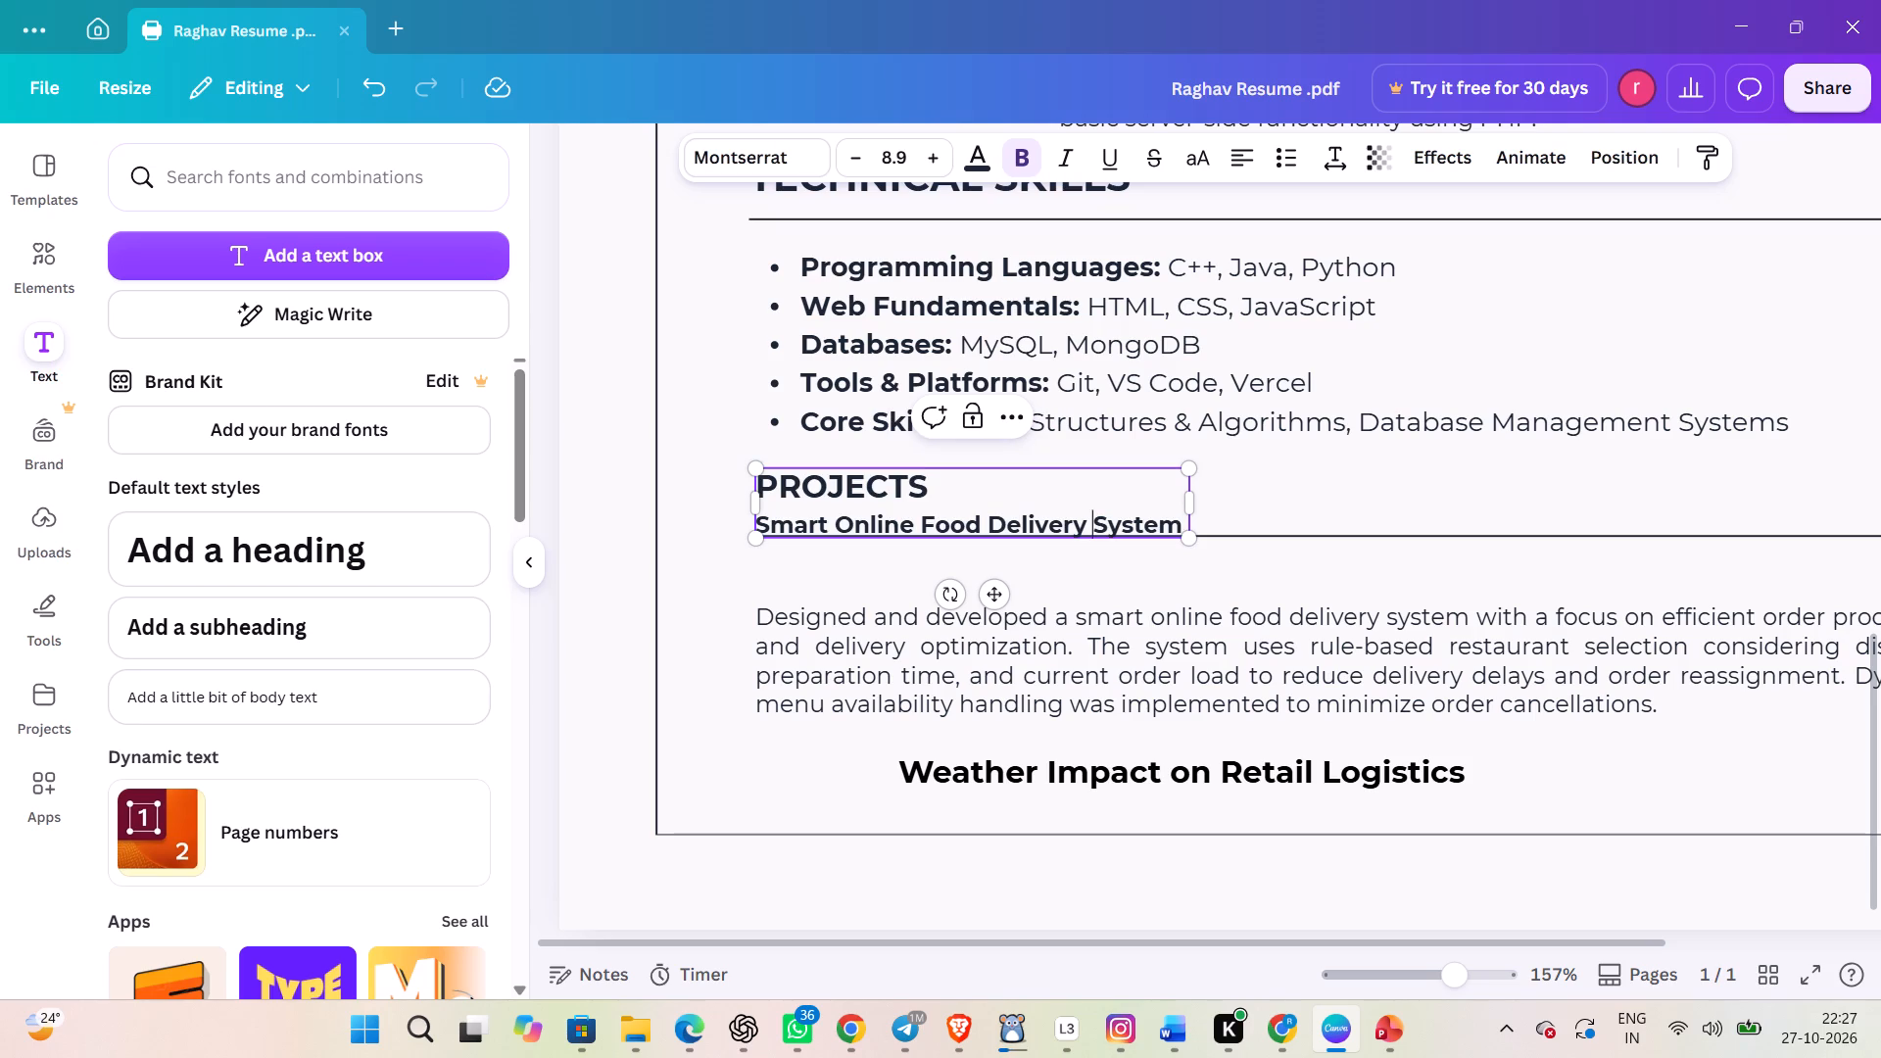
left_click(1071, 769)
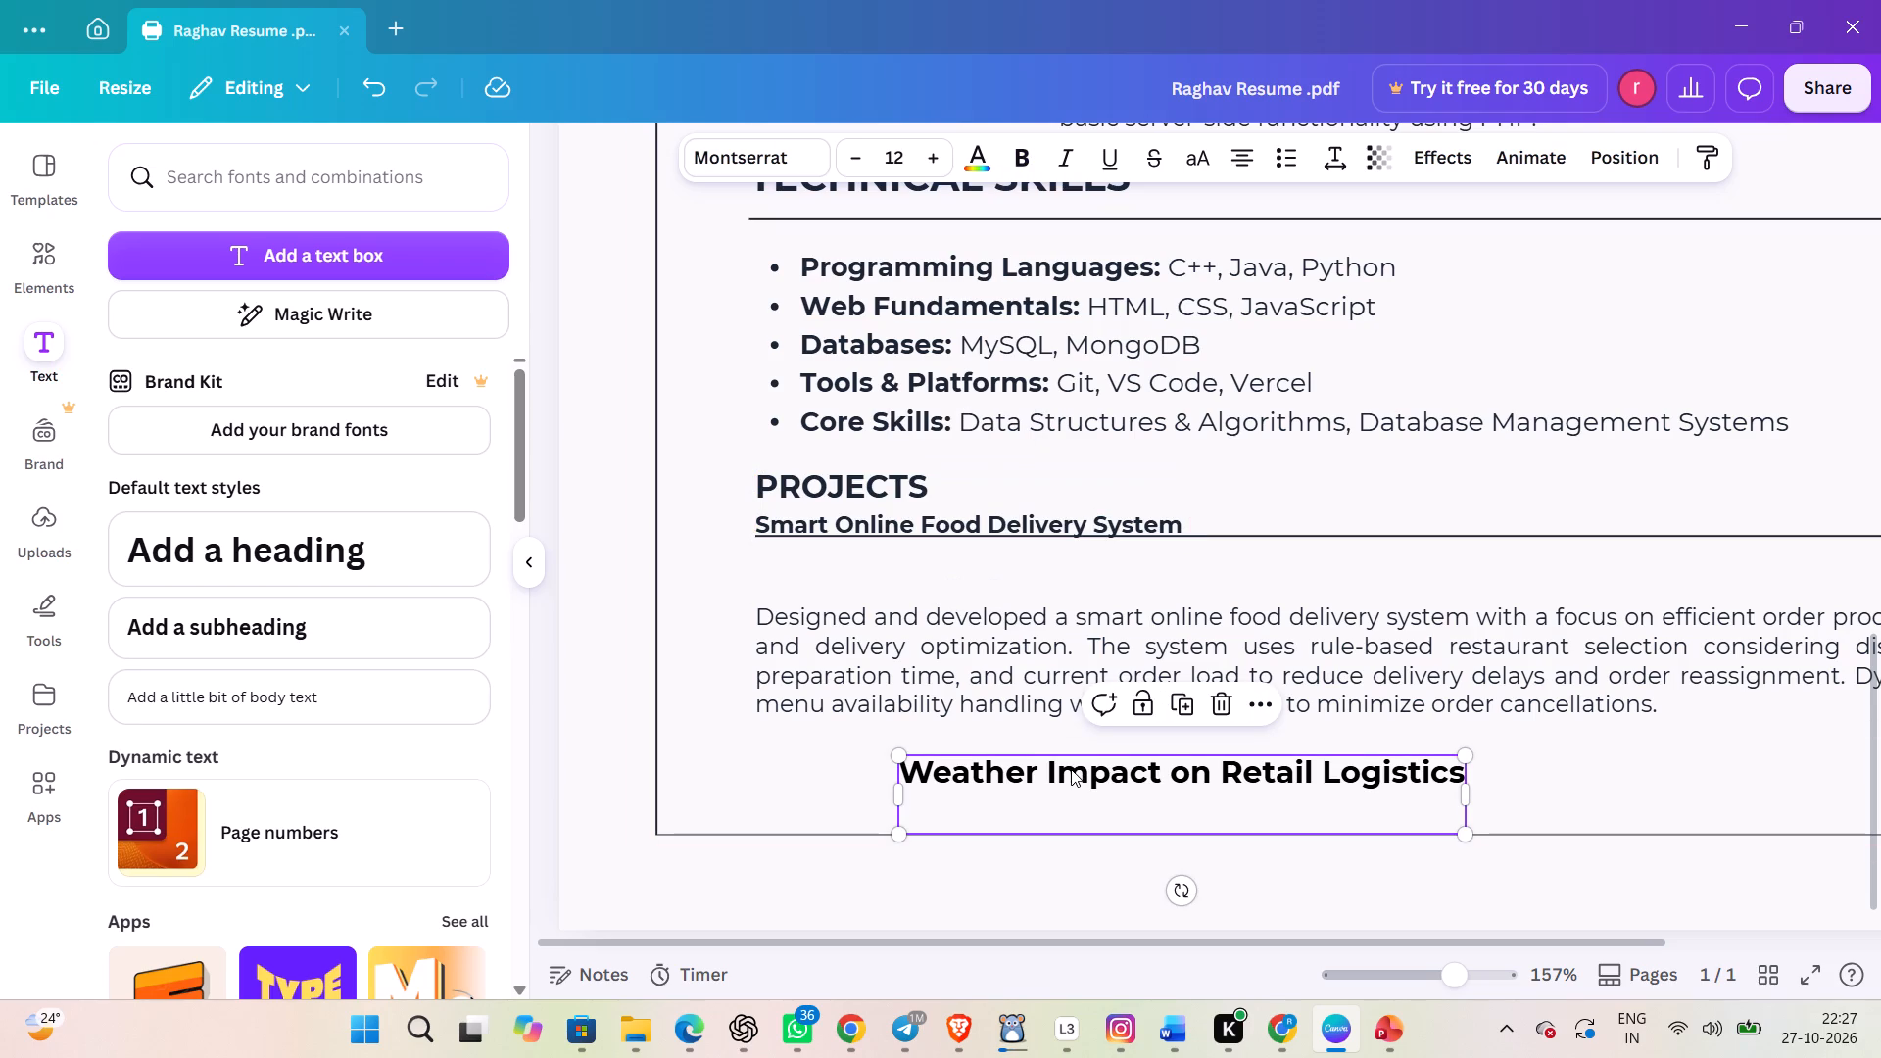
left_click(1122, 777)
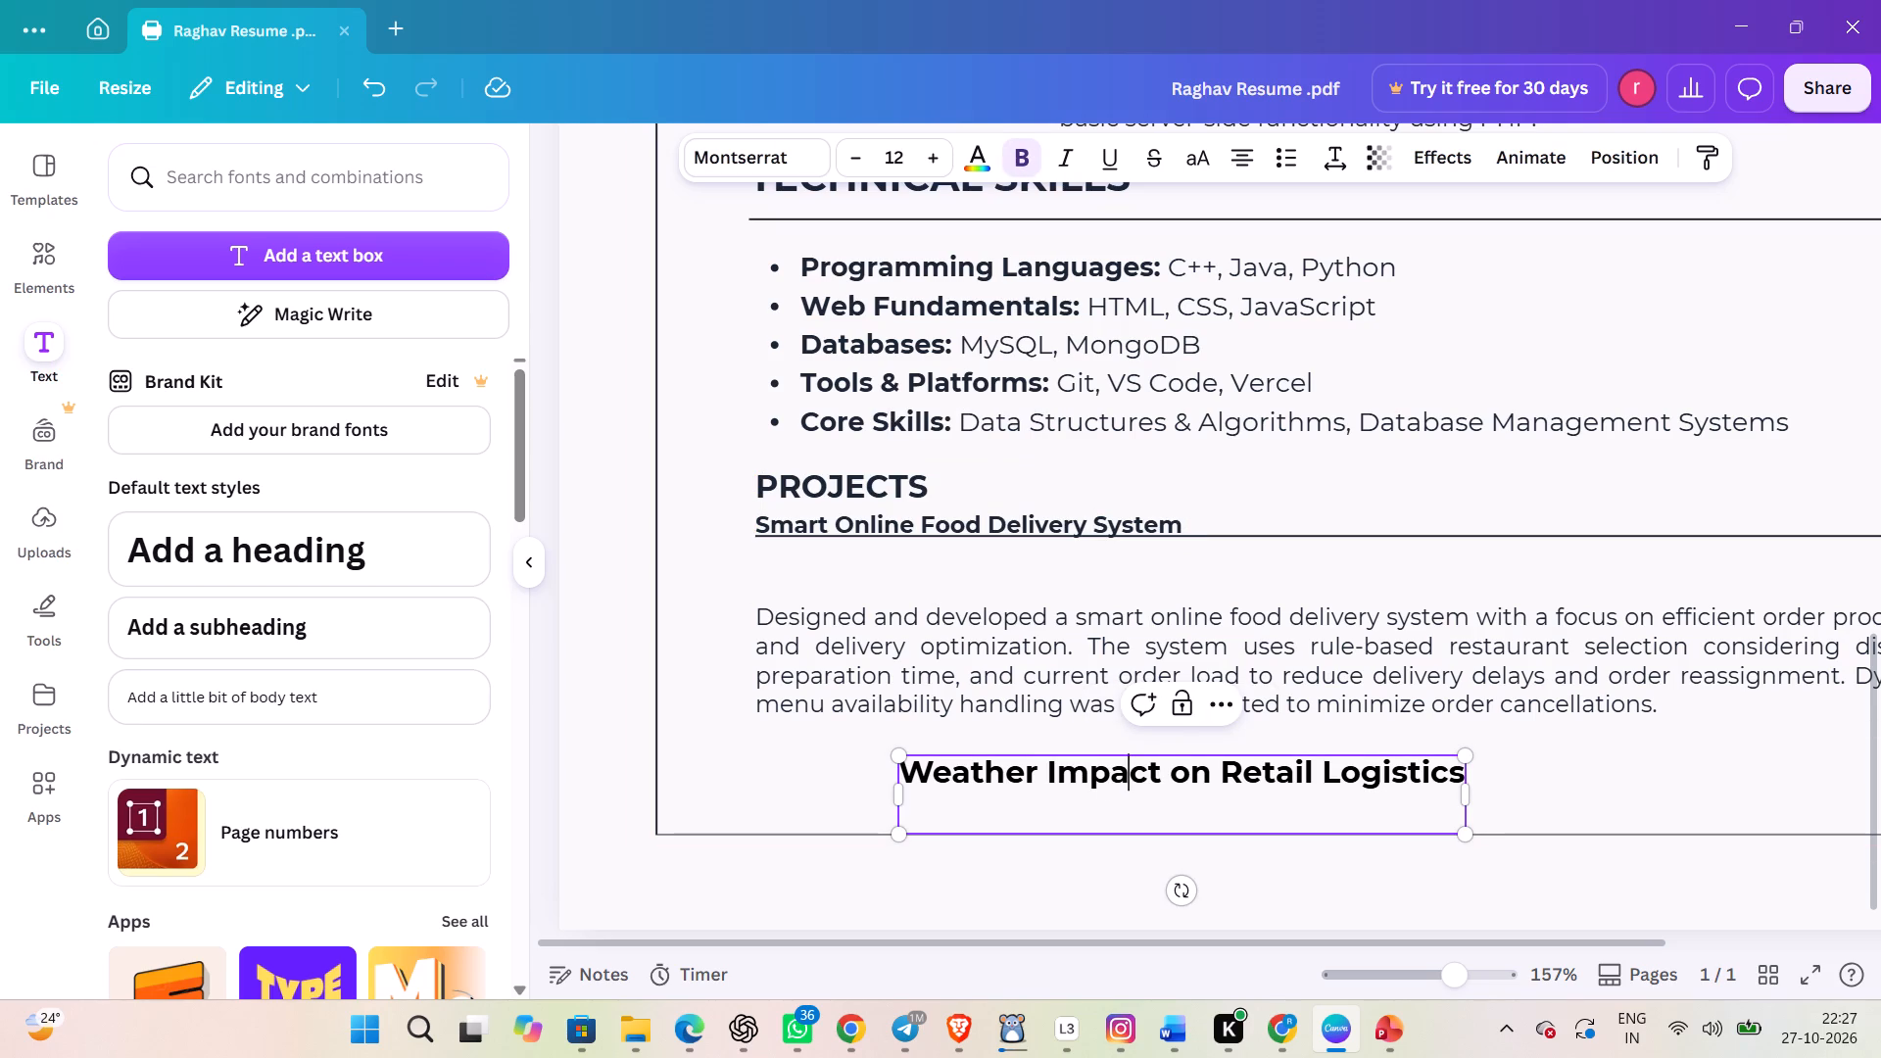
left_click(1122, 777)
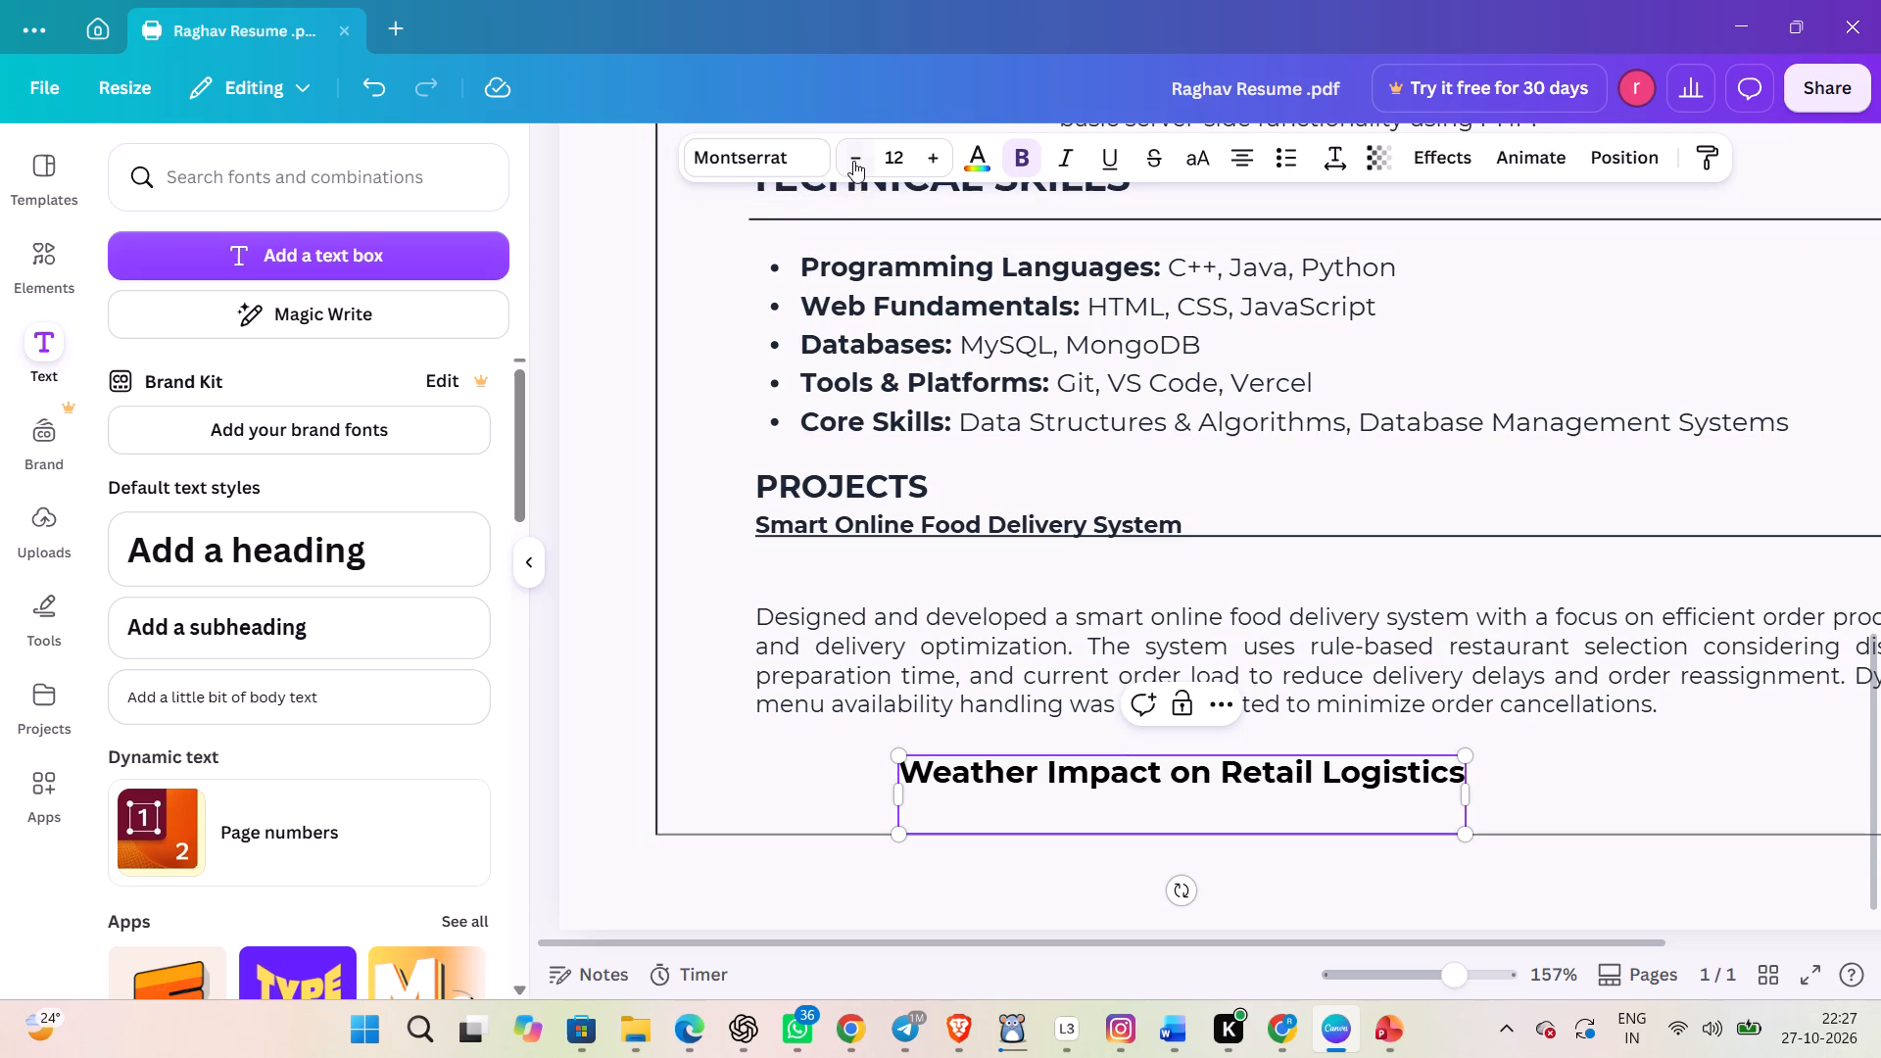
left_click(853, 161)
left_click(853, 161)
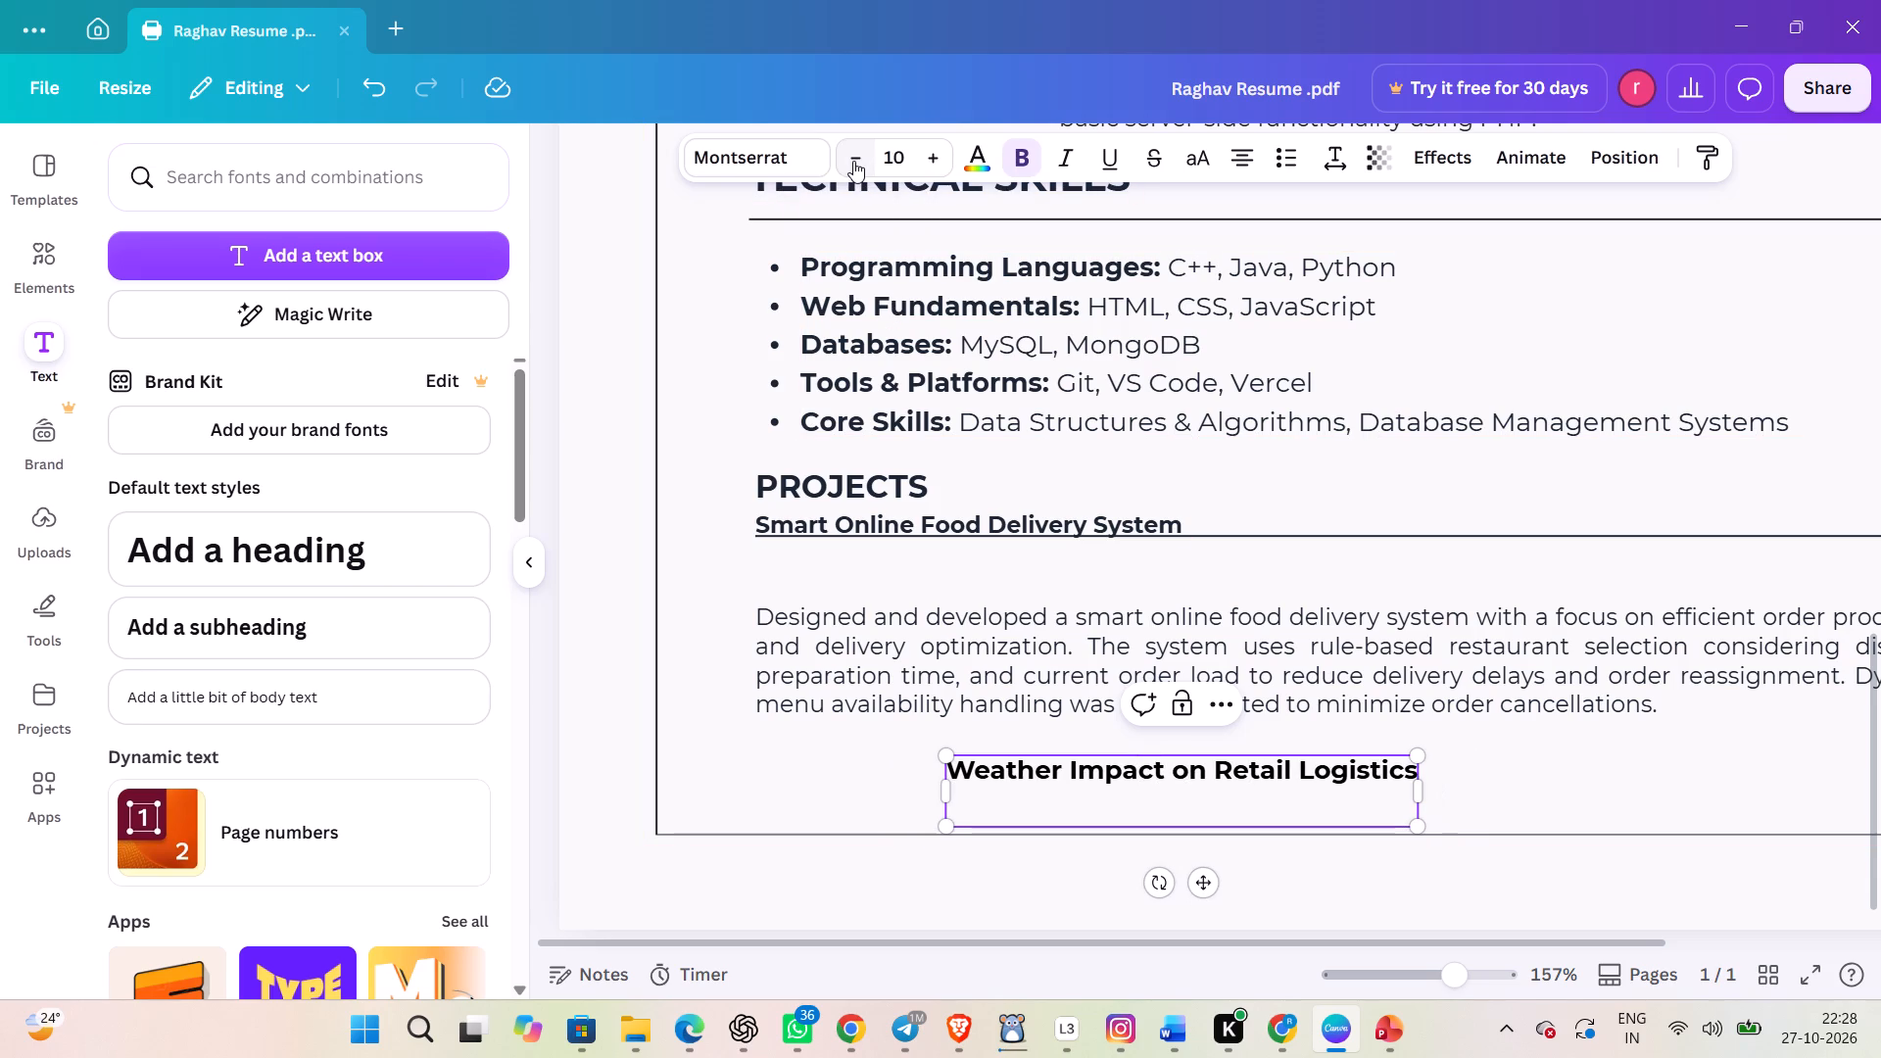
left_click(853, 161)
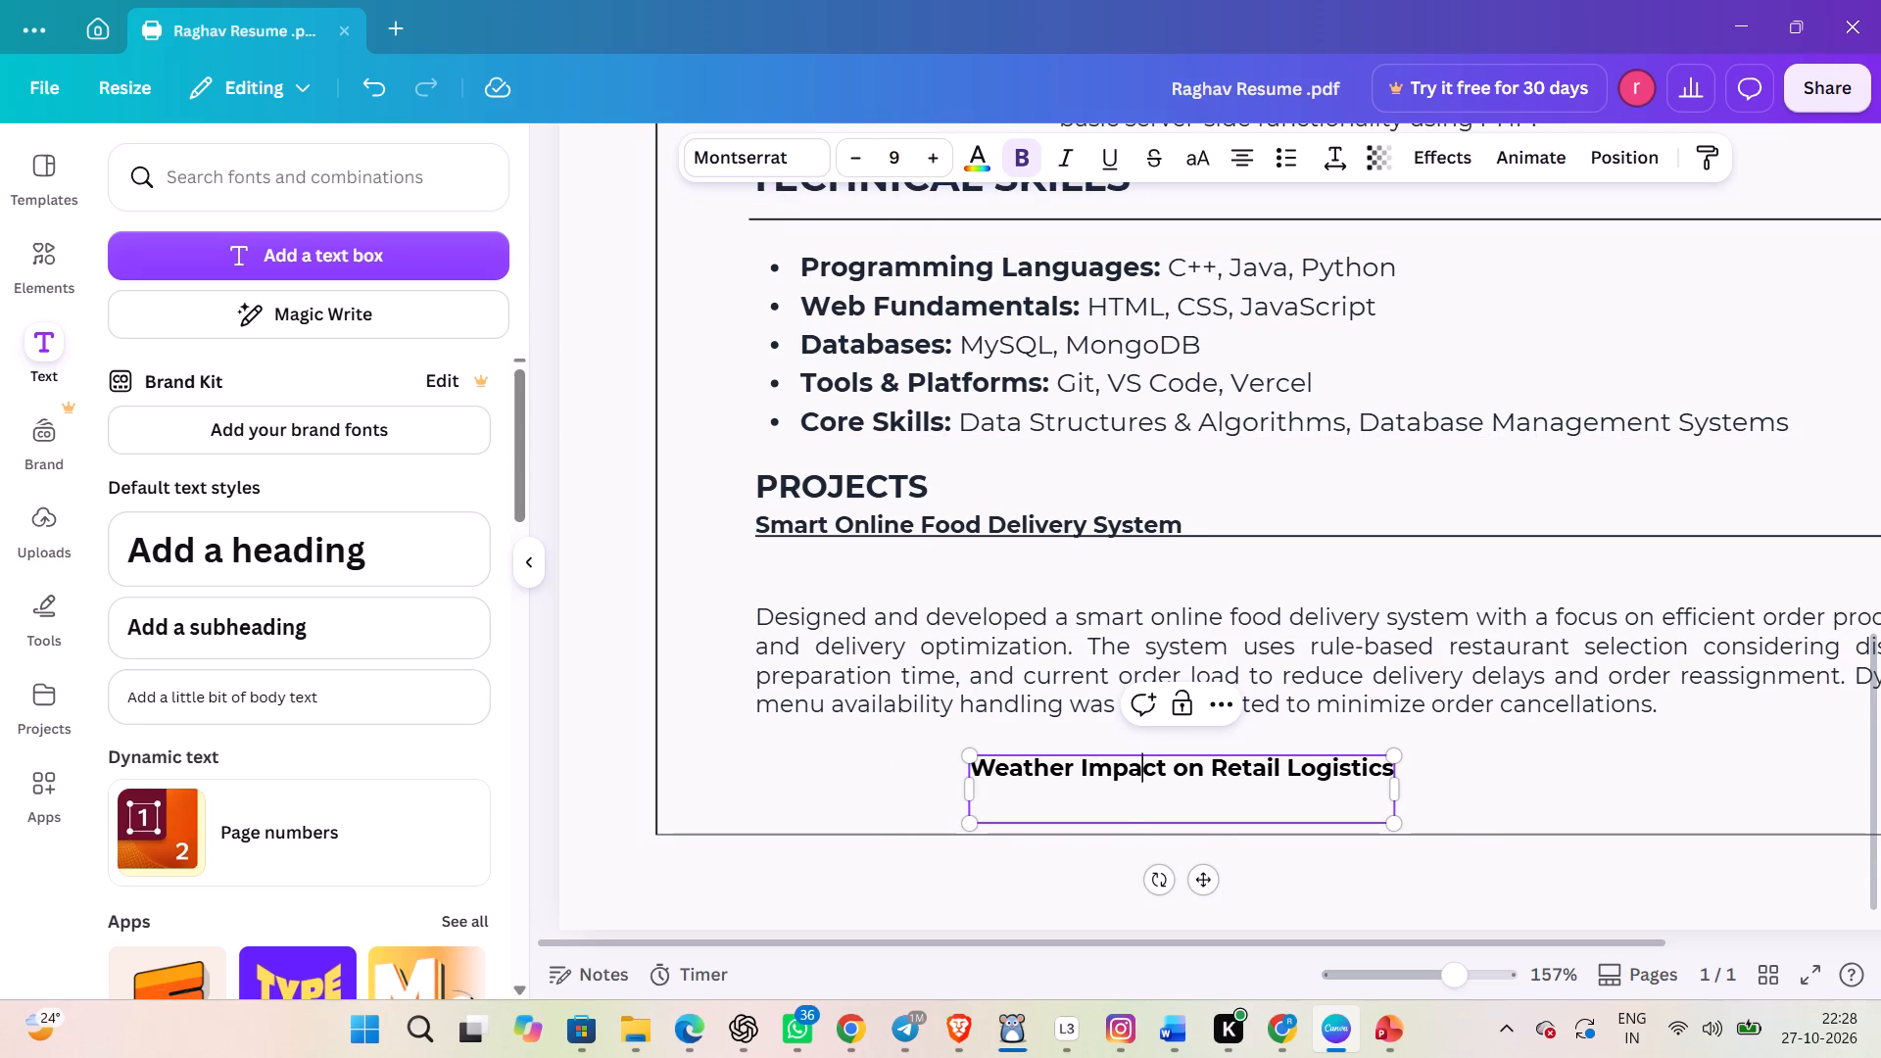
Move the Weather Impact on Retail Logistics title directly below the food delivery description, aligned with that paragraph's left edge.
left_click_drag(1207, 885, 1034, 868)
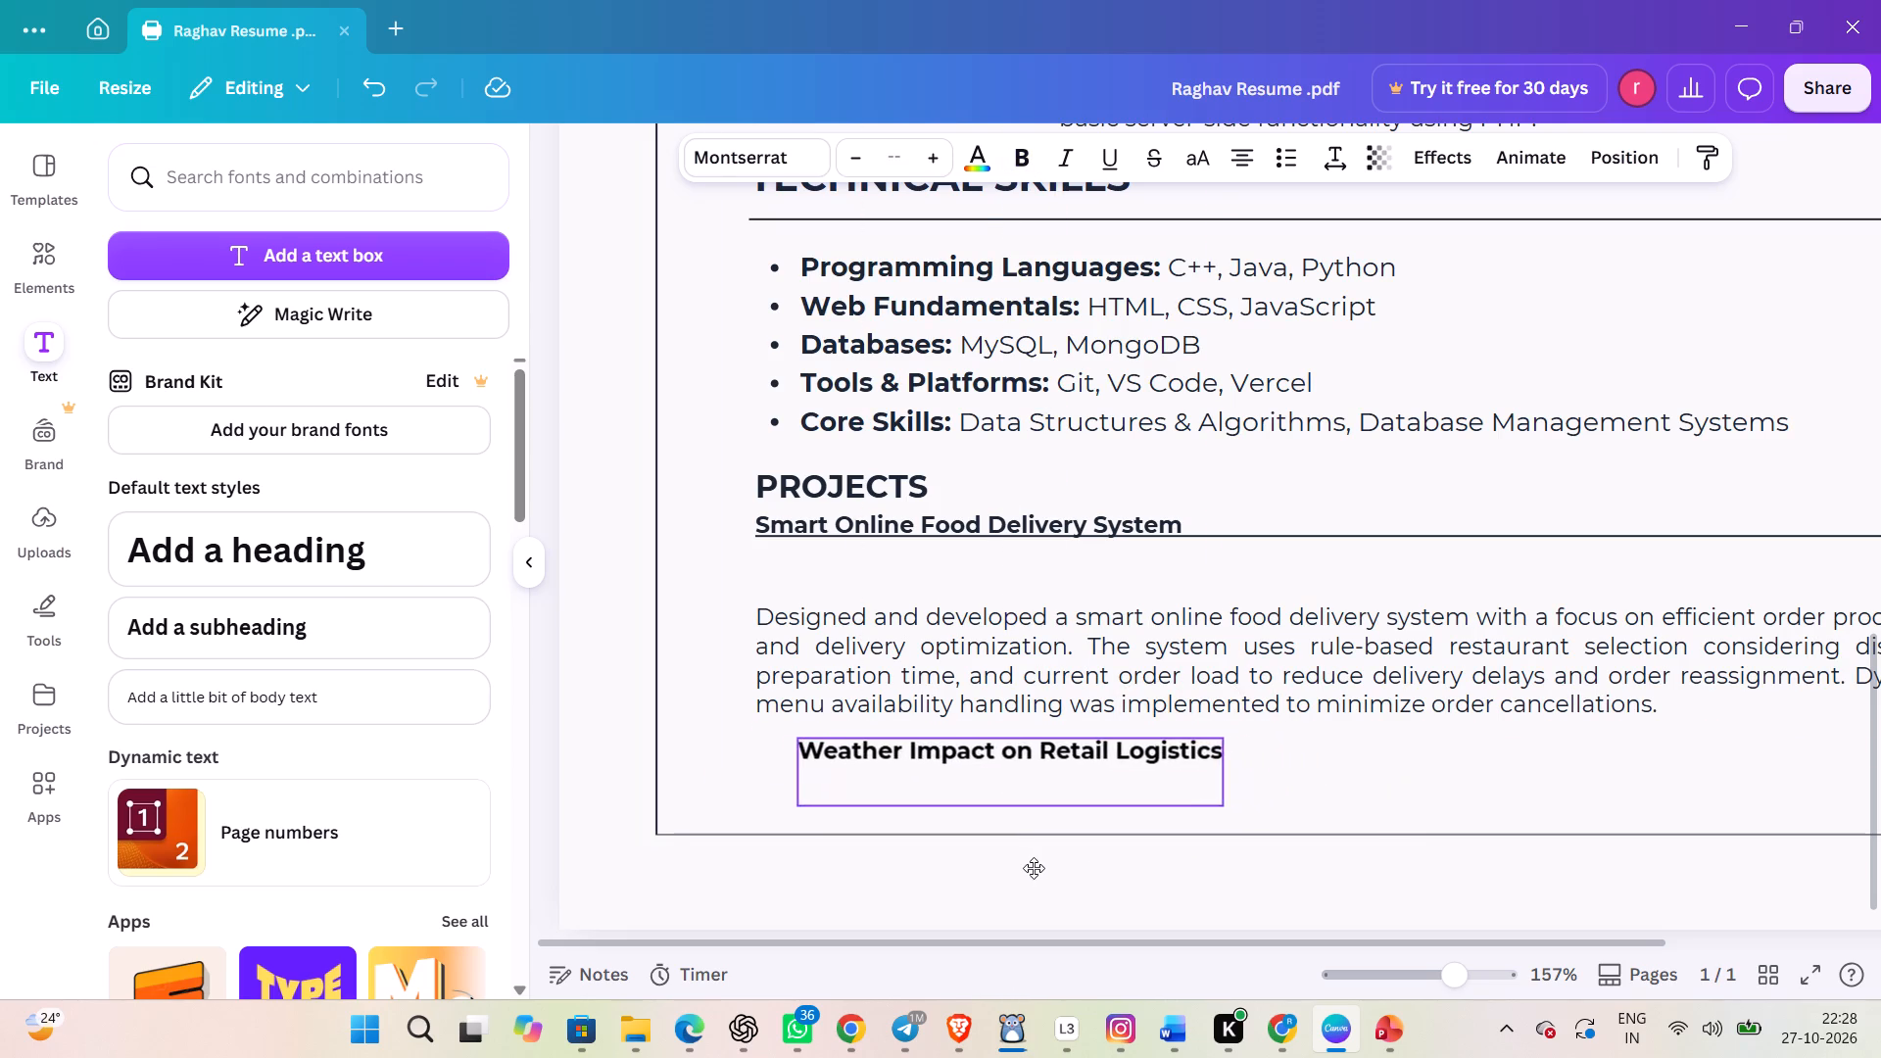
left_click_drag(1034, 868, 1003, 857)
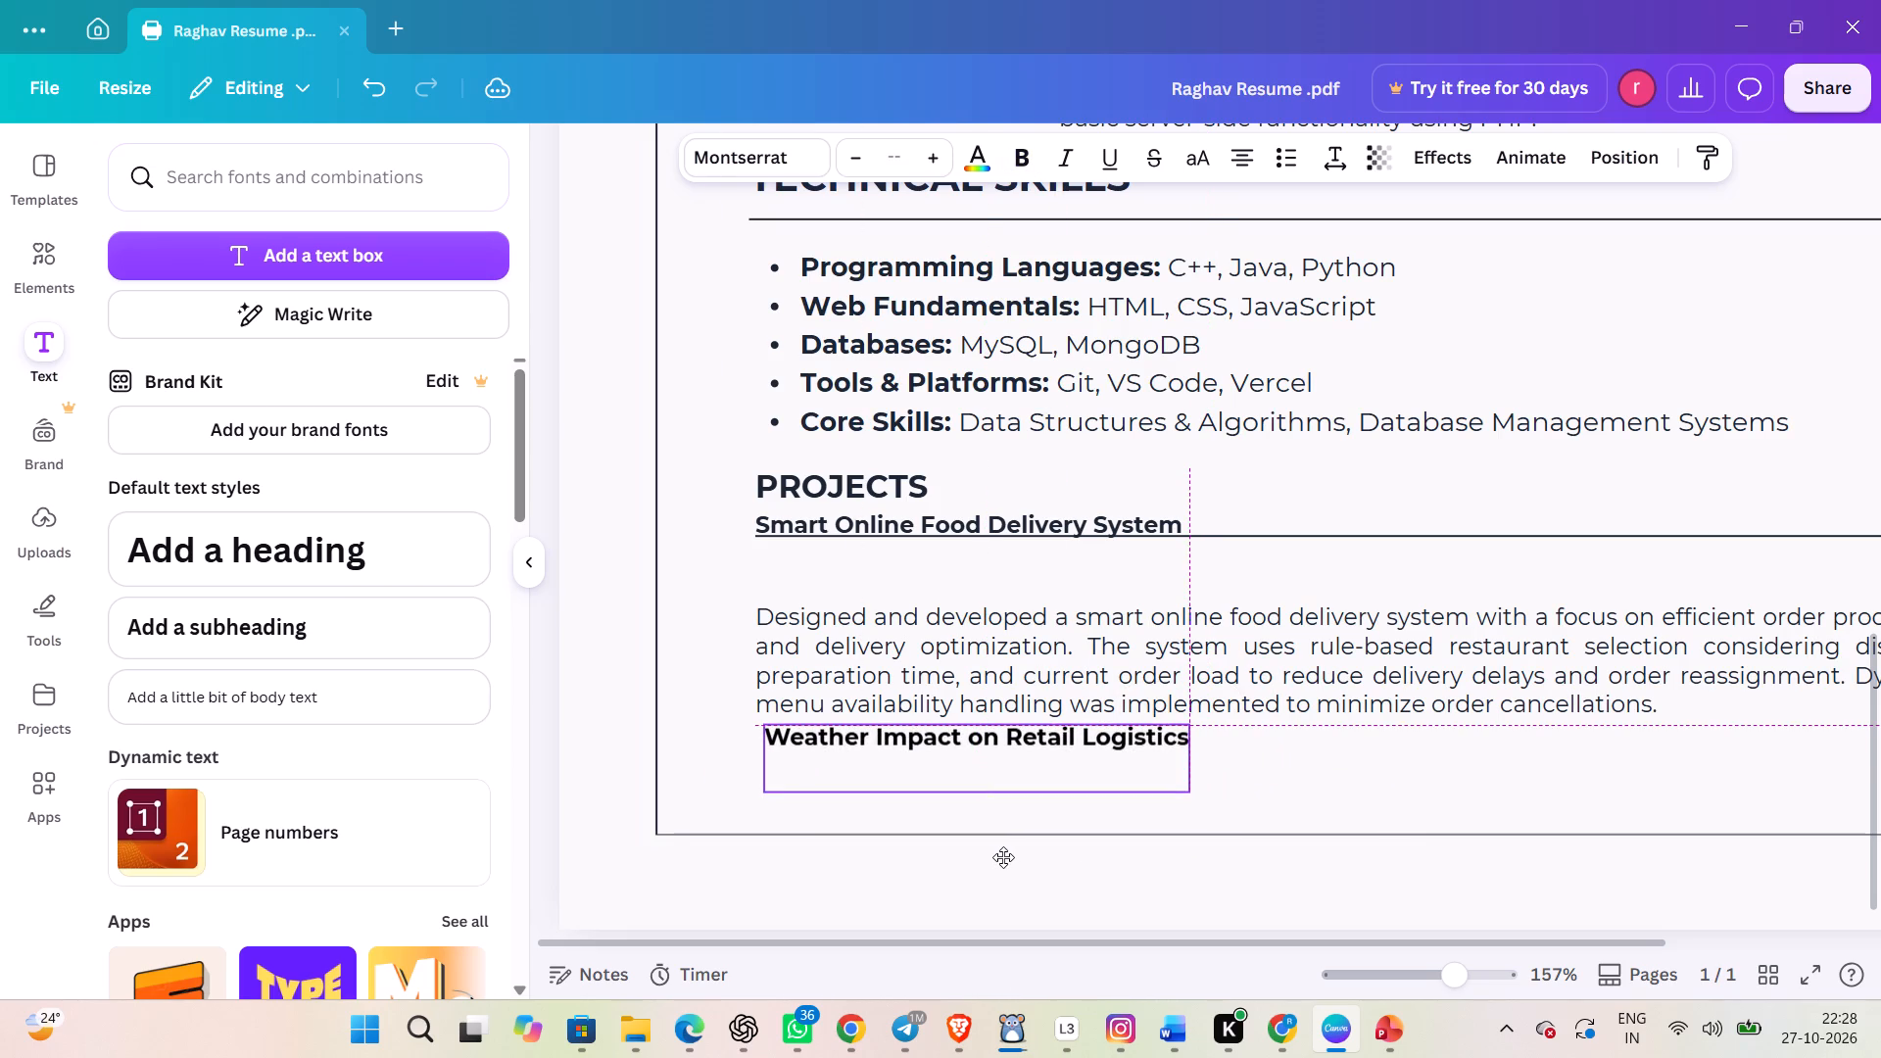
left_click_drag(1003, 857, 992, 859)
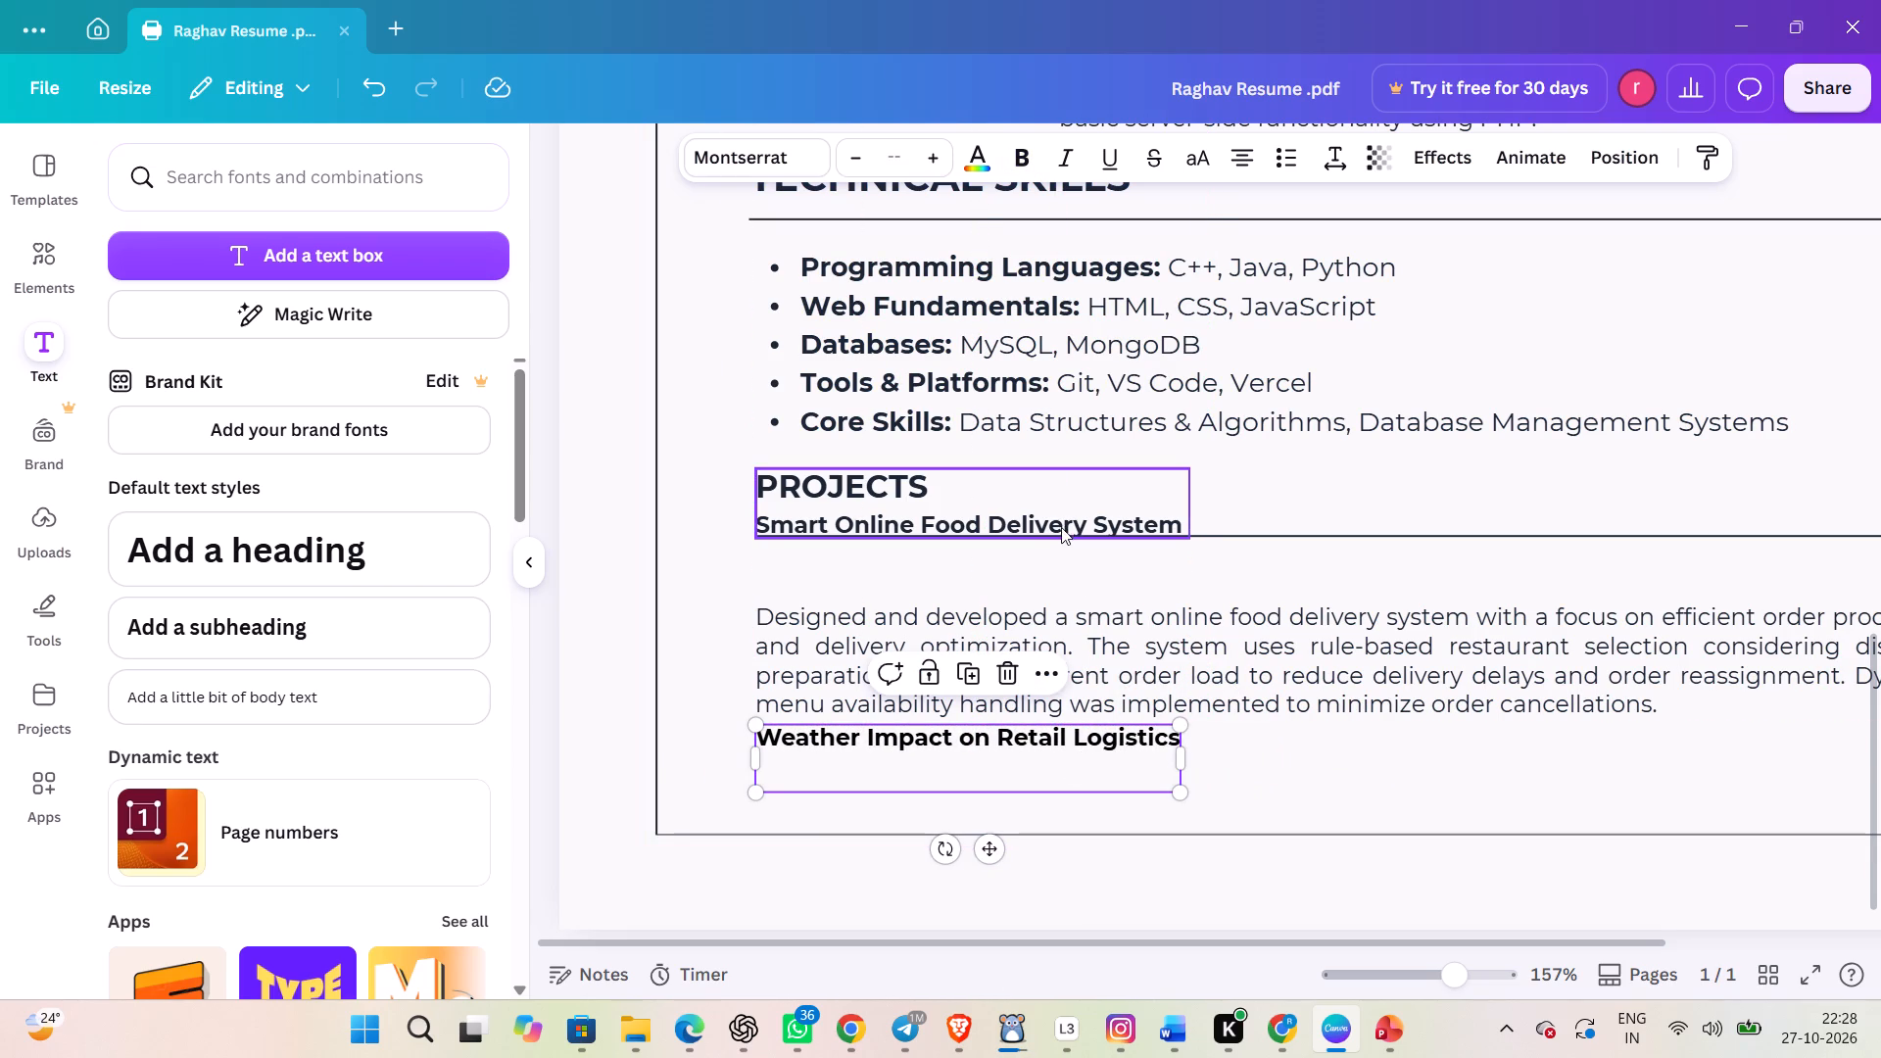
Move the Projects heading box down so the heading sits above the divider line and the food delivery title below it.
left_click_drag(1061, 523, 1061, 554)
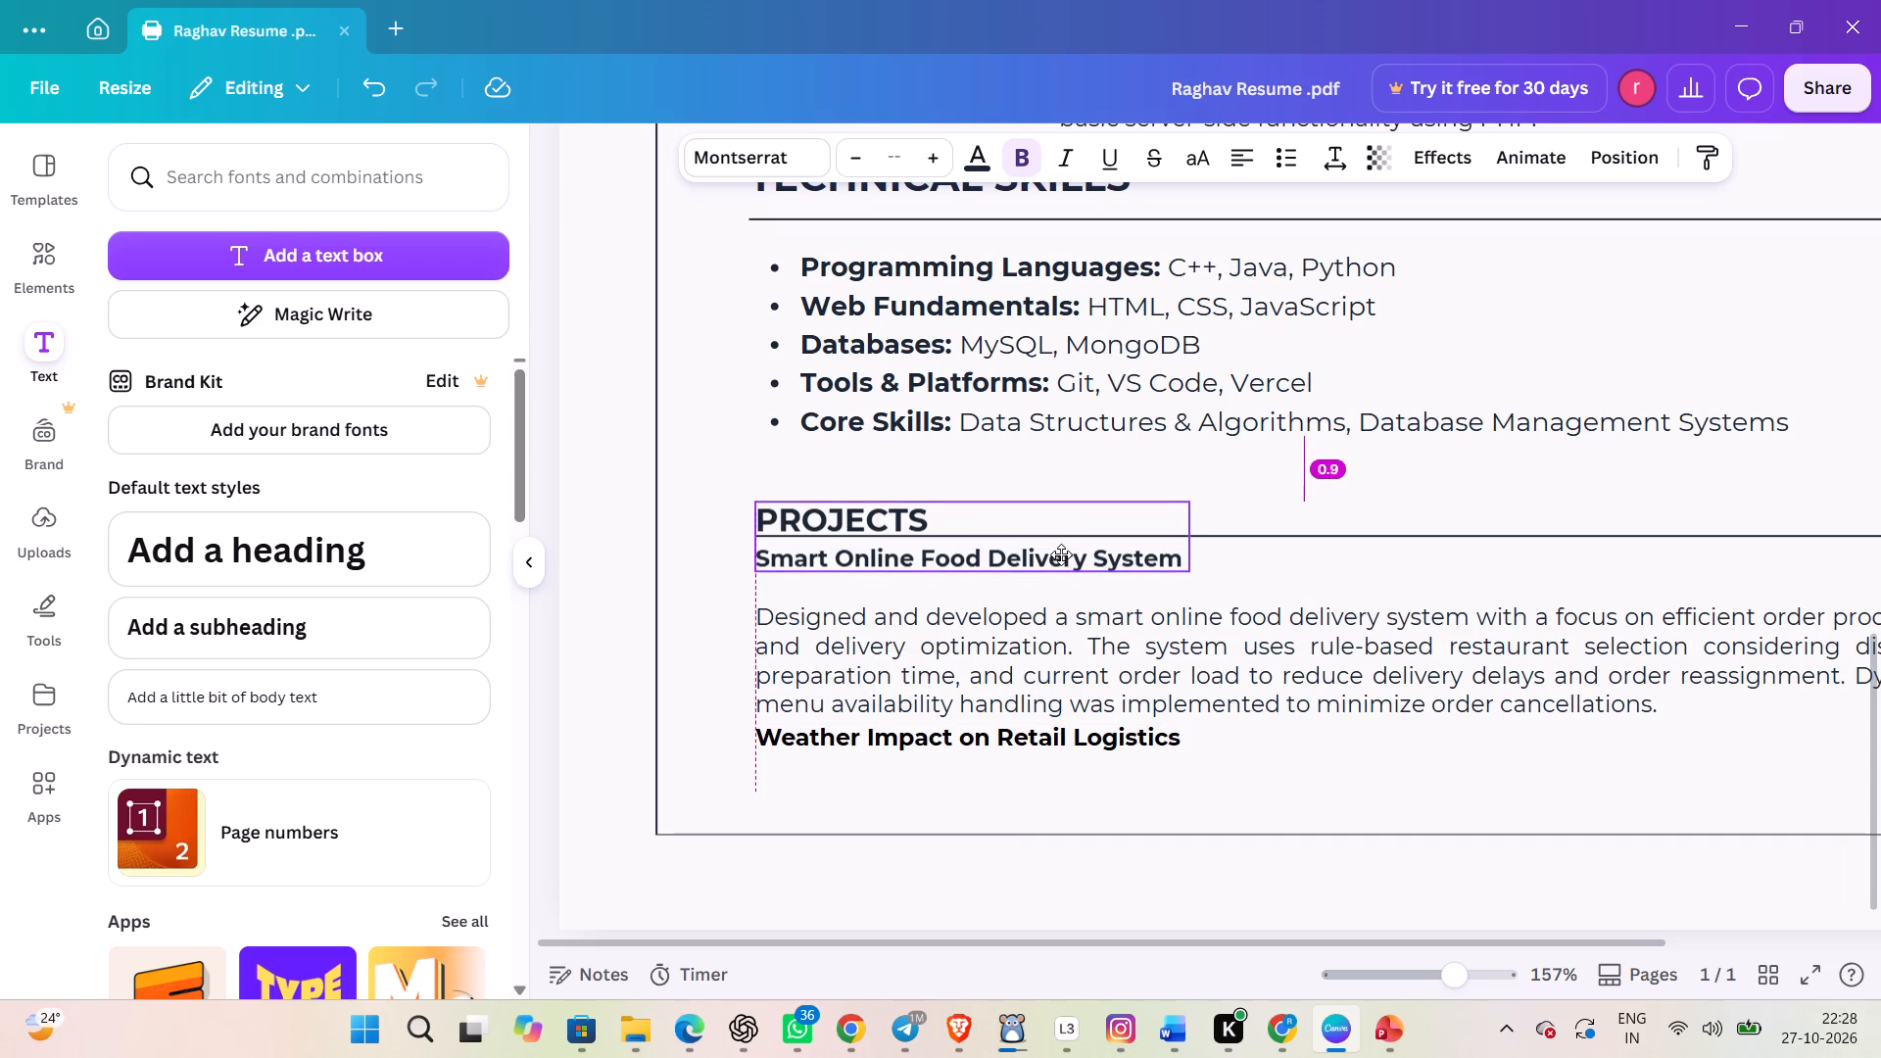
left_click_drag(1061, 554, 1061, 552)
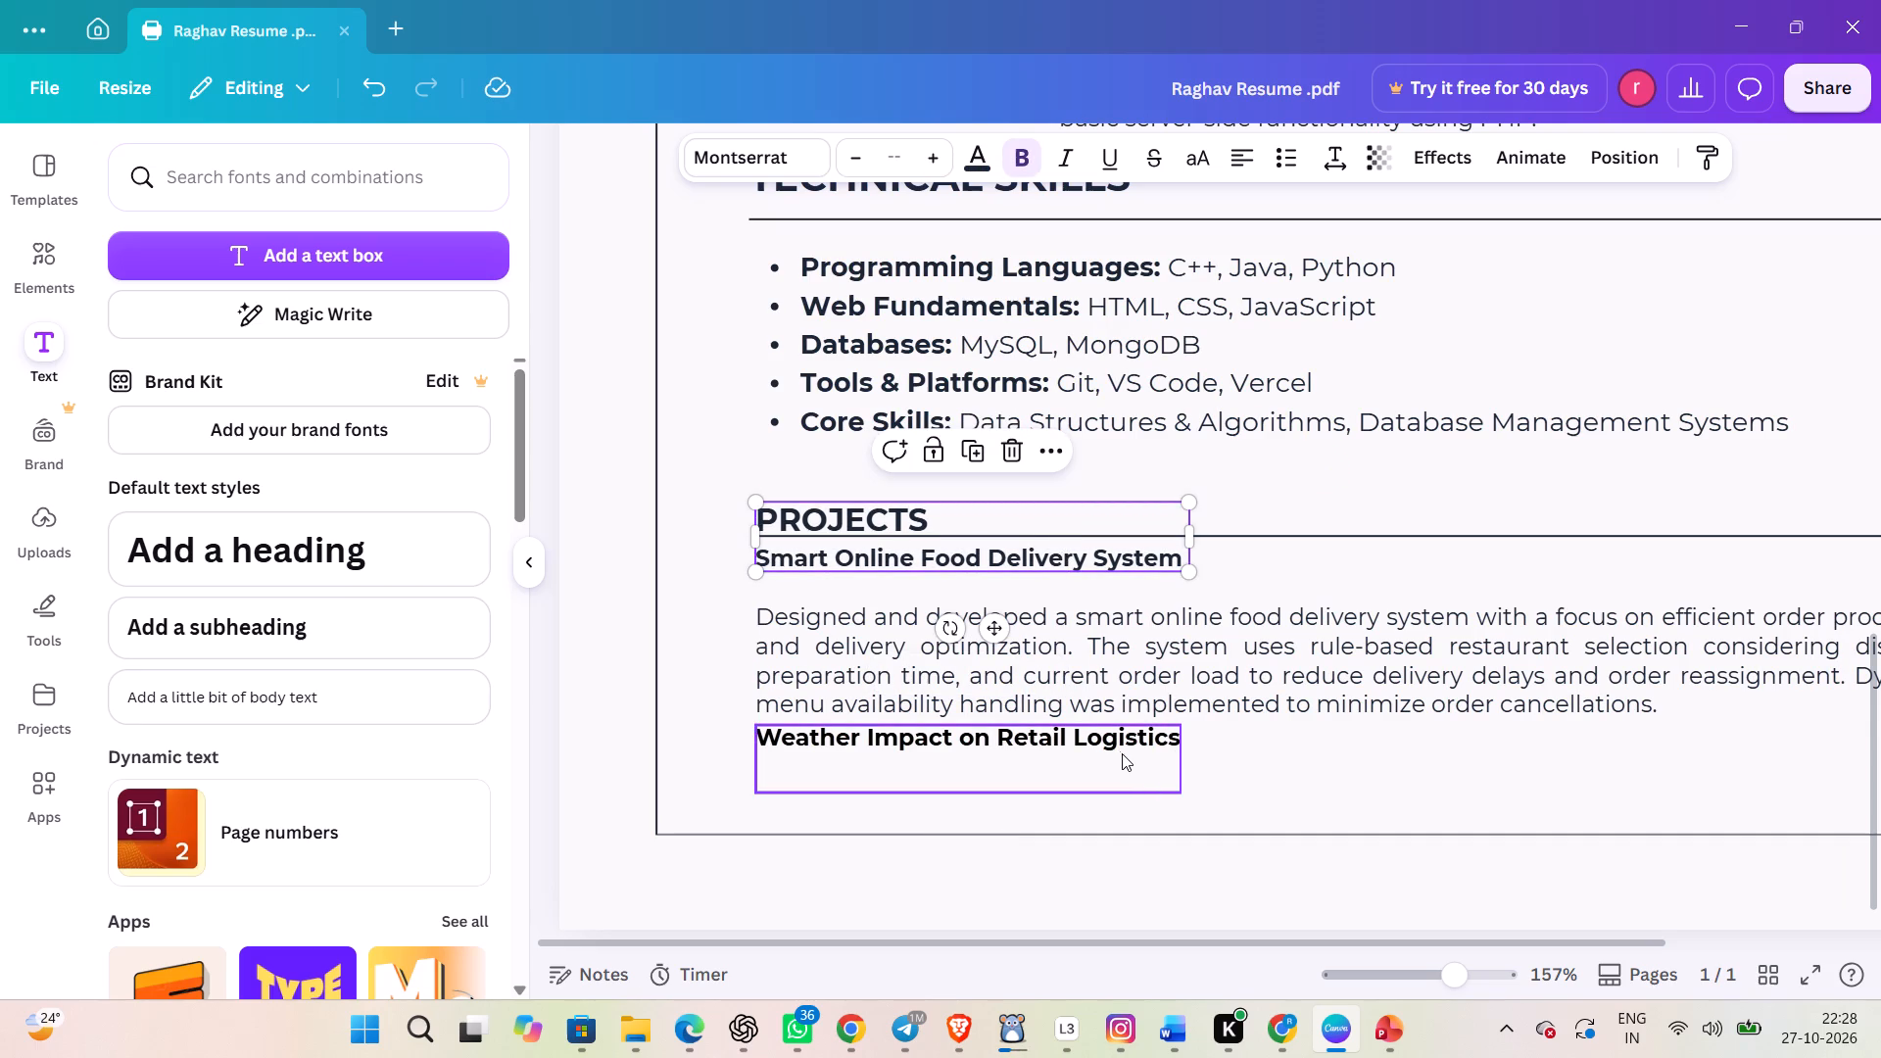
Shift the Weather Impact on Retail Logistics title slightly lower and place the text cursor on the empty line beneath it.
left_click_drag(1114, 739, 1114, 748)
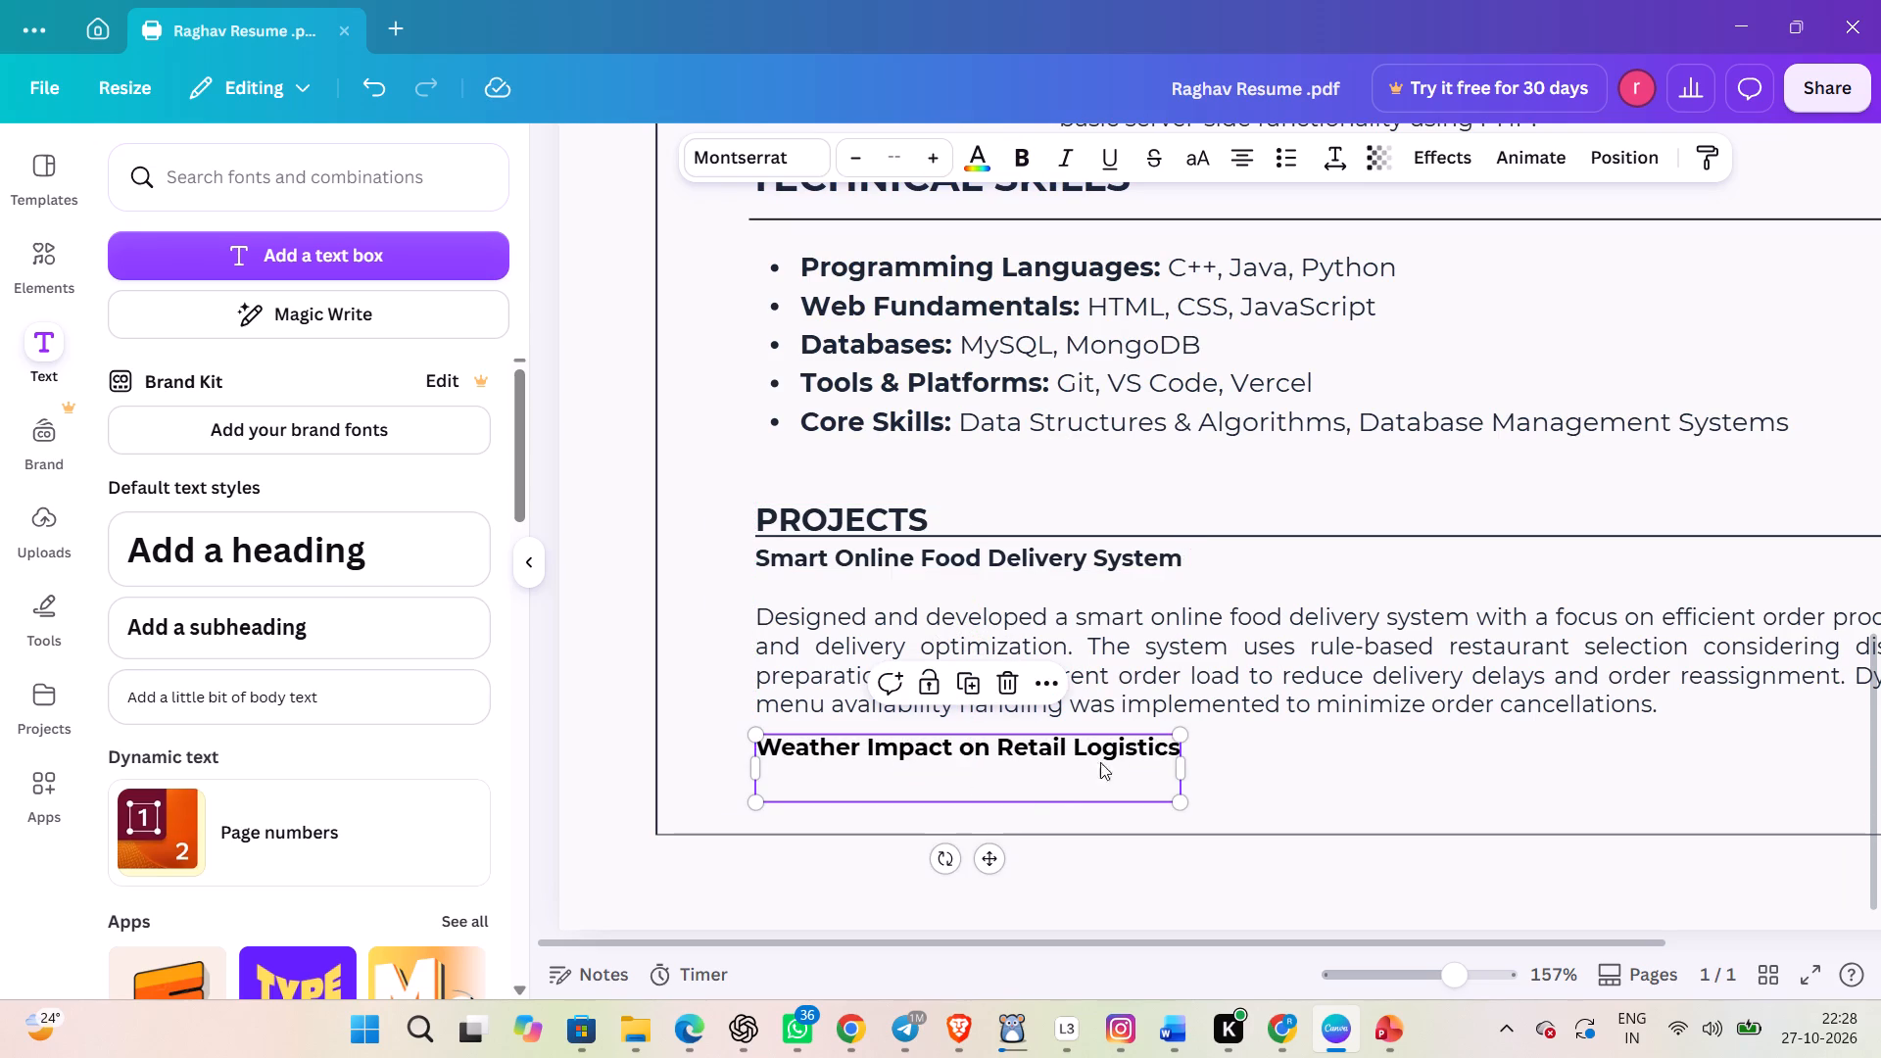
left_click(1037, 773)
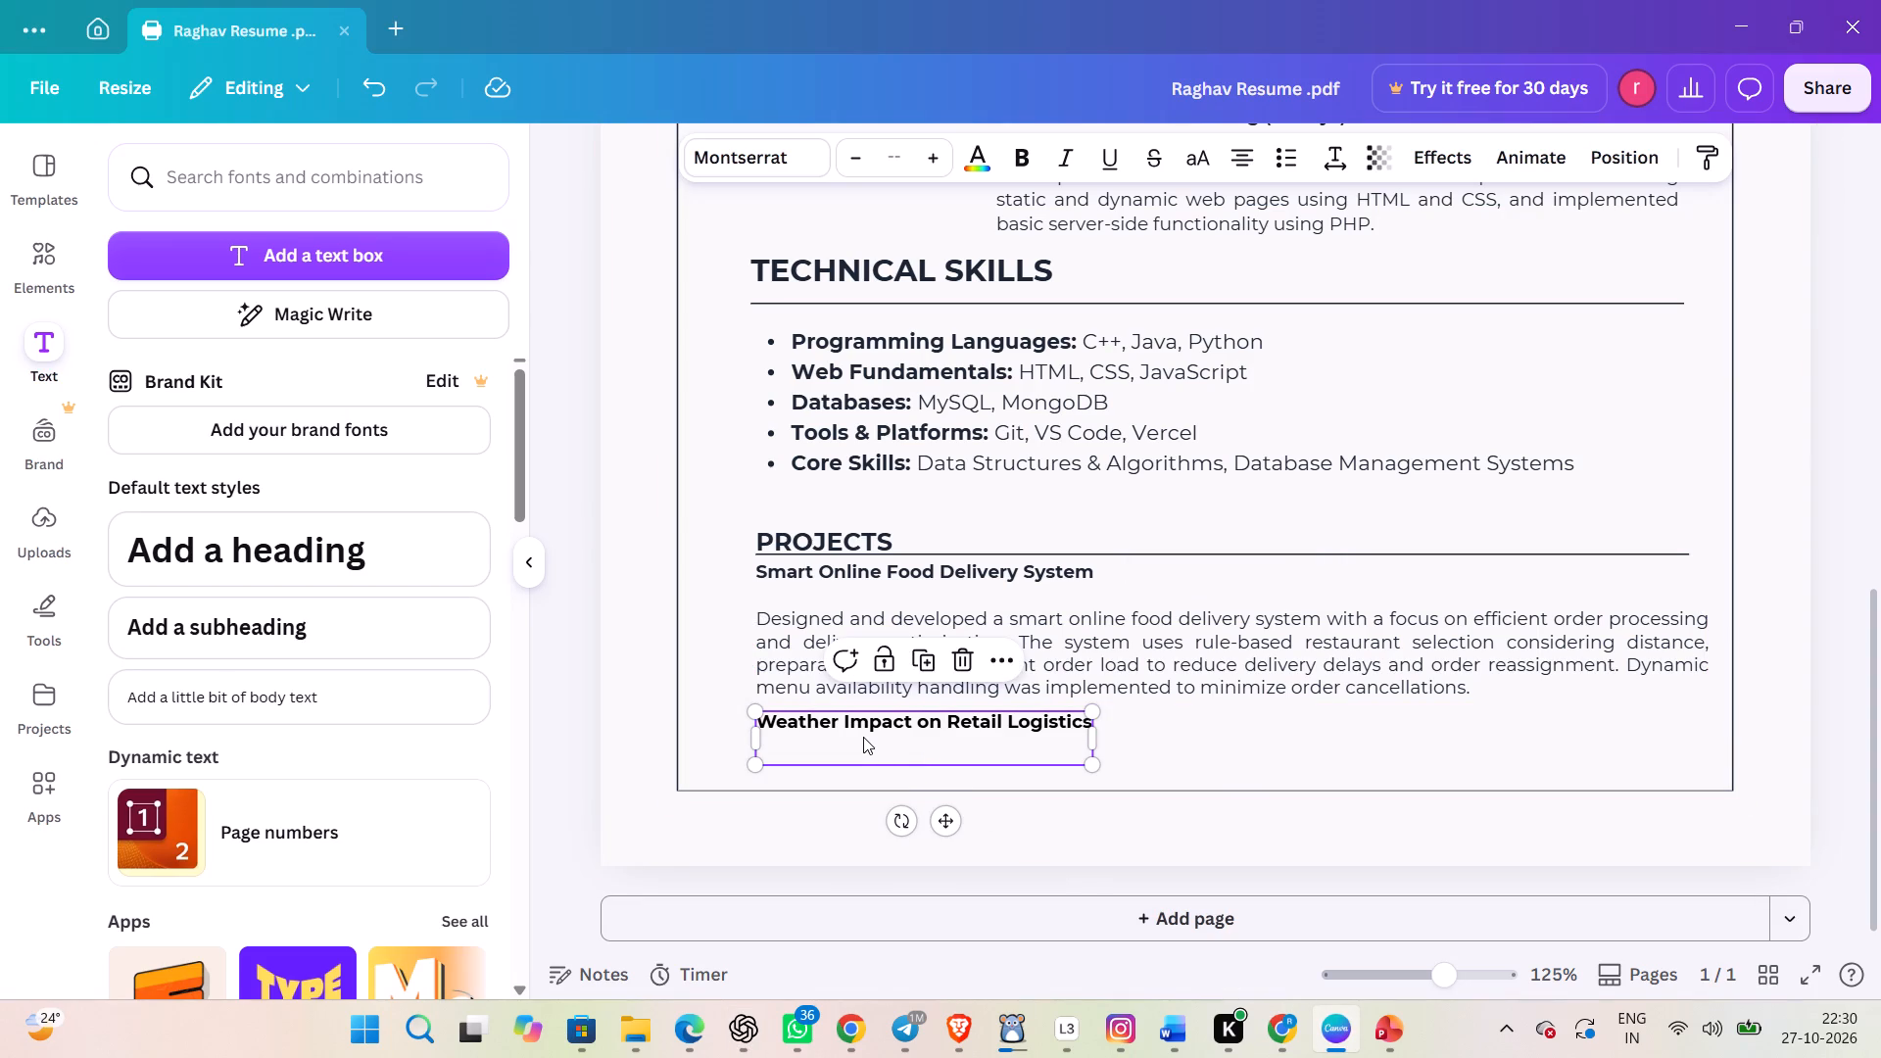
left_click(863, 737)
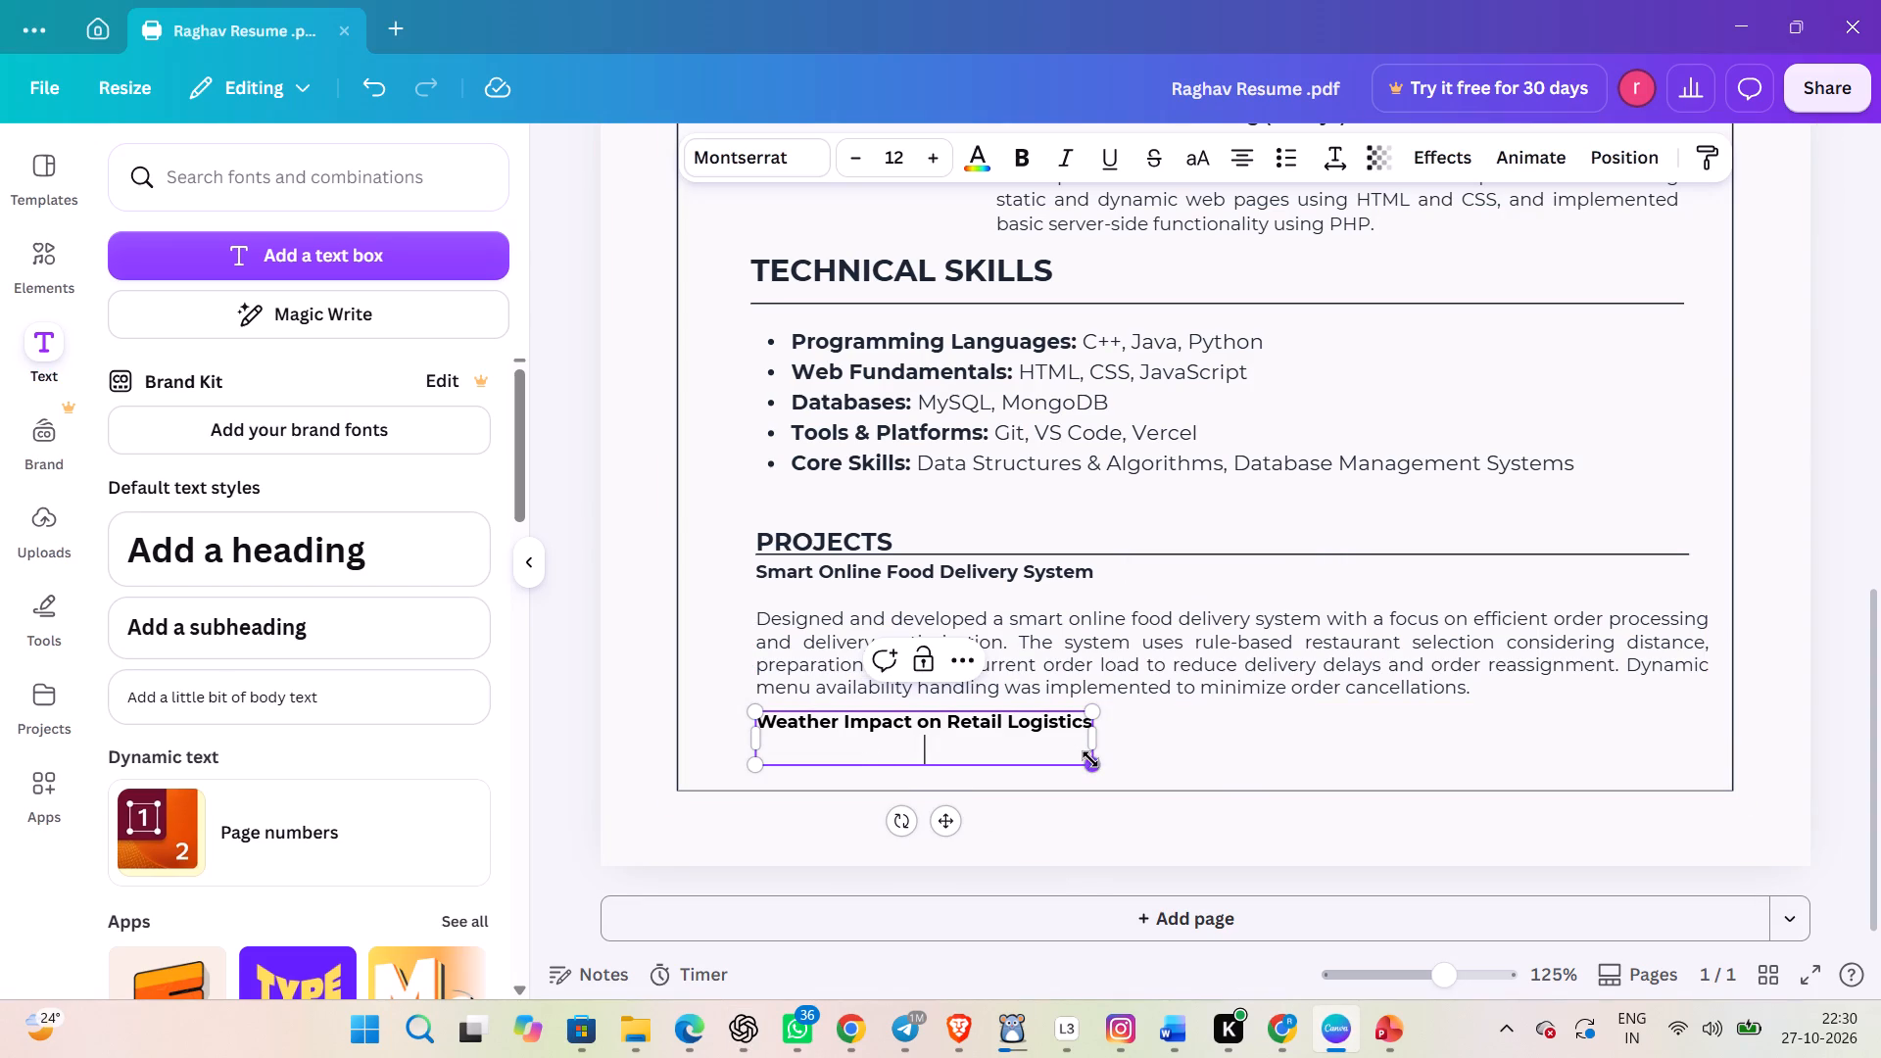
left_click(1085, 749)
left_click_drag(1097, 765, 1097, 754)
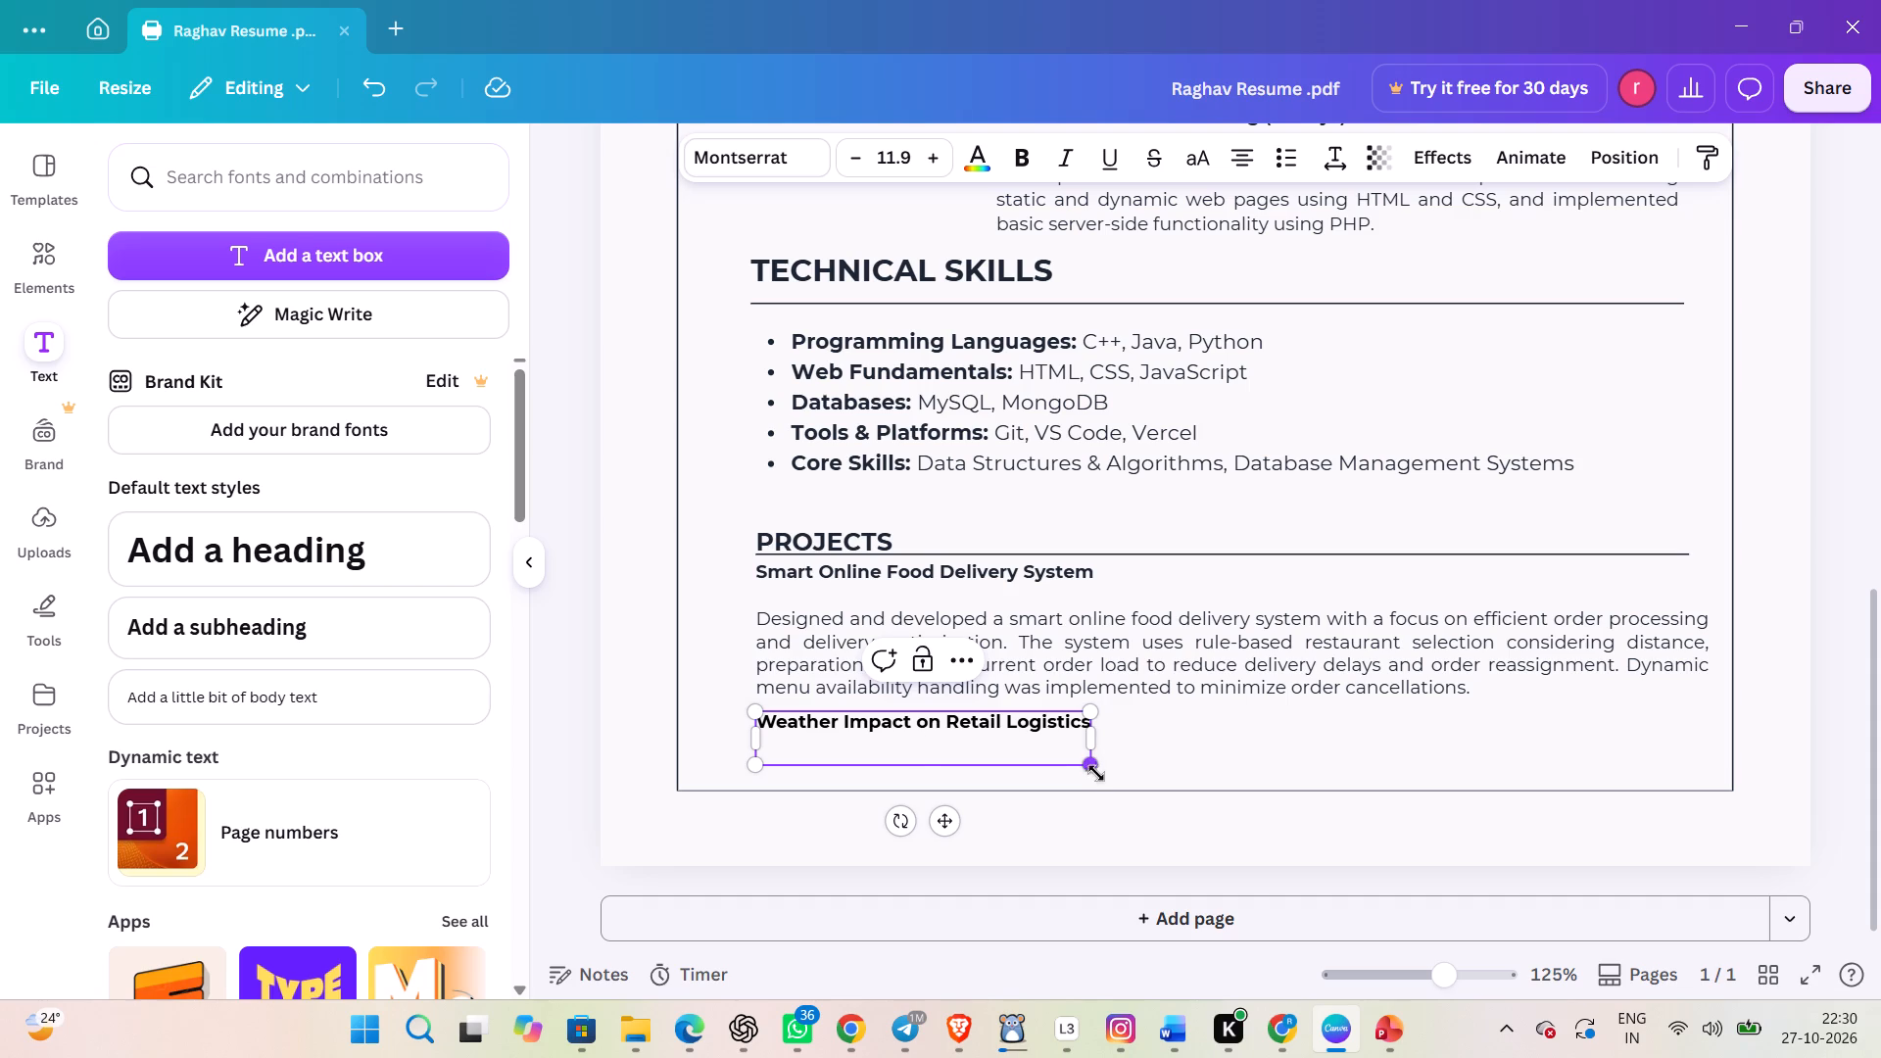
left_click_drag(1088, 762, 1087, 723)
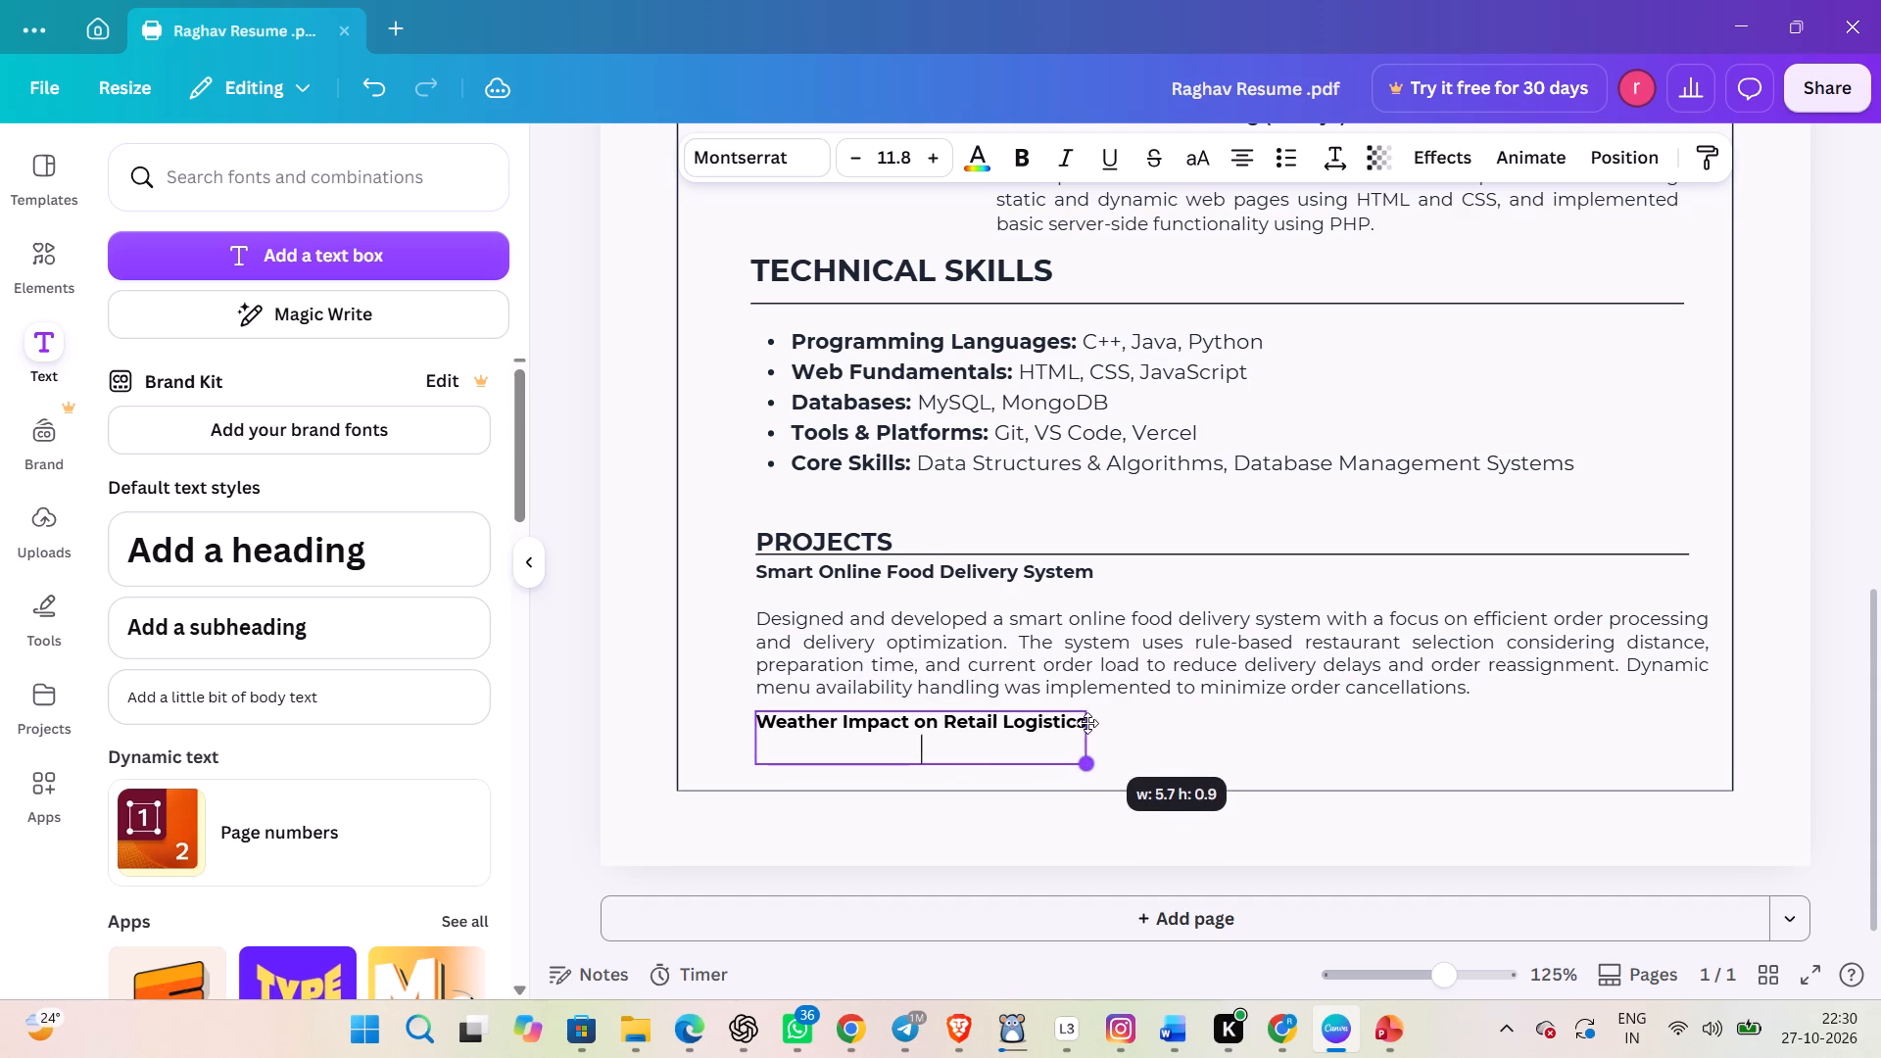
left_click_drag(1087, 723, 1097, 720)
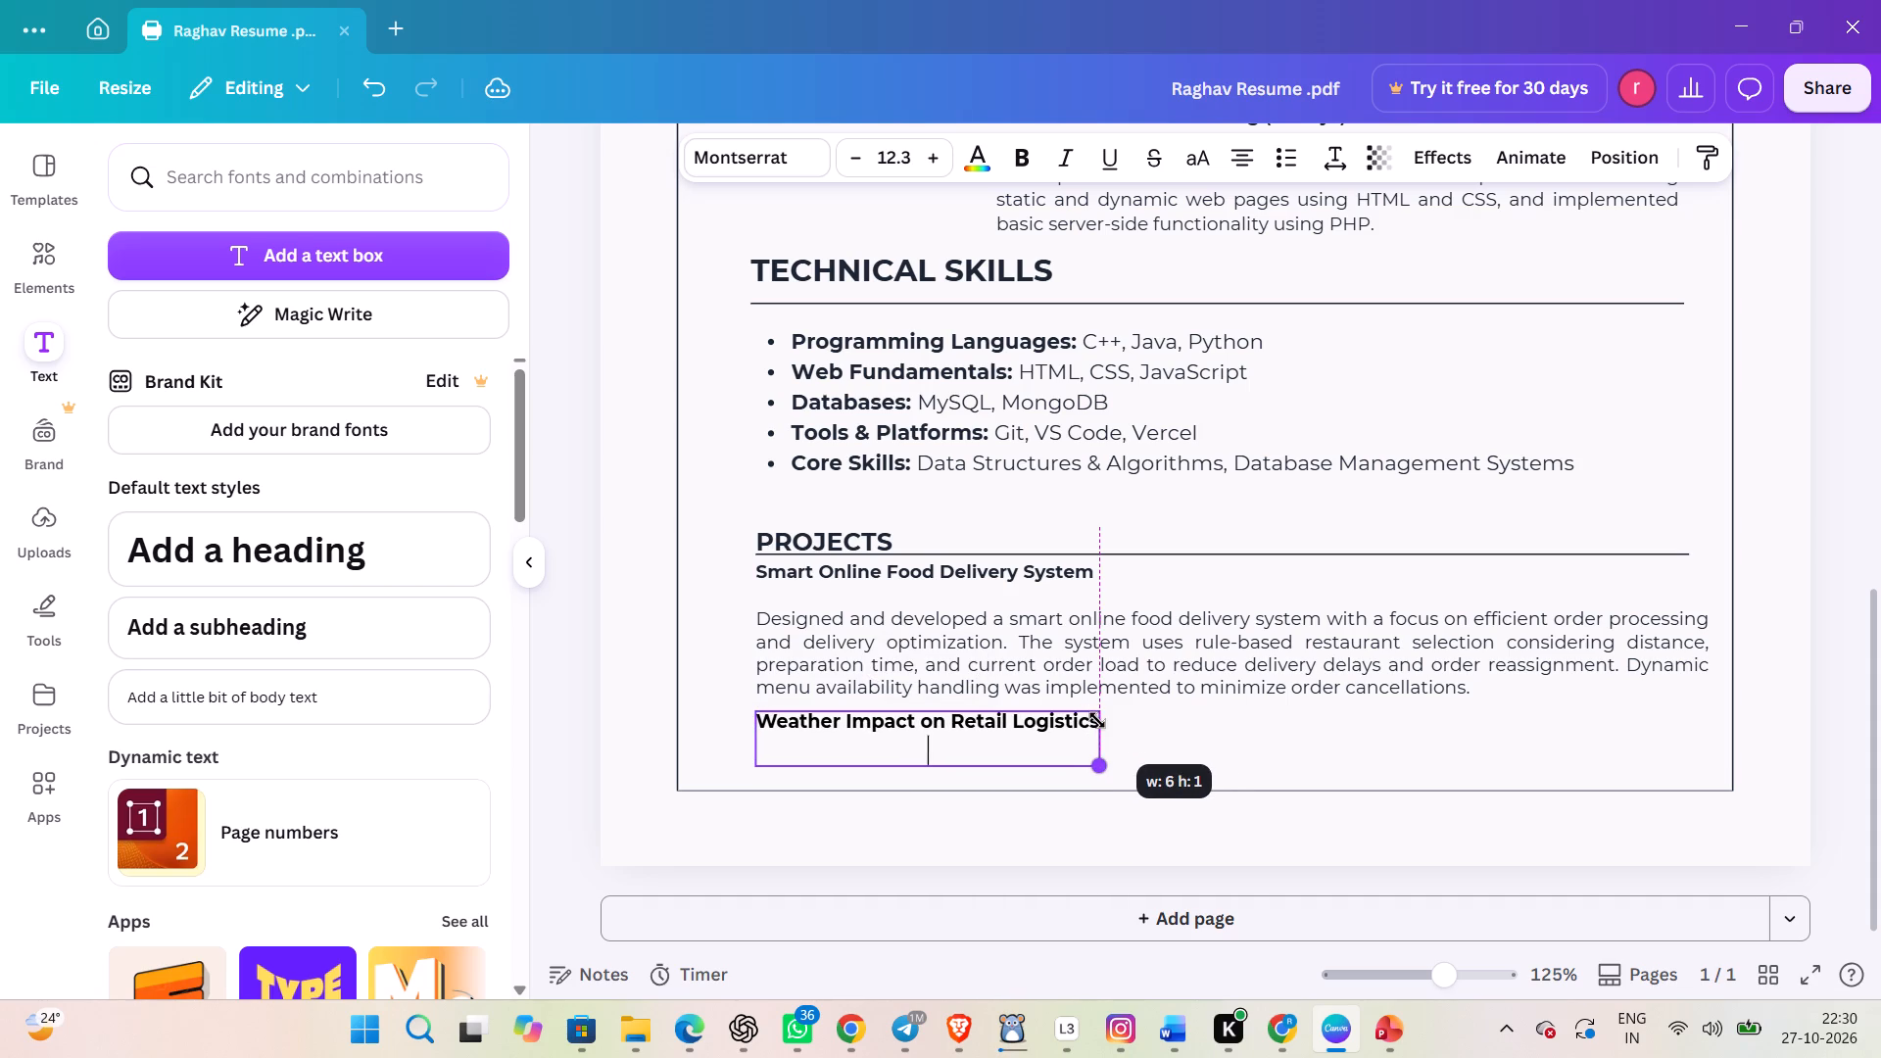
left_click_drag(1097, 720, 1101, 720)
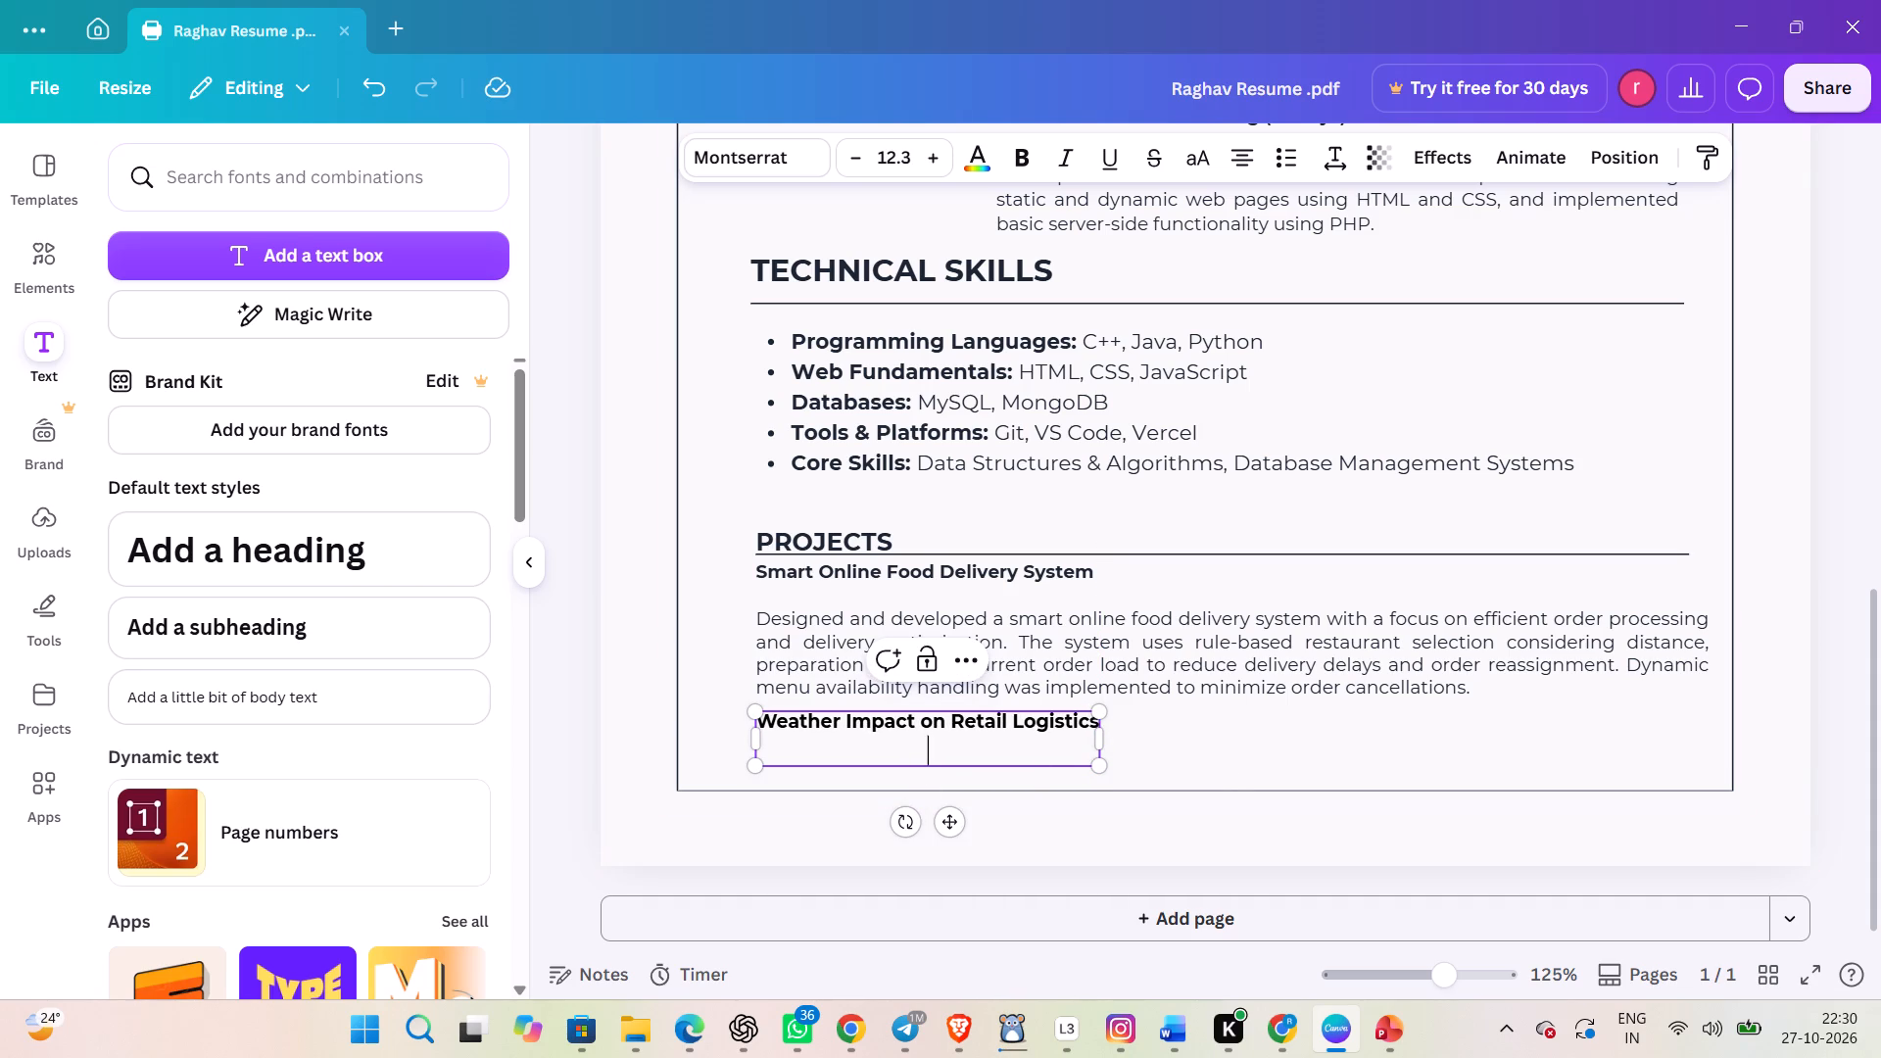
left_click(922, 757)
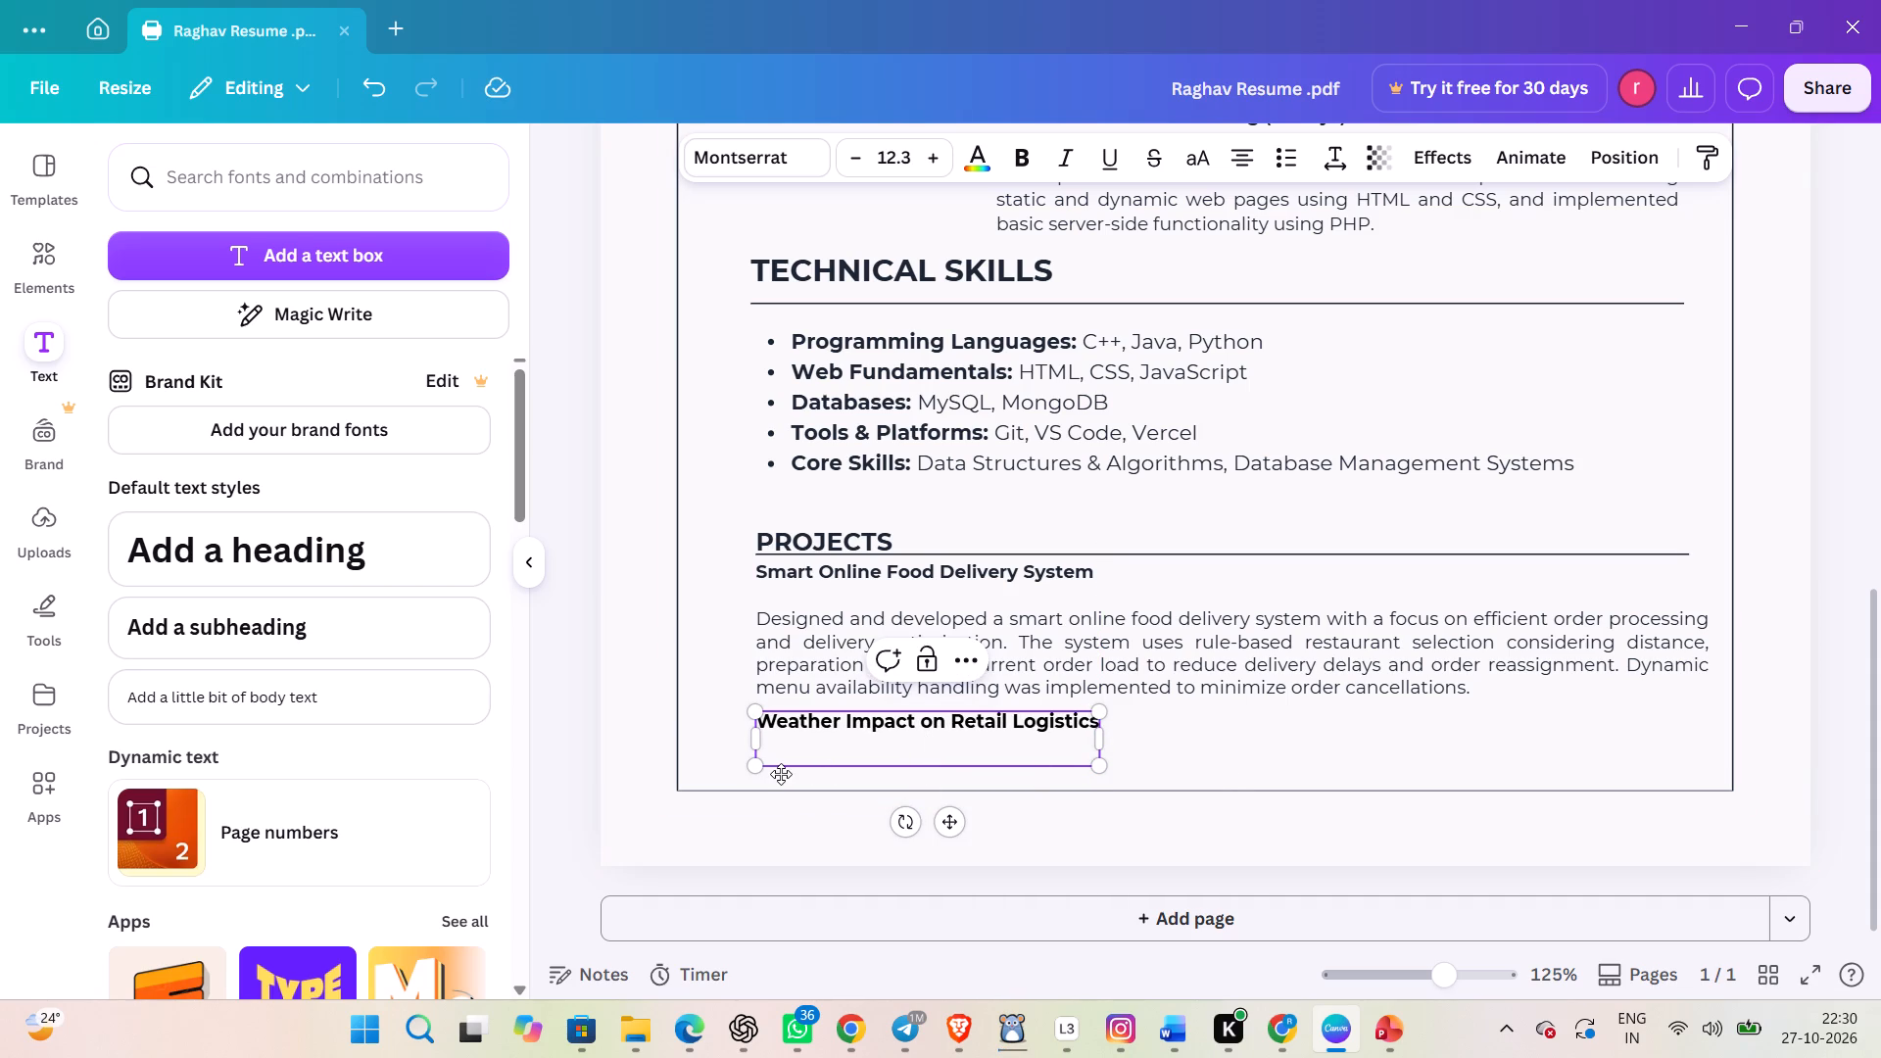
left_click(778, 776)
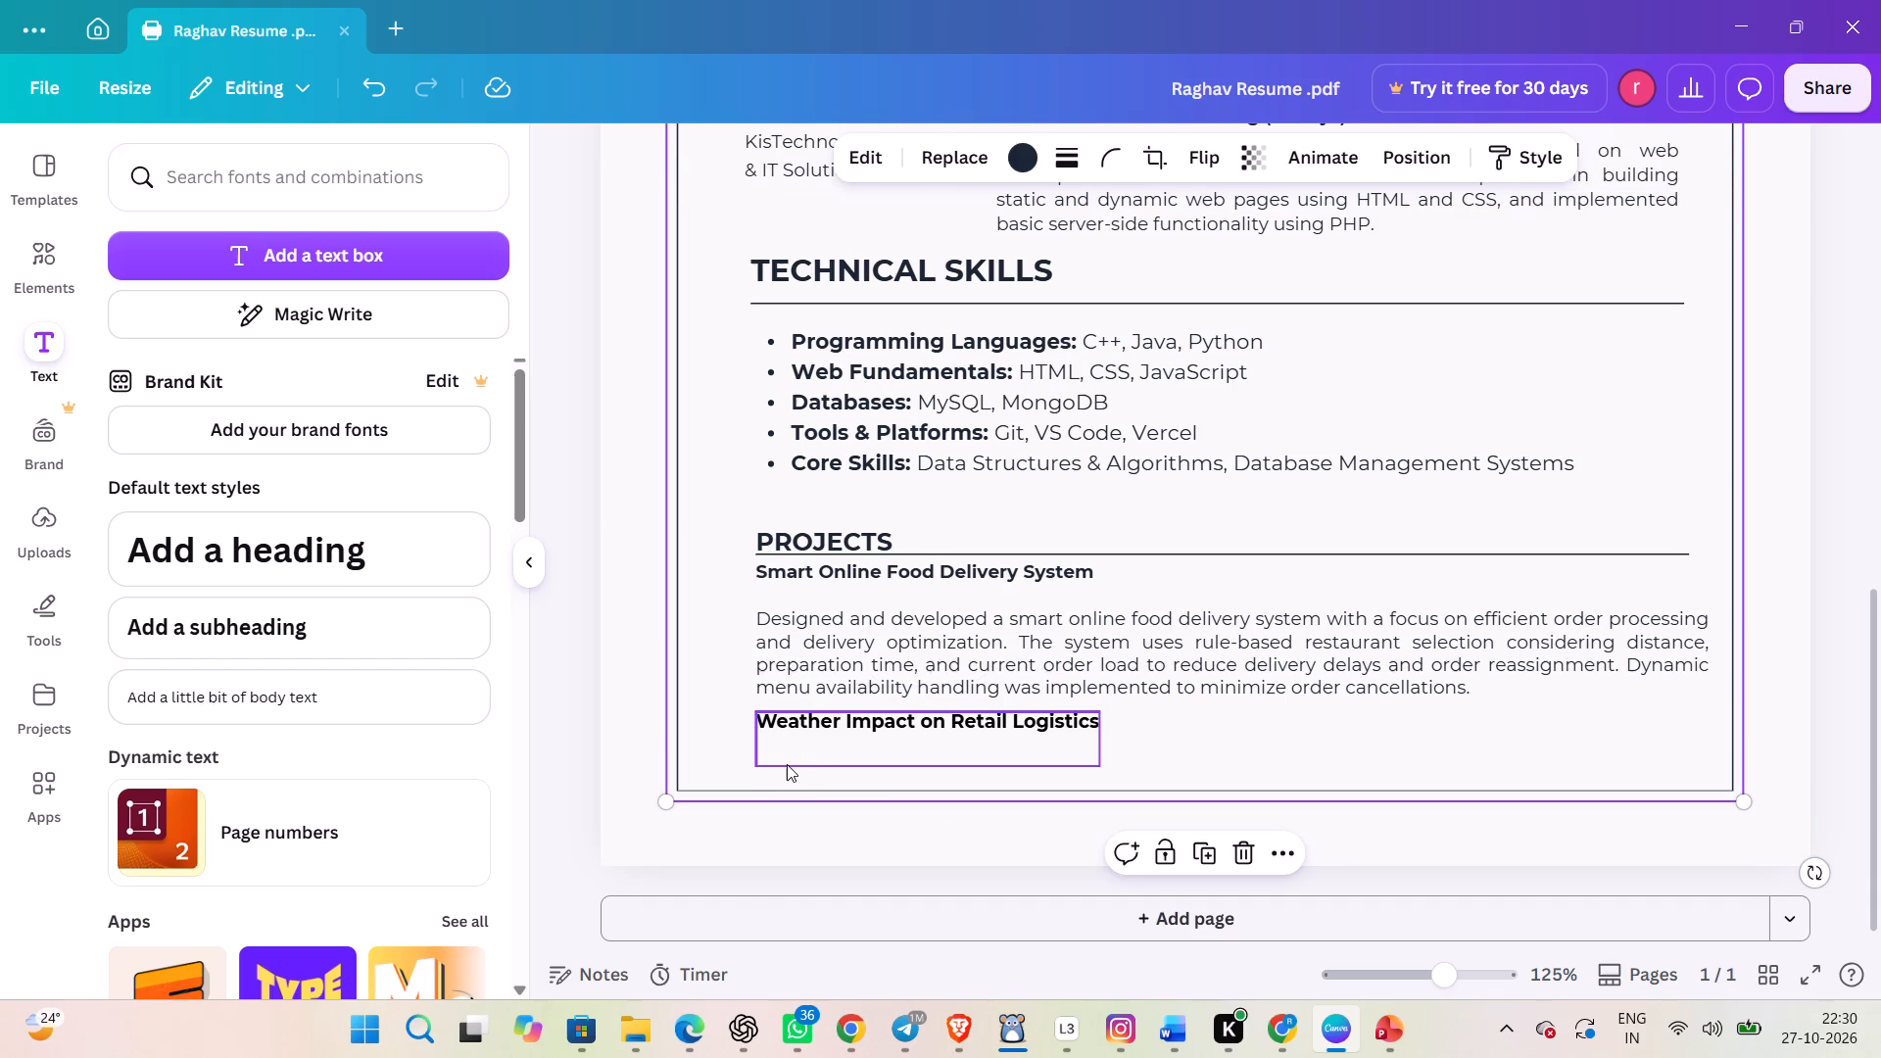
left_click(787, 764)
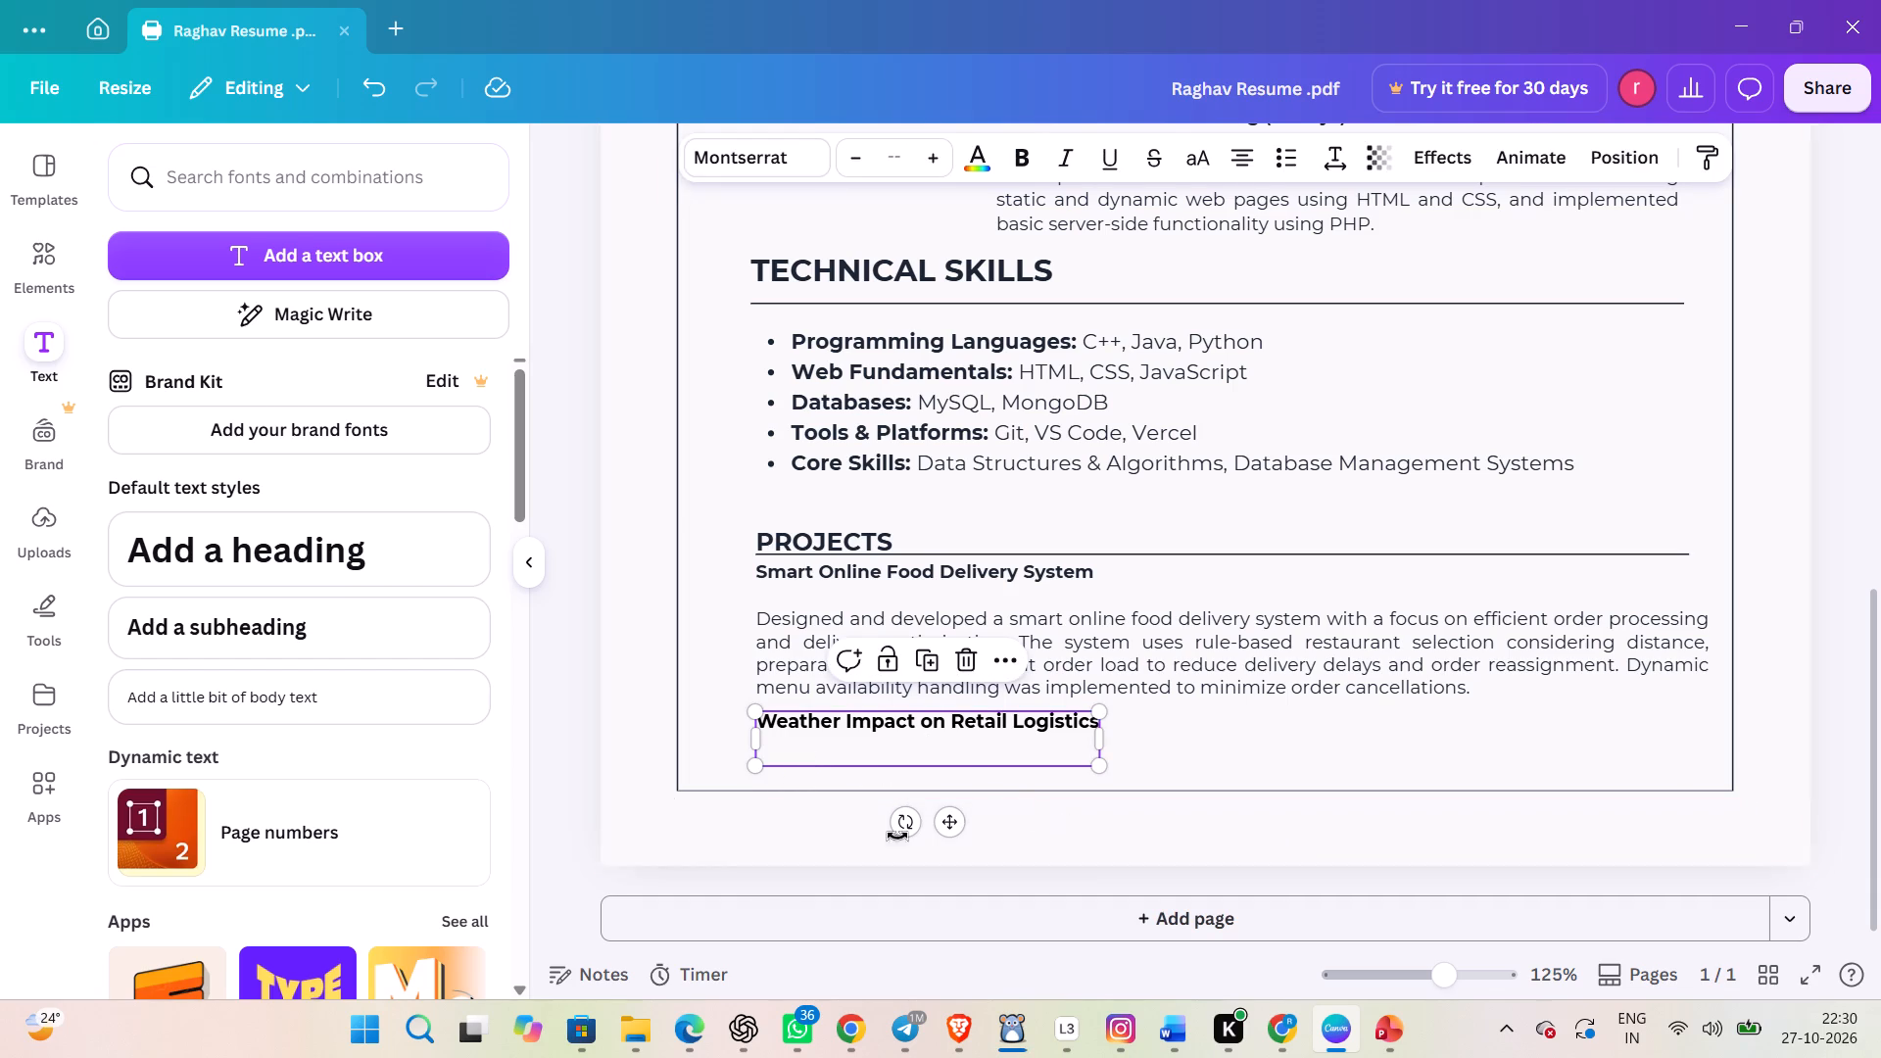
Shift the resume's border frame, with its divider lines, contact icons and bullets, slightly down toward the page's bottom edge.
left_click_drag(723, 788, 722, 821)
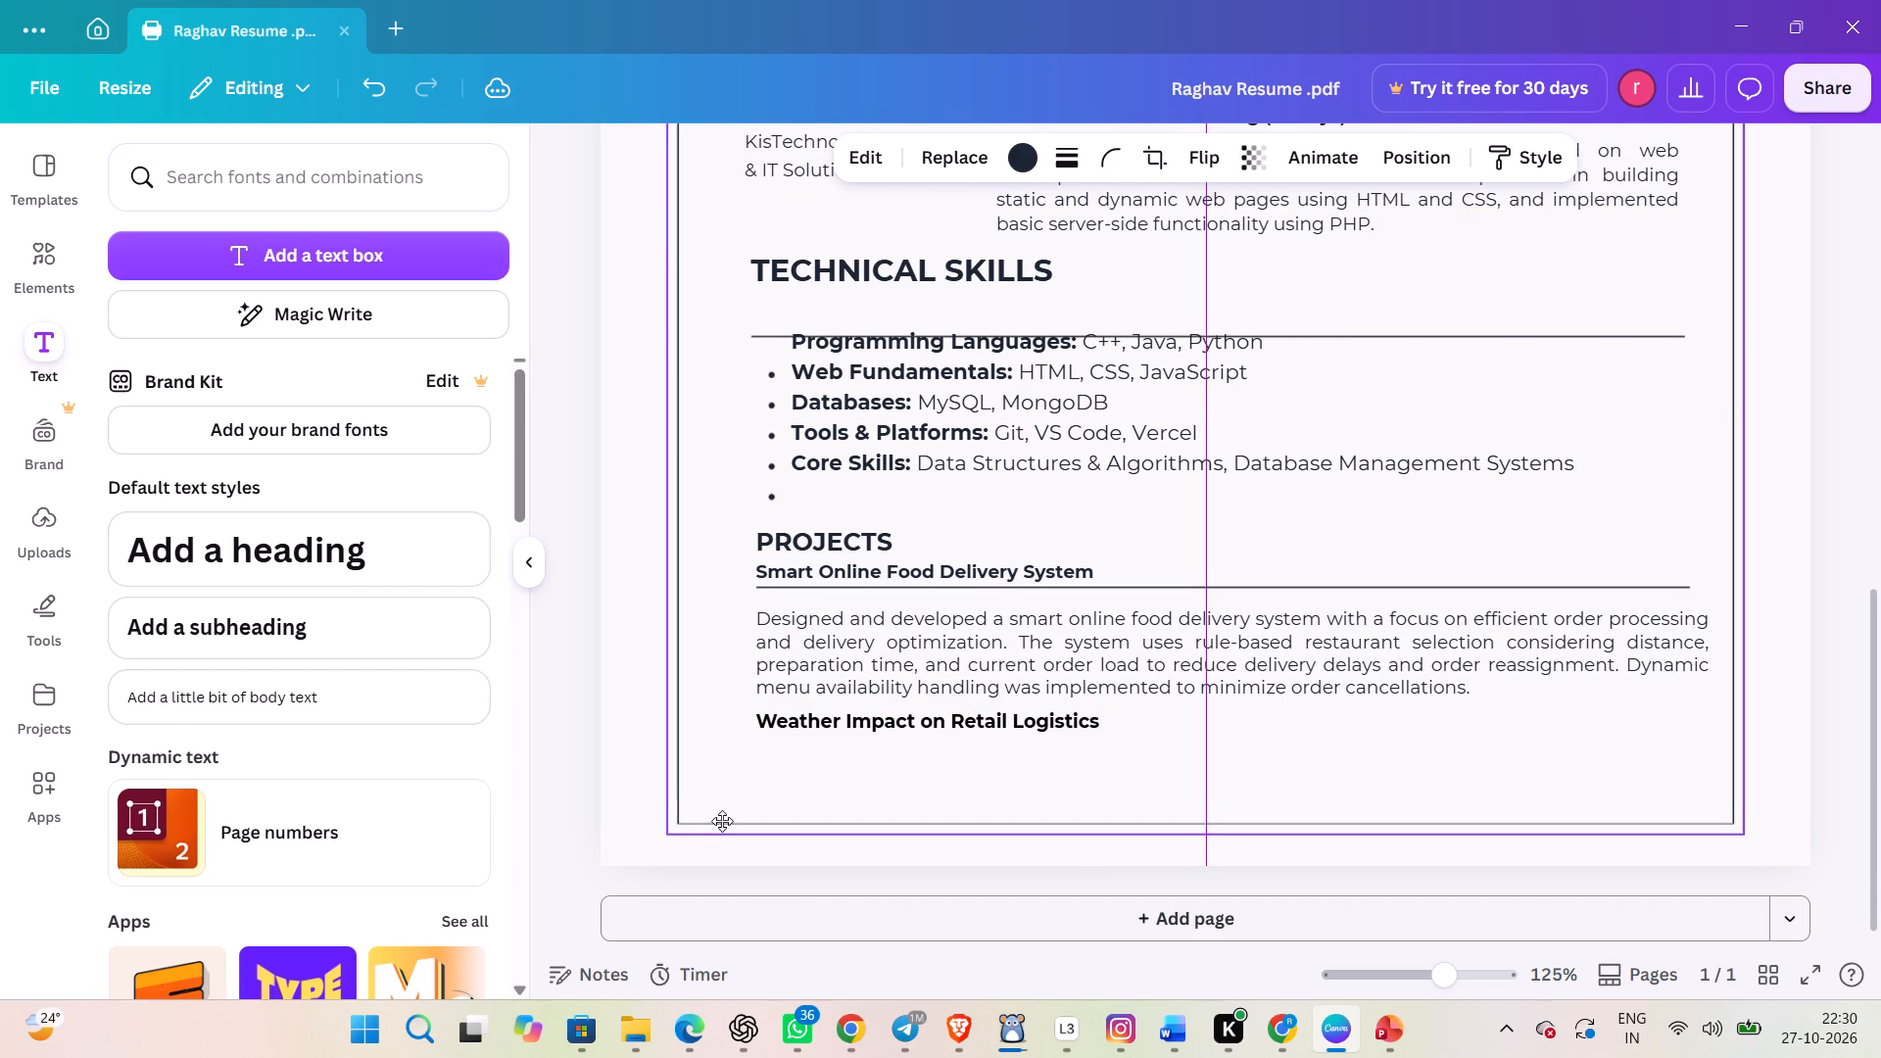
left_click_drag(722, 821, 722, 829)
Examine the resume from the projects section up to the header to check how the sections line up with the shifted divider lines.
scroll(723, 689, "down", 1)
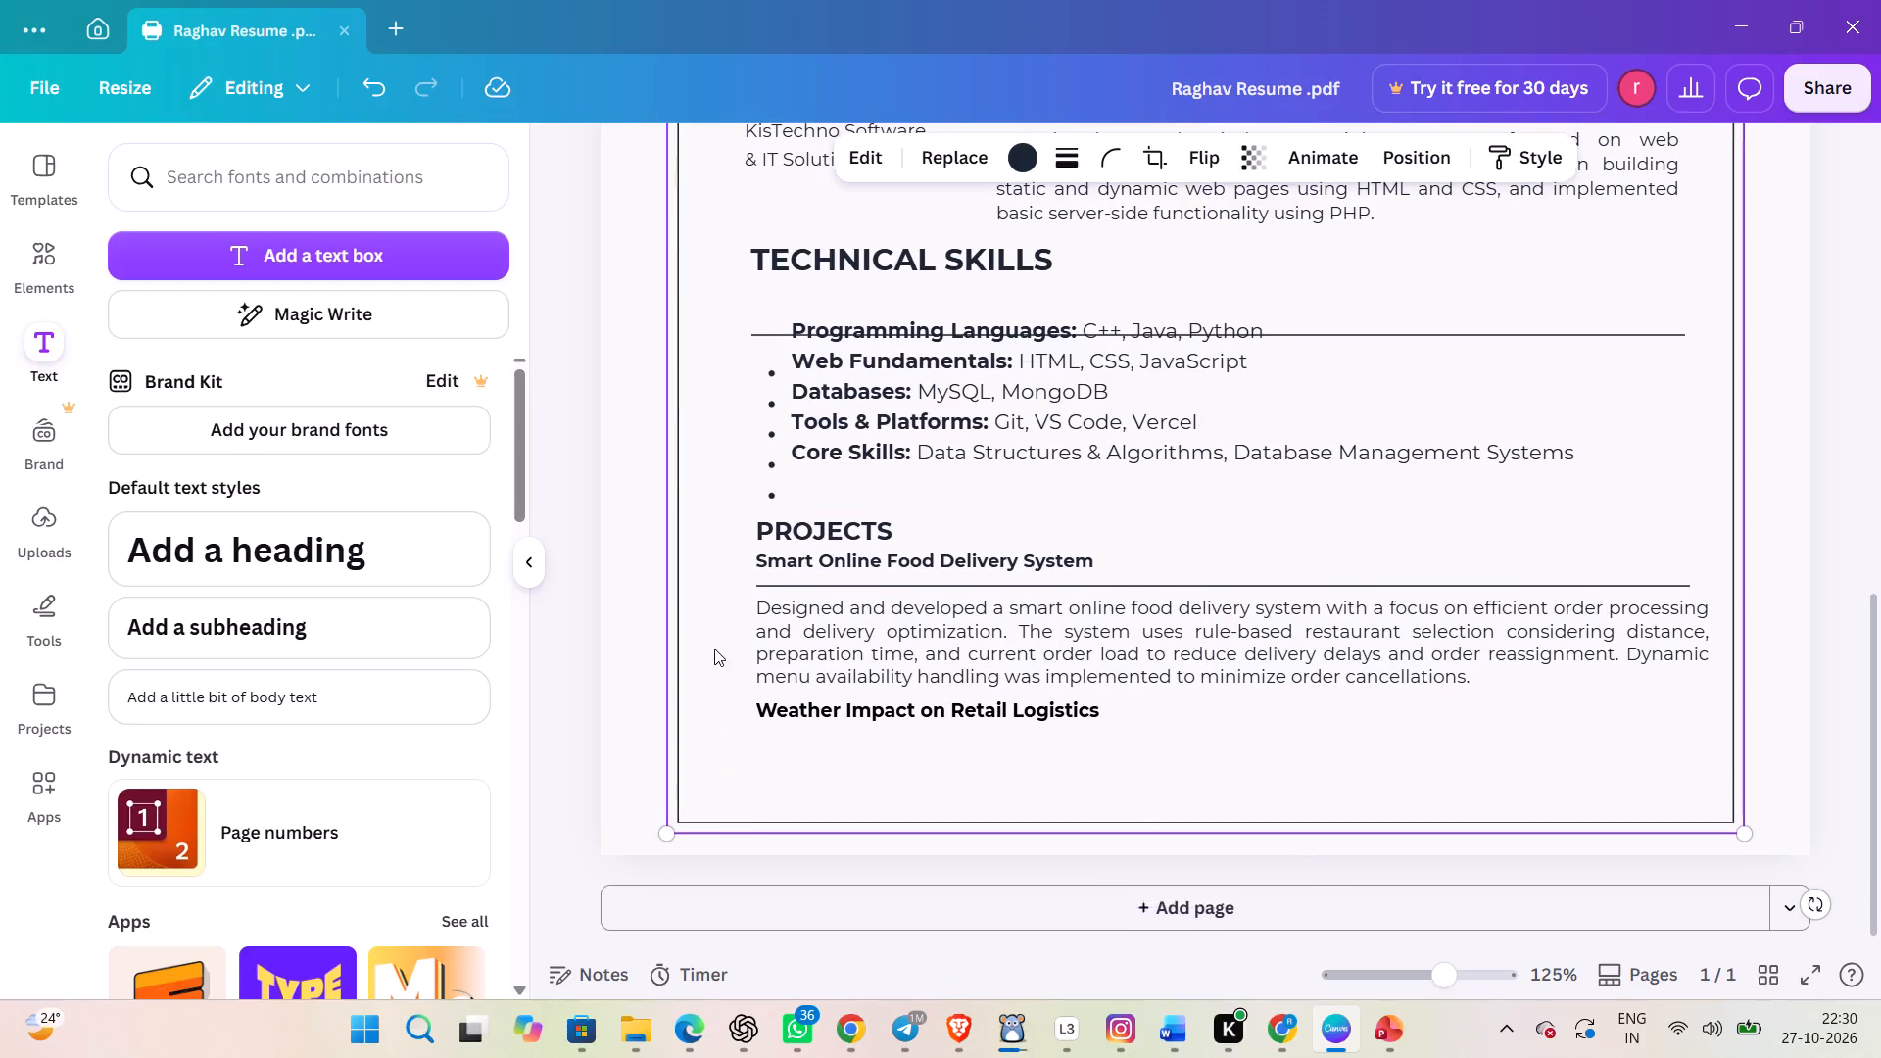
scroll(713, 647, "up", 1)
middle_click_drag(713, 645, 699, 470)
middle_click_drag(644, 437, 637, 421)
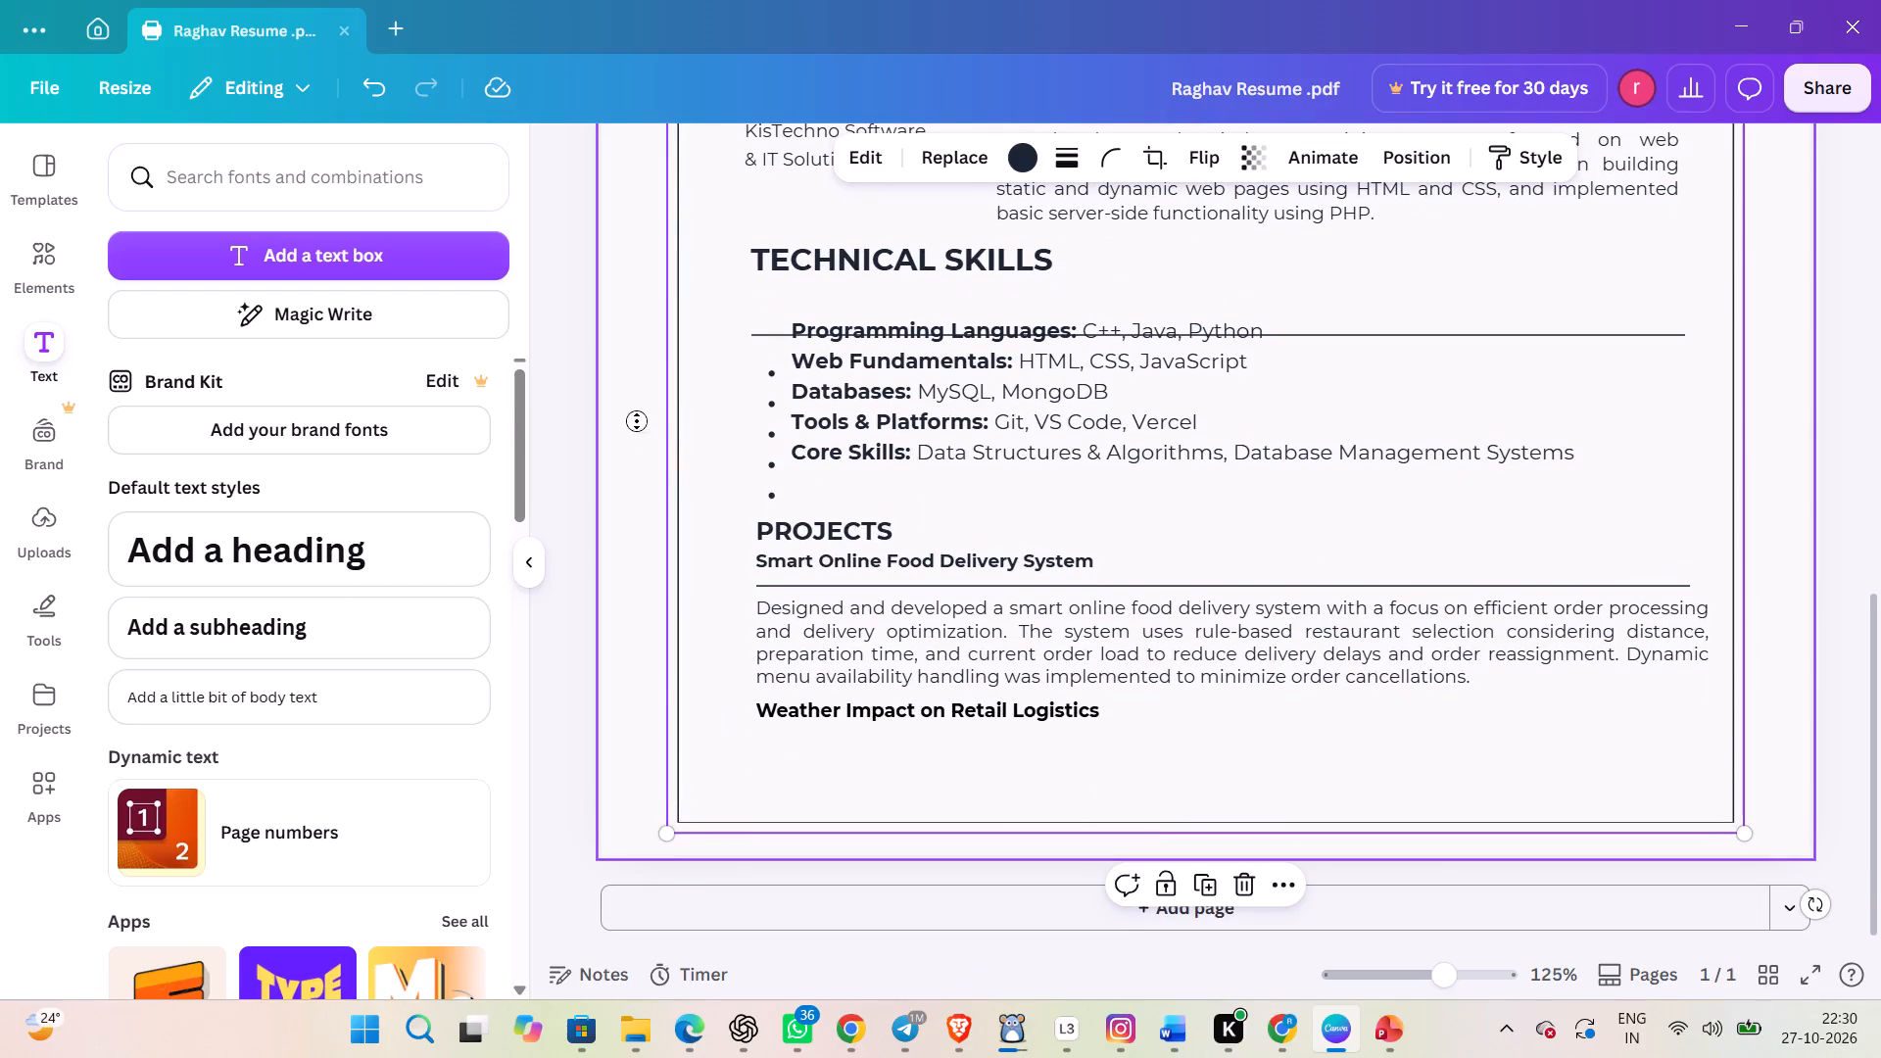
scroll(637, 420, "up", 1)
middle_click_drag(637, 421, 639, 216)
middle_click_drag(639, 217, 639, 212)
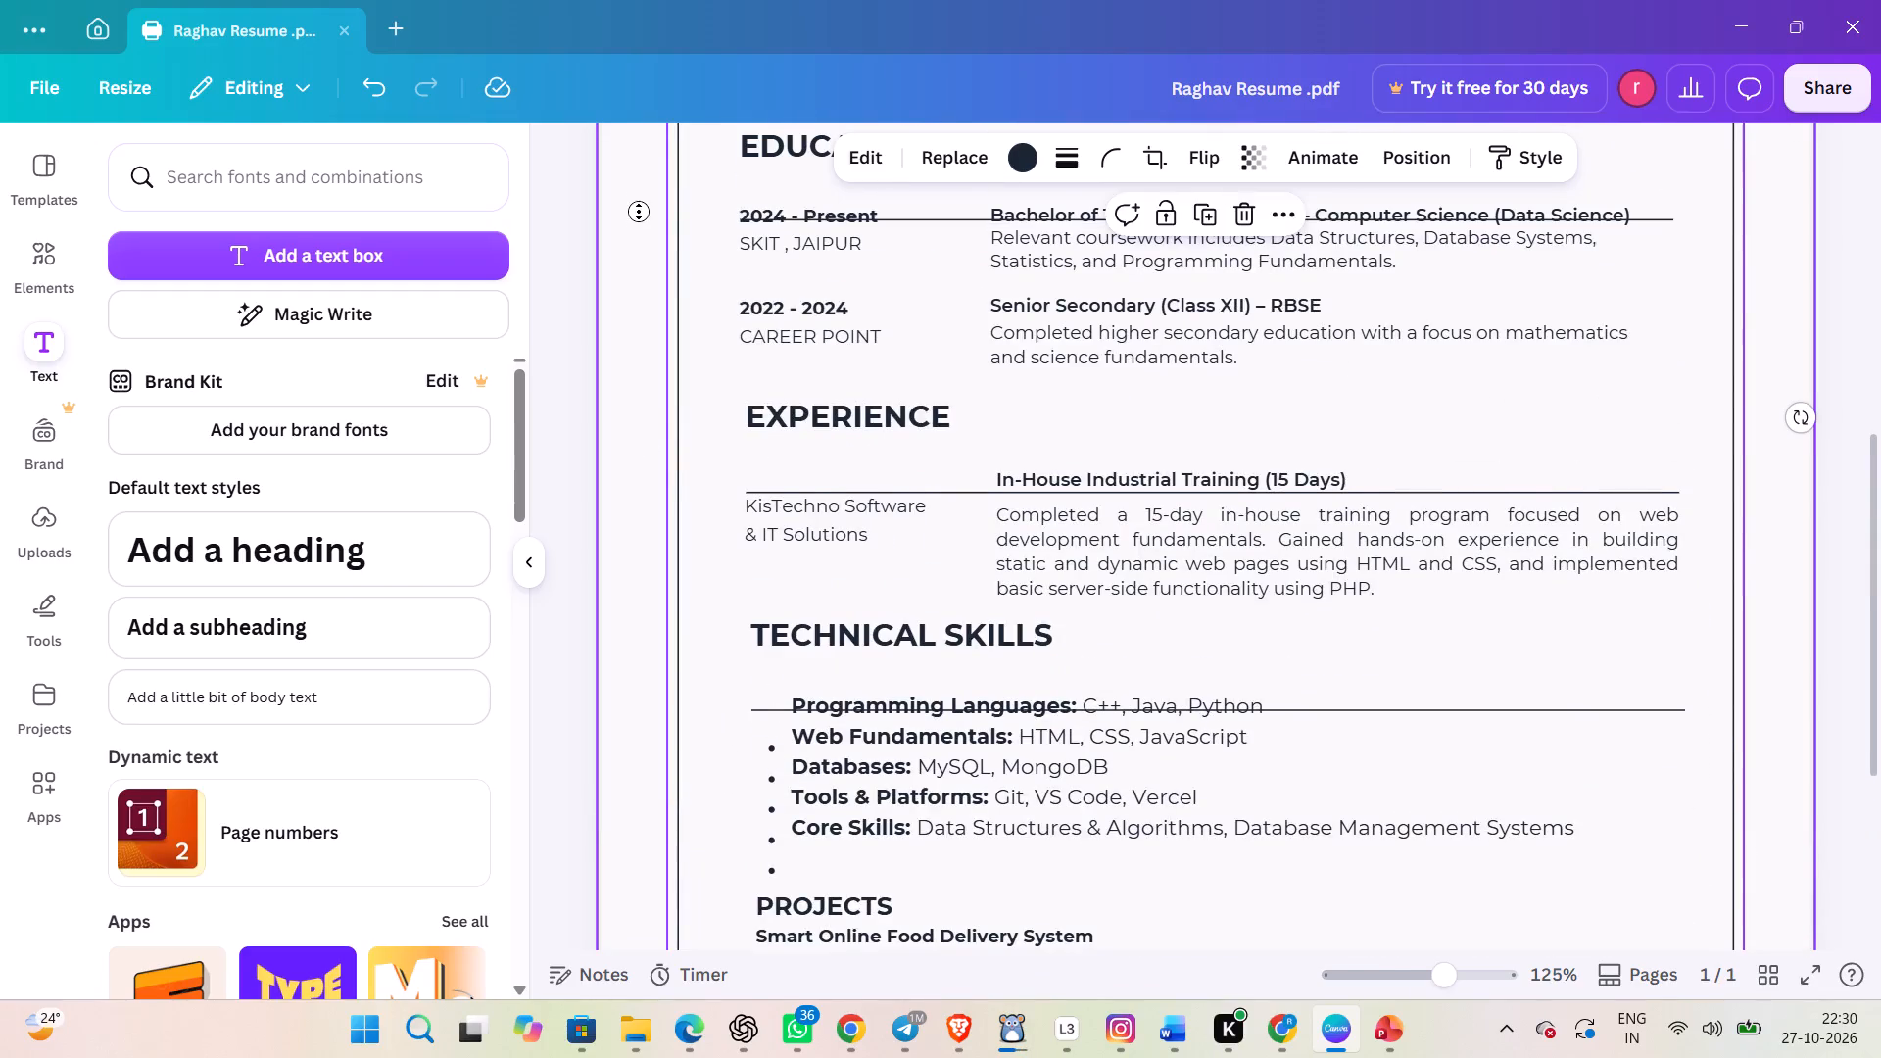
middle_click_drag(639, 212, 615, 457)
scroll(639, 161, "up", 1)
scroll(617, 282, "up", 1)
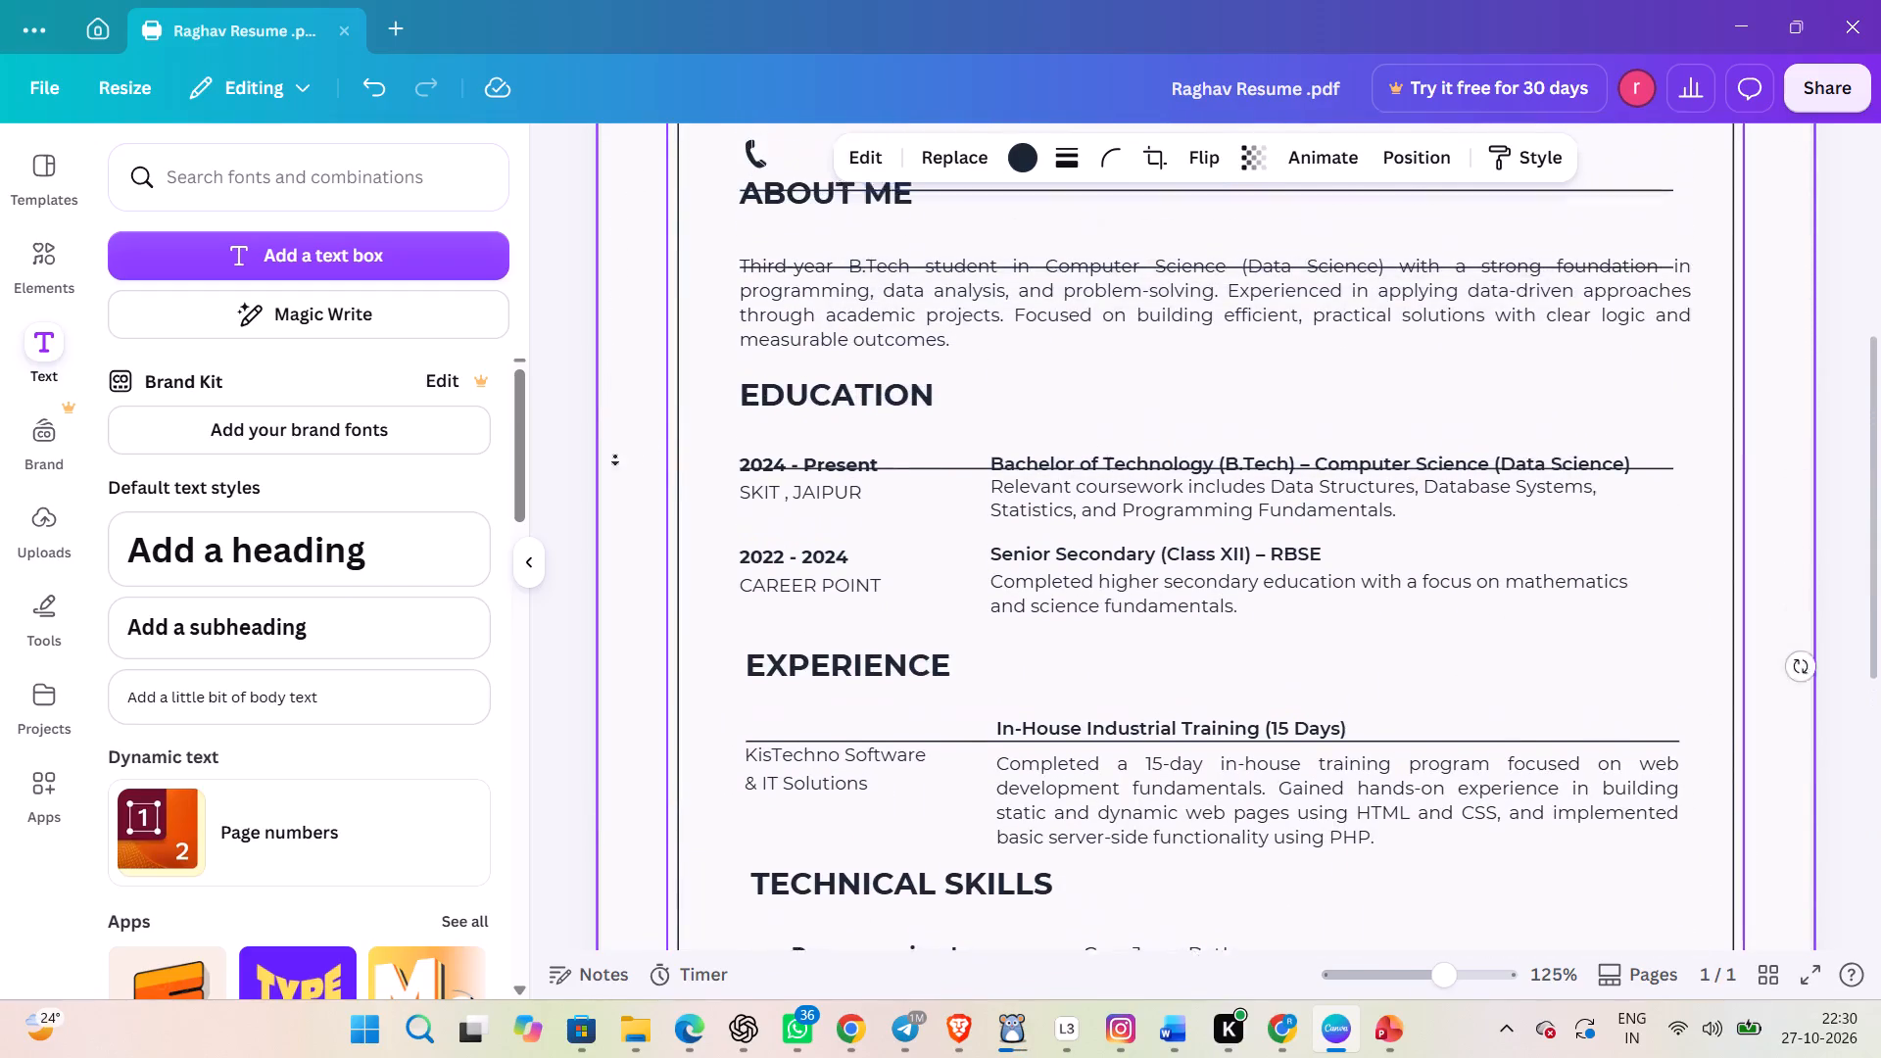
middle_click_drag(615, 457, 628, 787)
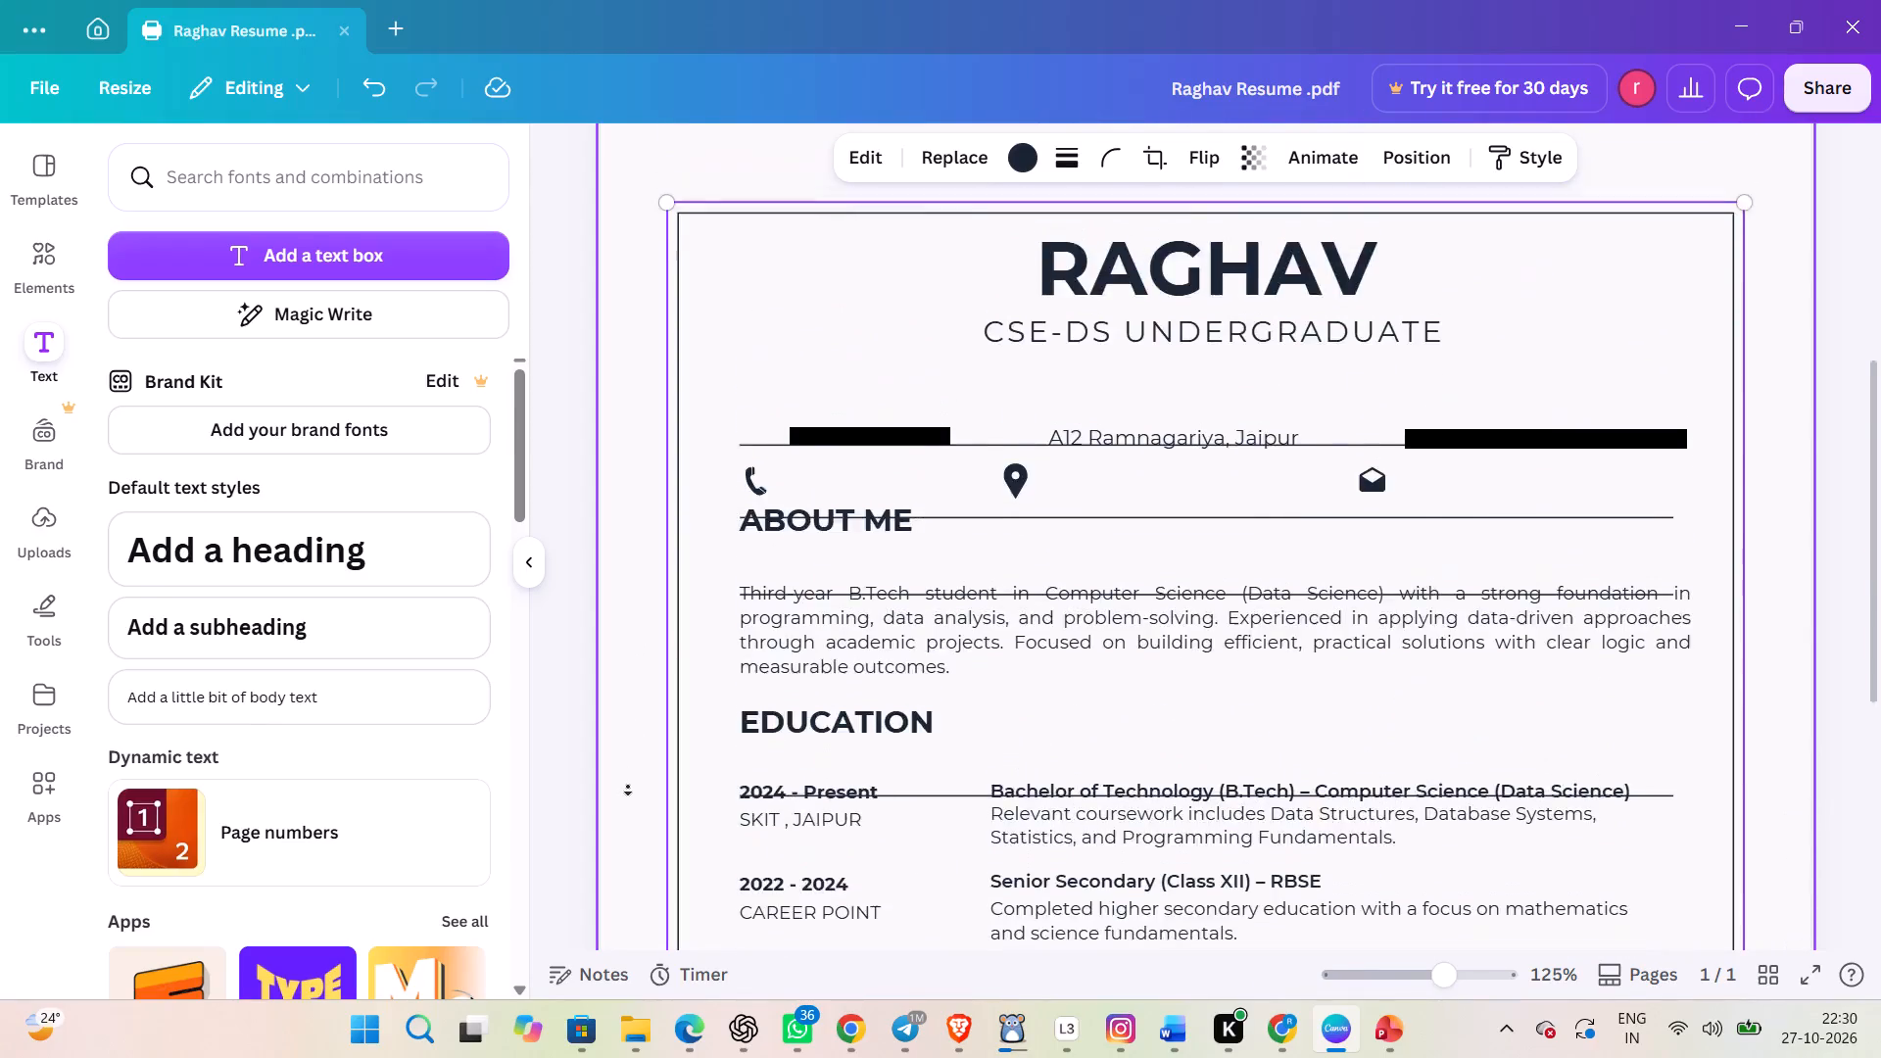
middle_click_drag(628, 787, 628, 789)
middle_click_drag(633, 701, 608, 537)
scroll(555, 597, "down", 1)
middle_click_drag(555, 597, 559, 406)
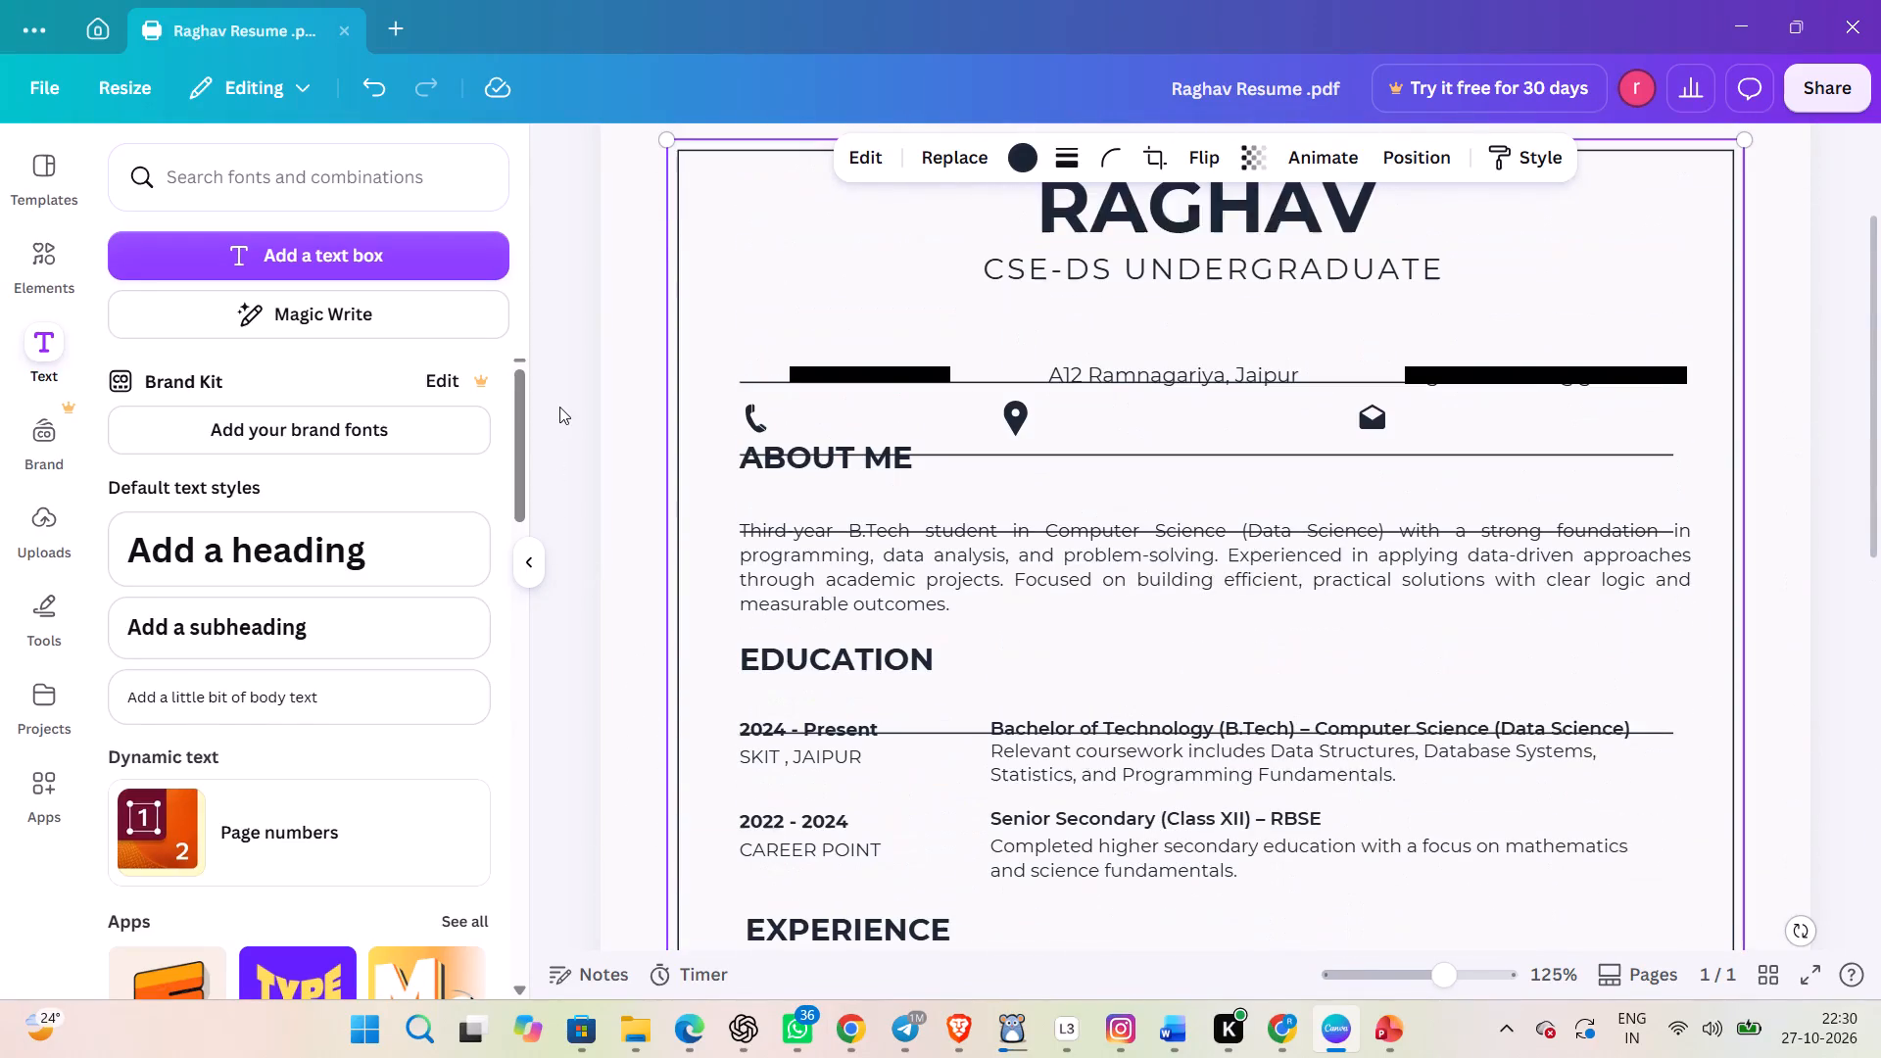
middle_click_drag(559, 408, 564, 336)
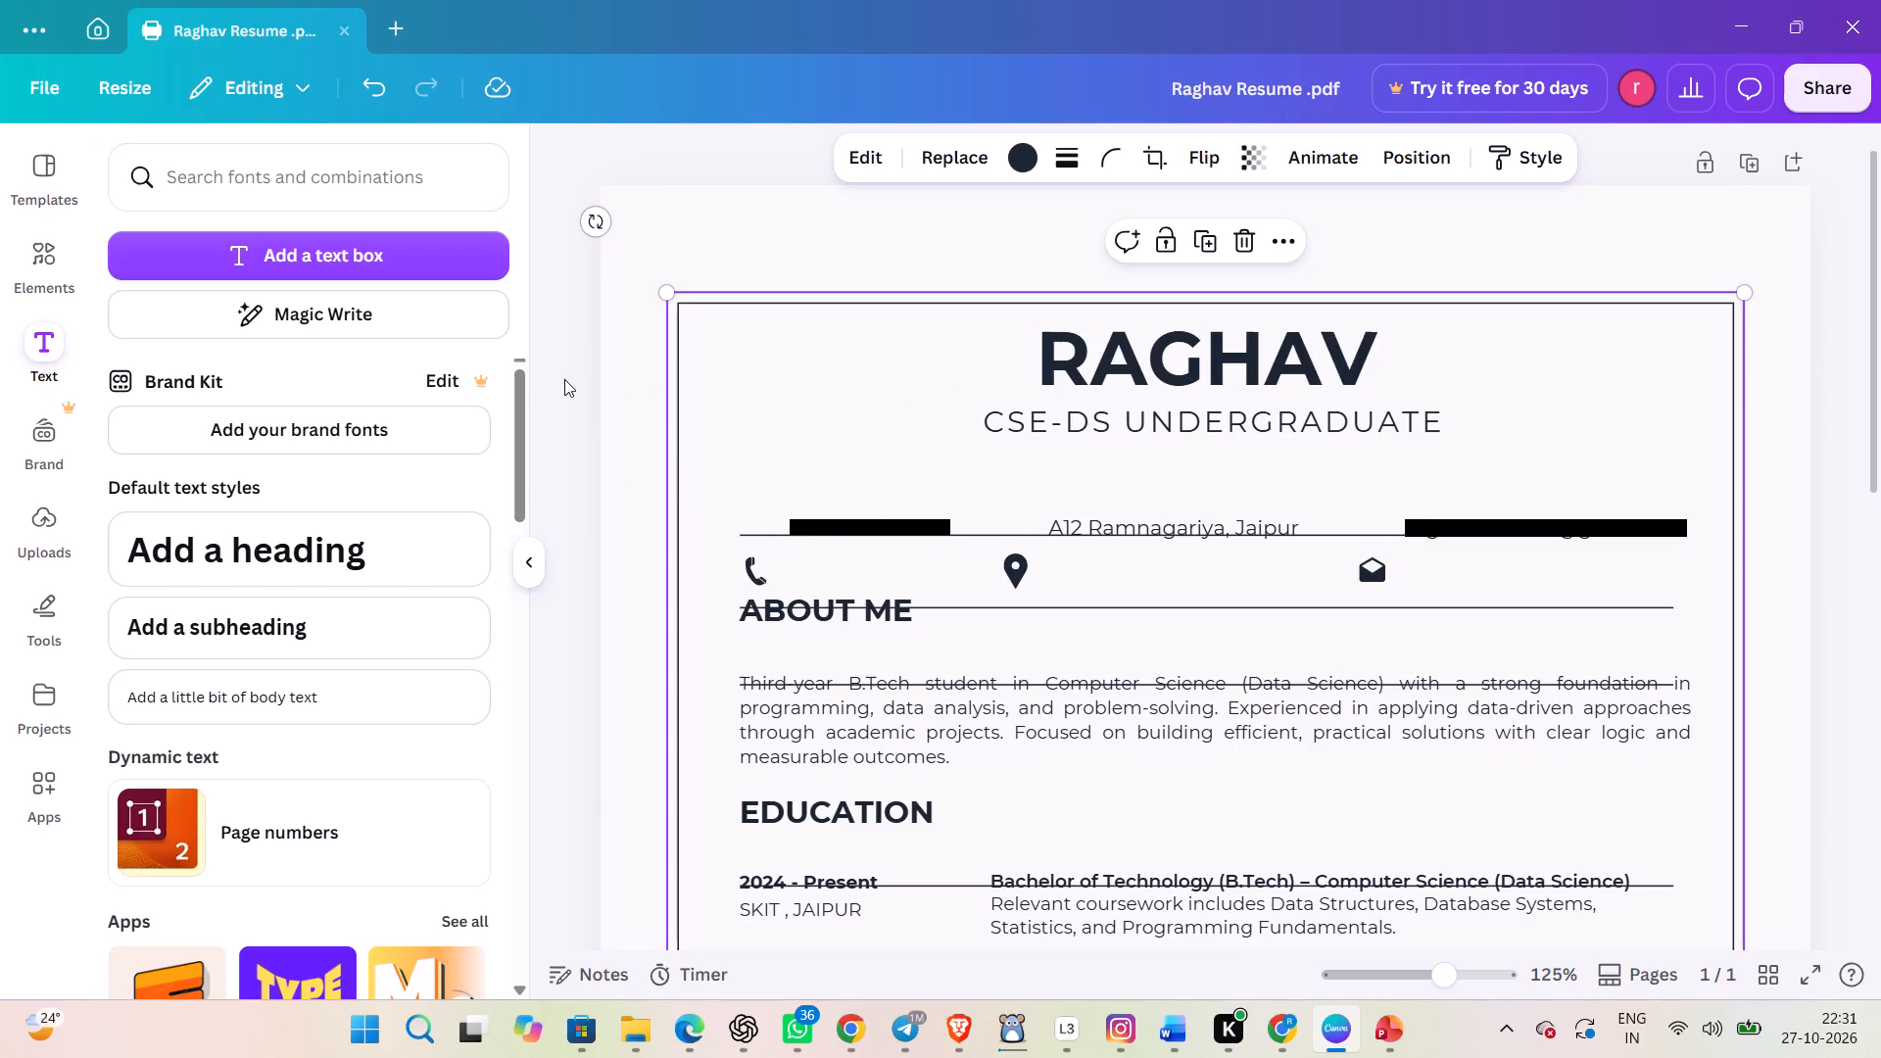
middle_click_drag(559, 379, 568, 575)
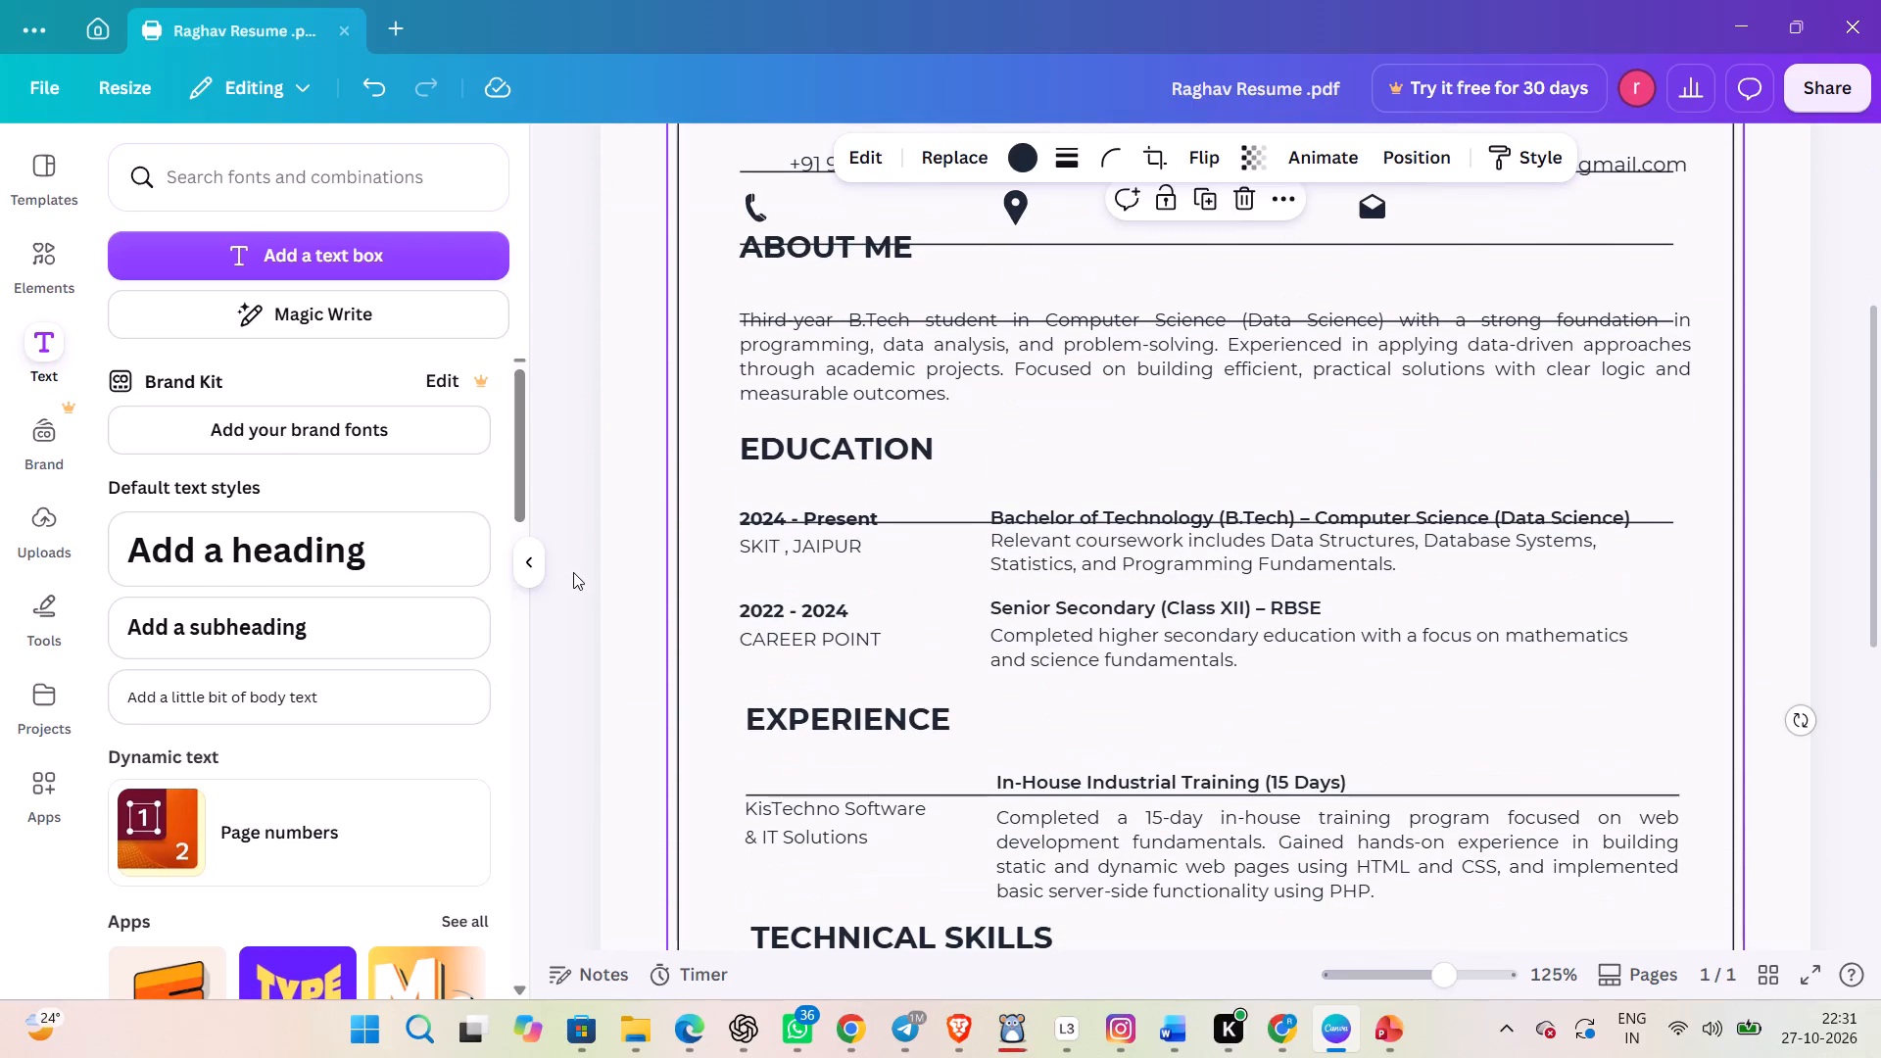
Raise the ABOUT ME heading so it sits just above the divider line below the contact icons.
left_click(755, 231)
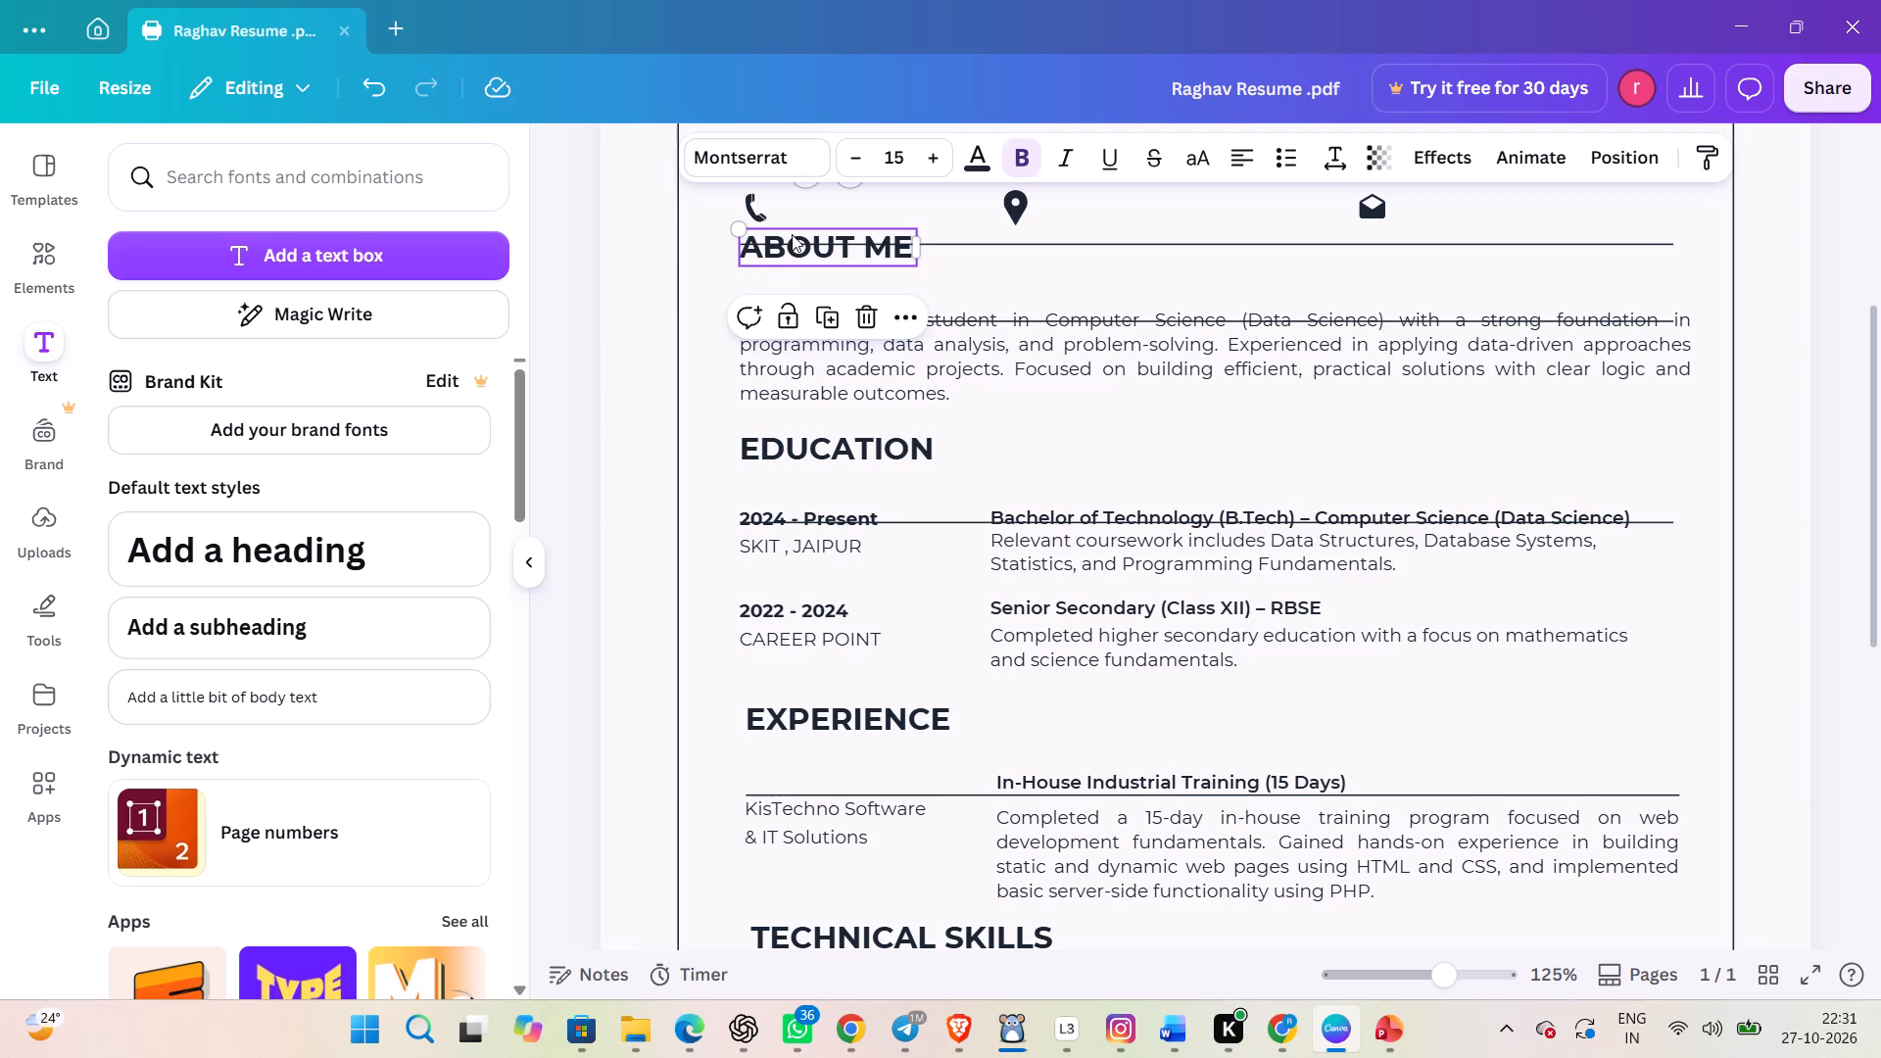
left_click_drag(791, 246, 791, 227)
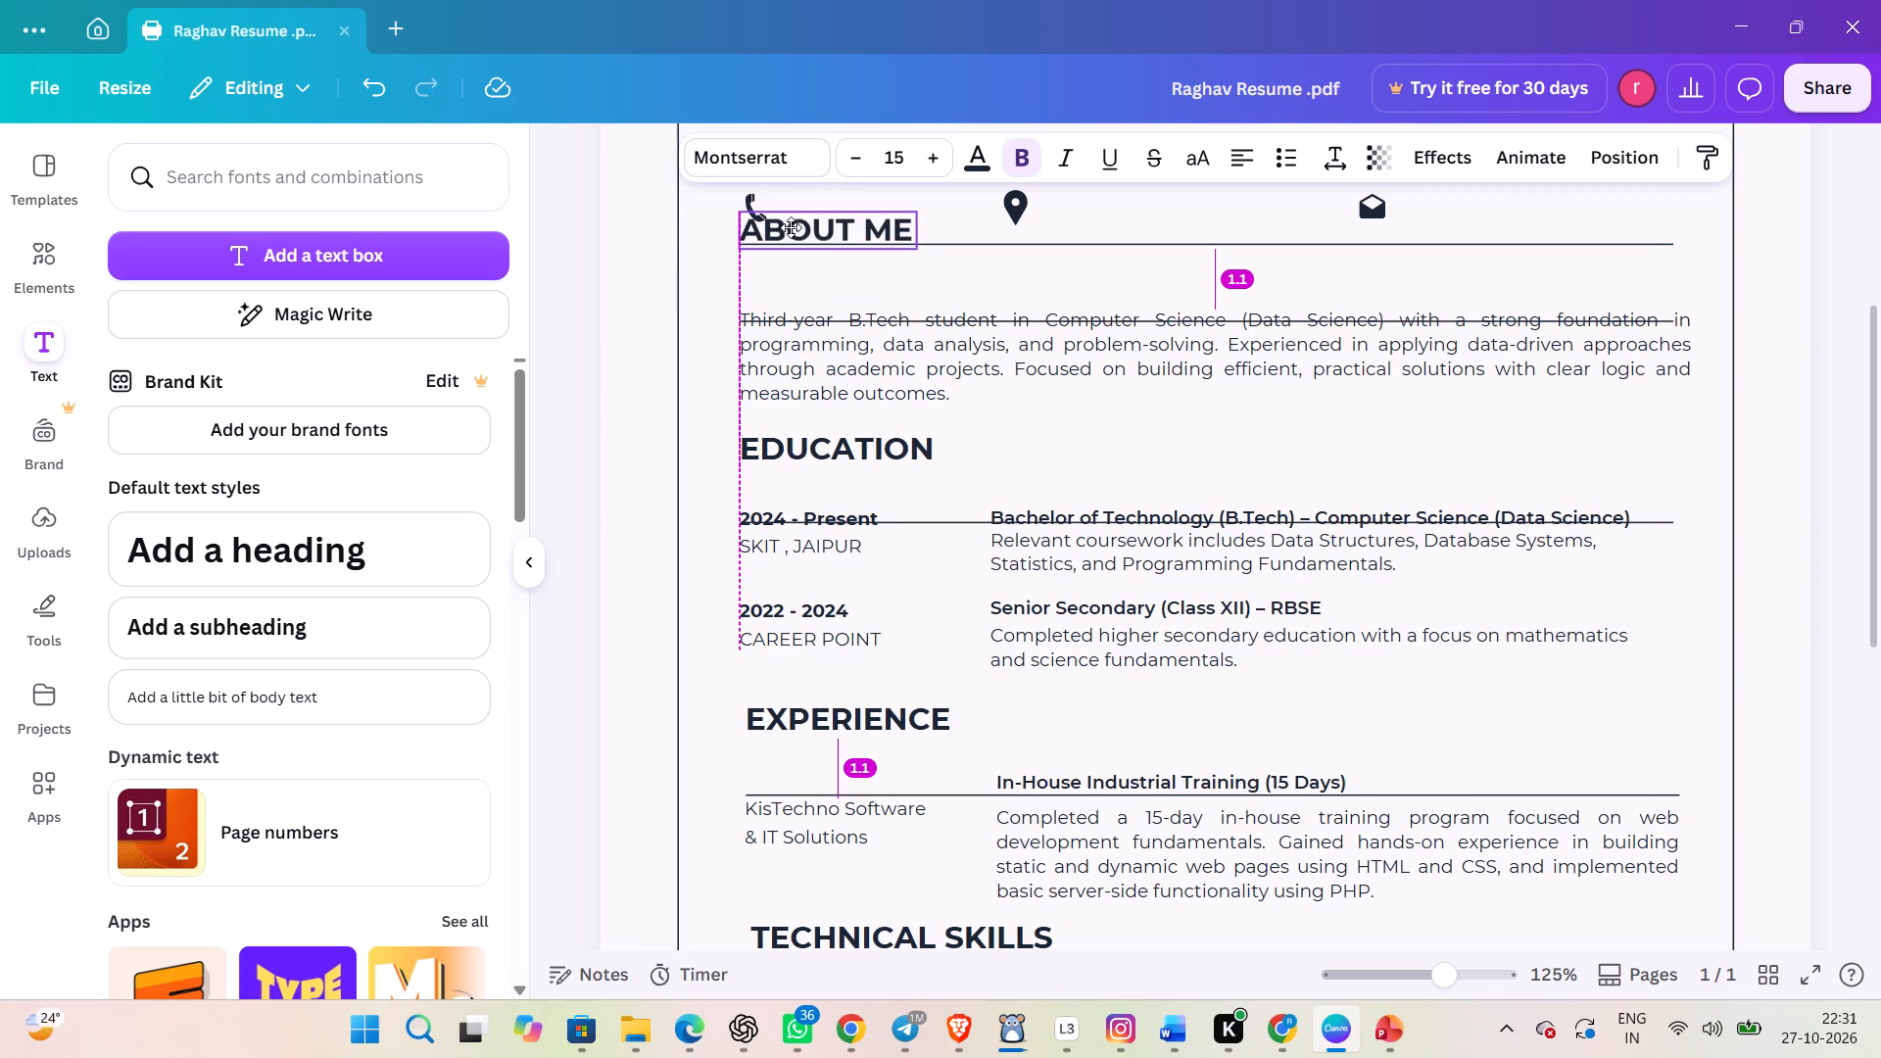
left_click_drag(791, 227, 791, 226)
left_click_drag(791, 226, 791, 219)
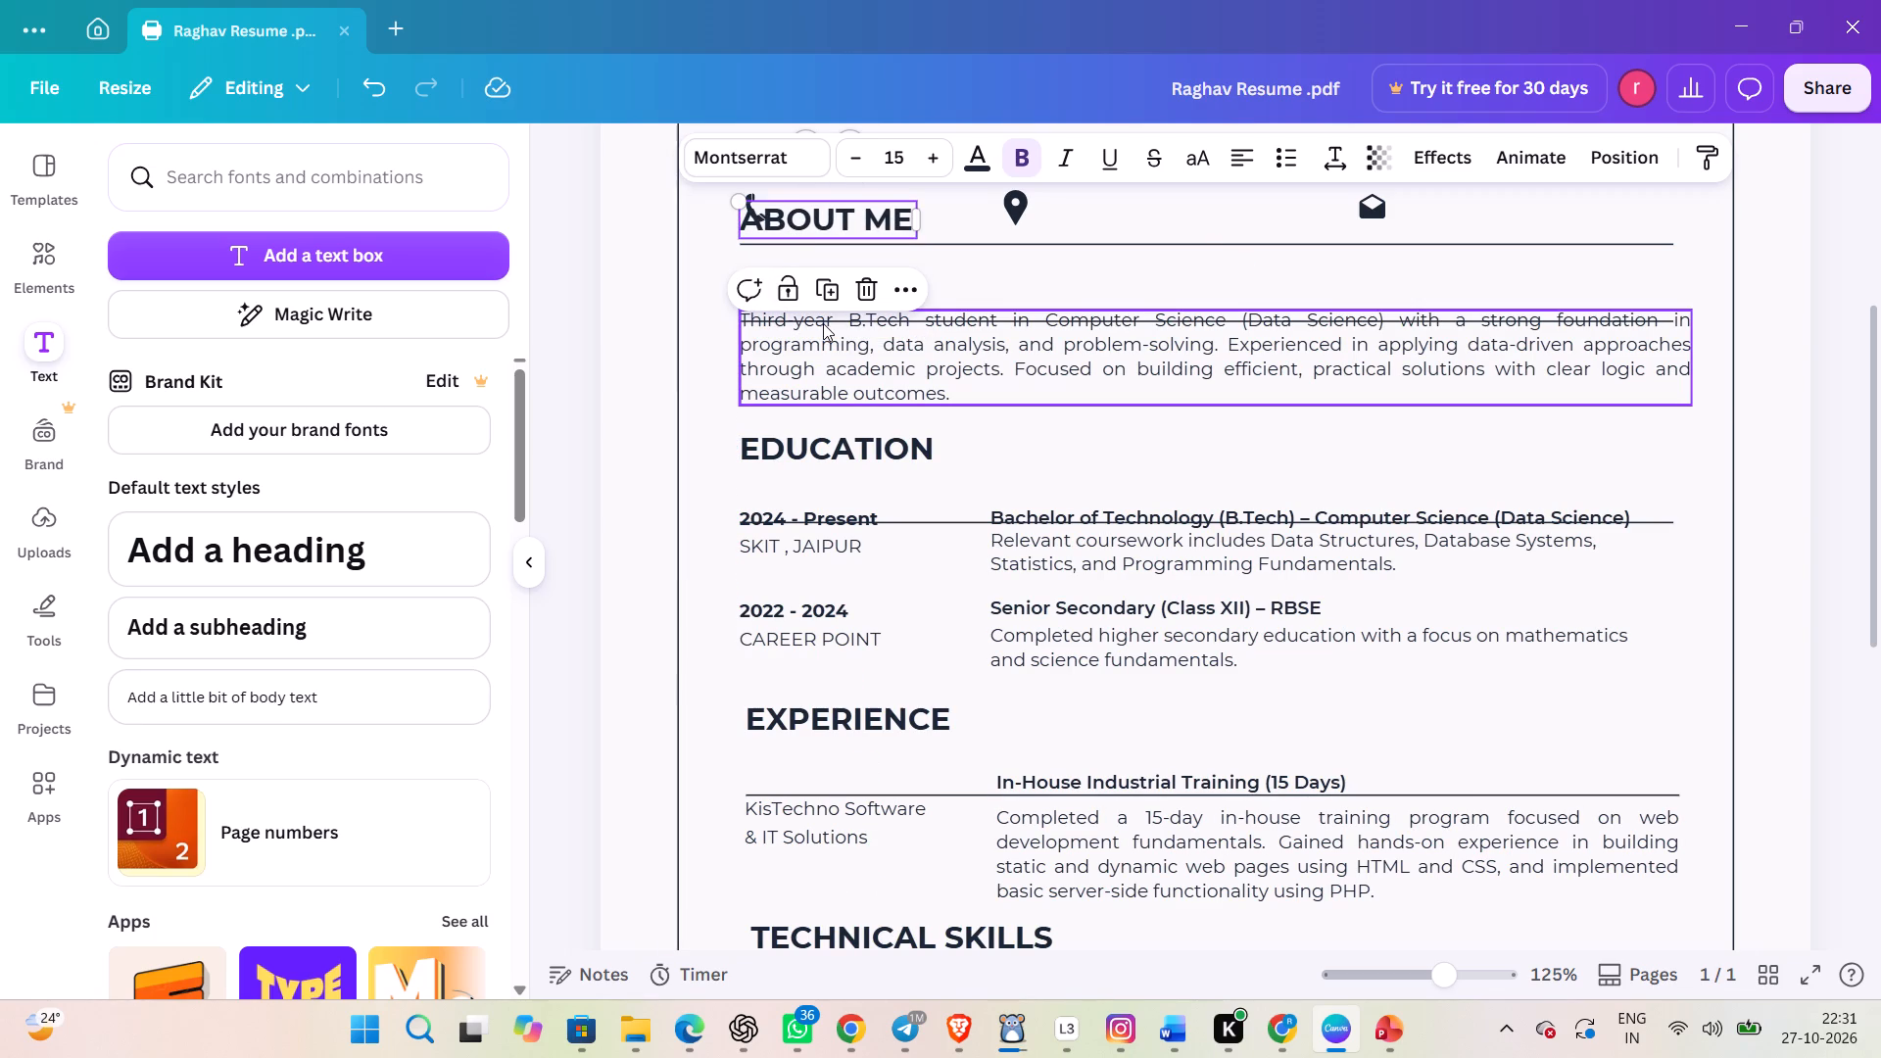
Move the About Me paragraph to just below its divider line, above the EDUCATION heading.
left_click(828, 345)
left_click_drag(846, 342, 844, 271)
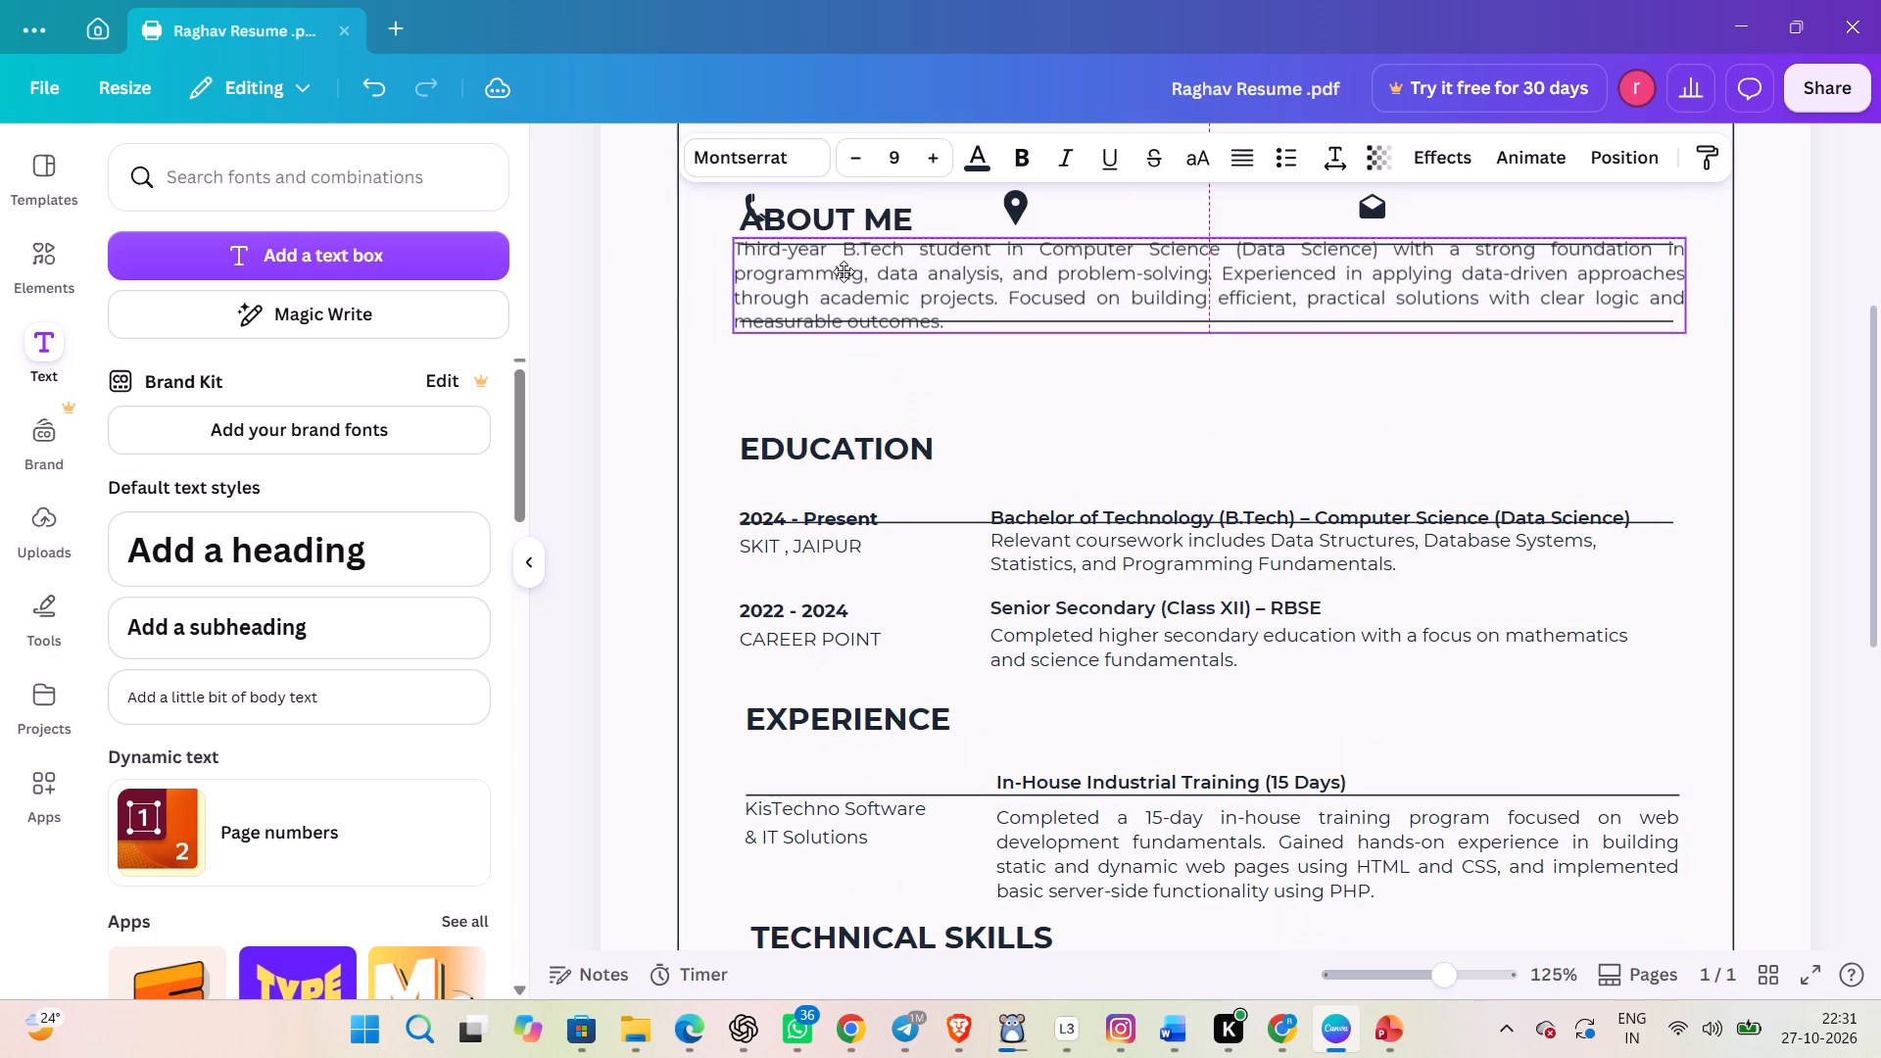
left_click_drag(844, 271, 846, 356)
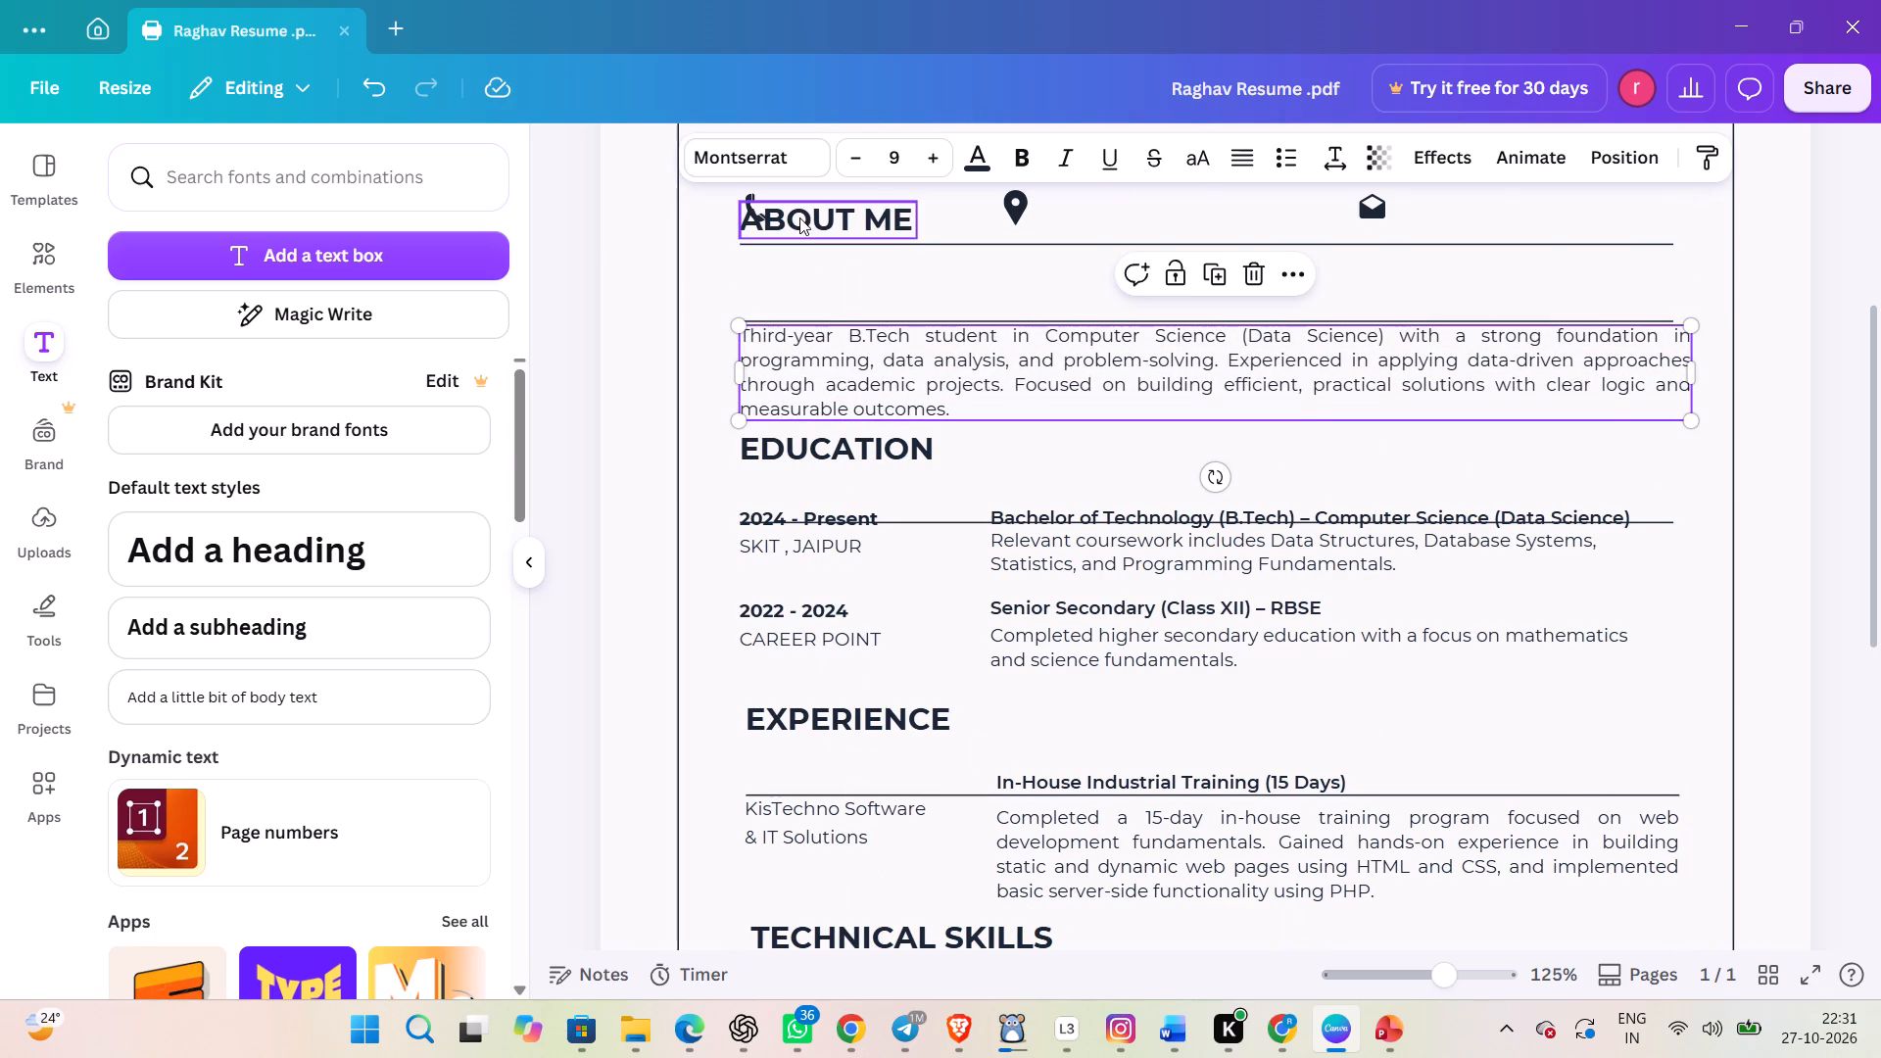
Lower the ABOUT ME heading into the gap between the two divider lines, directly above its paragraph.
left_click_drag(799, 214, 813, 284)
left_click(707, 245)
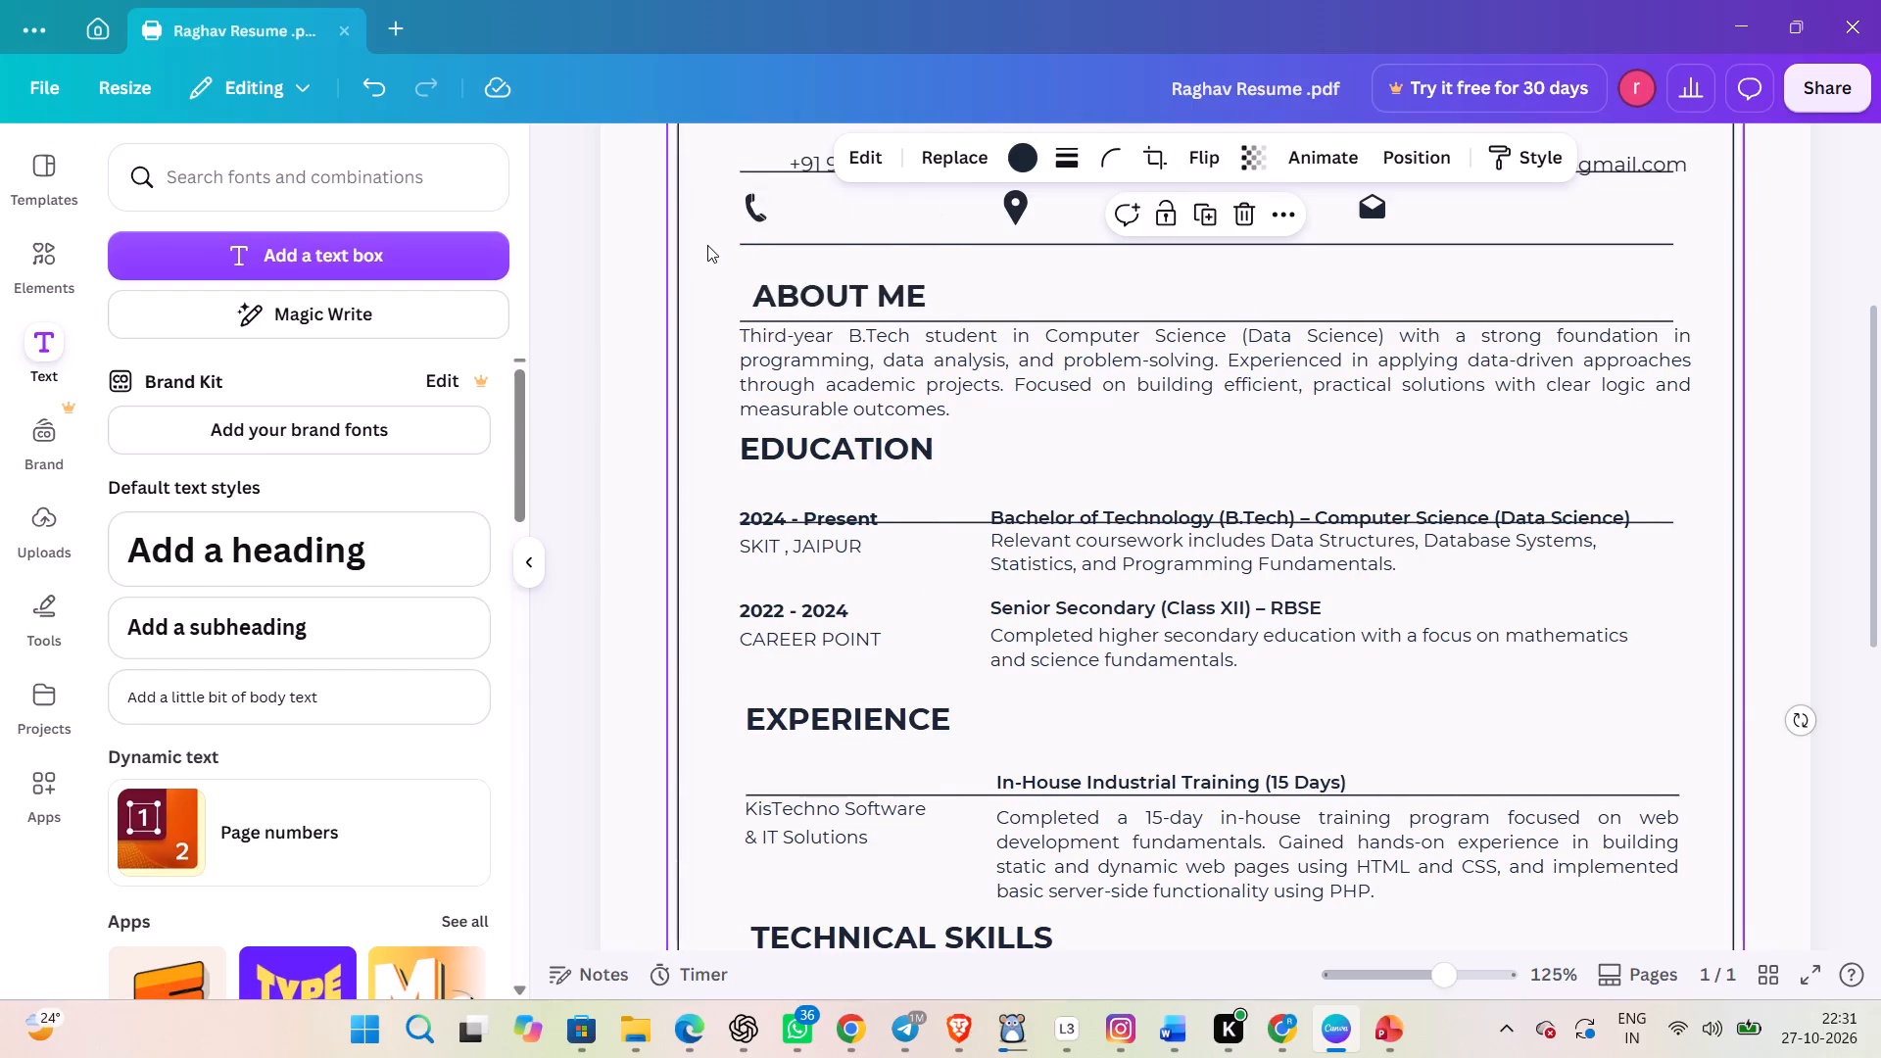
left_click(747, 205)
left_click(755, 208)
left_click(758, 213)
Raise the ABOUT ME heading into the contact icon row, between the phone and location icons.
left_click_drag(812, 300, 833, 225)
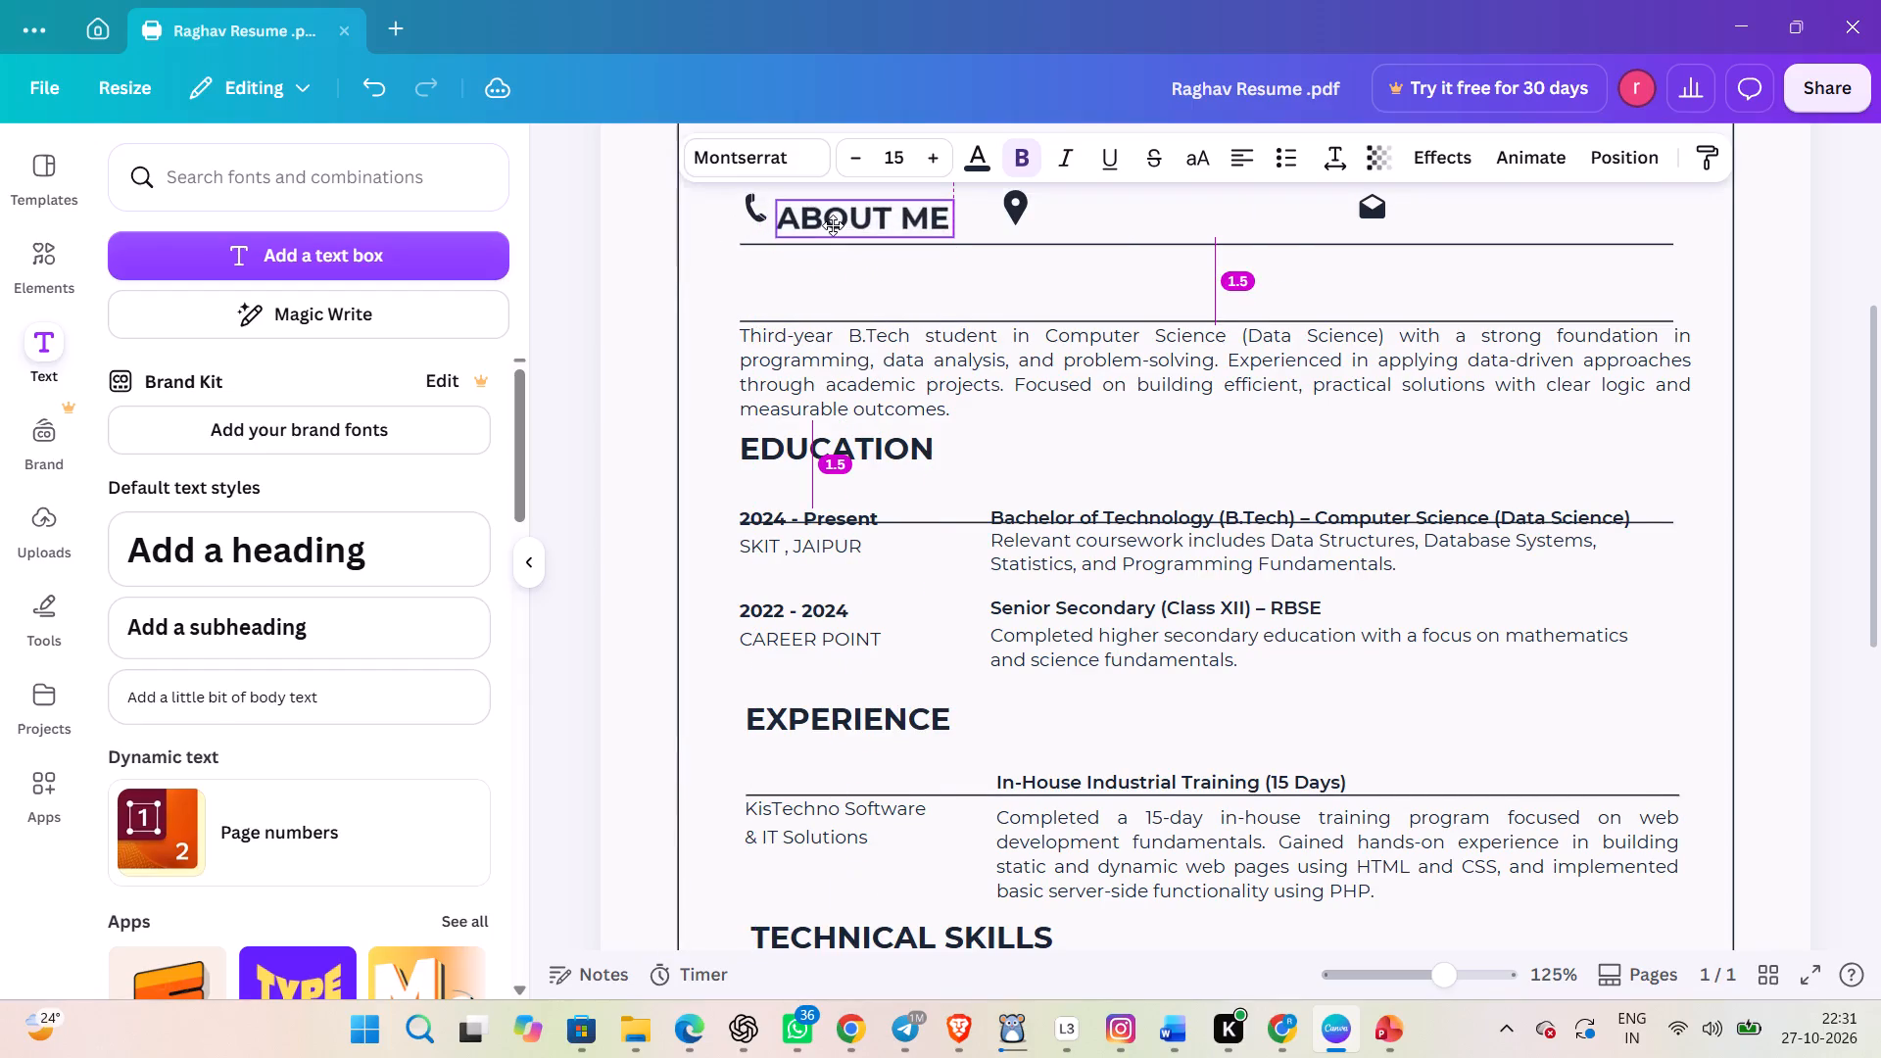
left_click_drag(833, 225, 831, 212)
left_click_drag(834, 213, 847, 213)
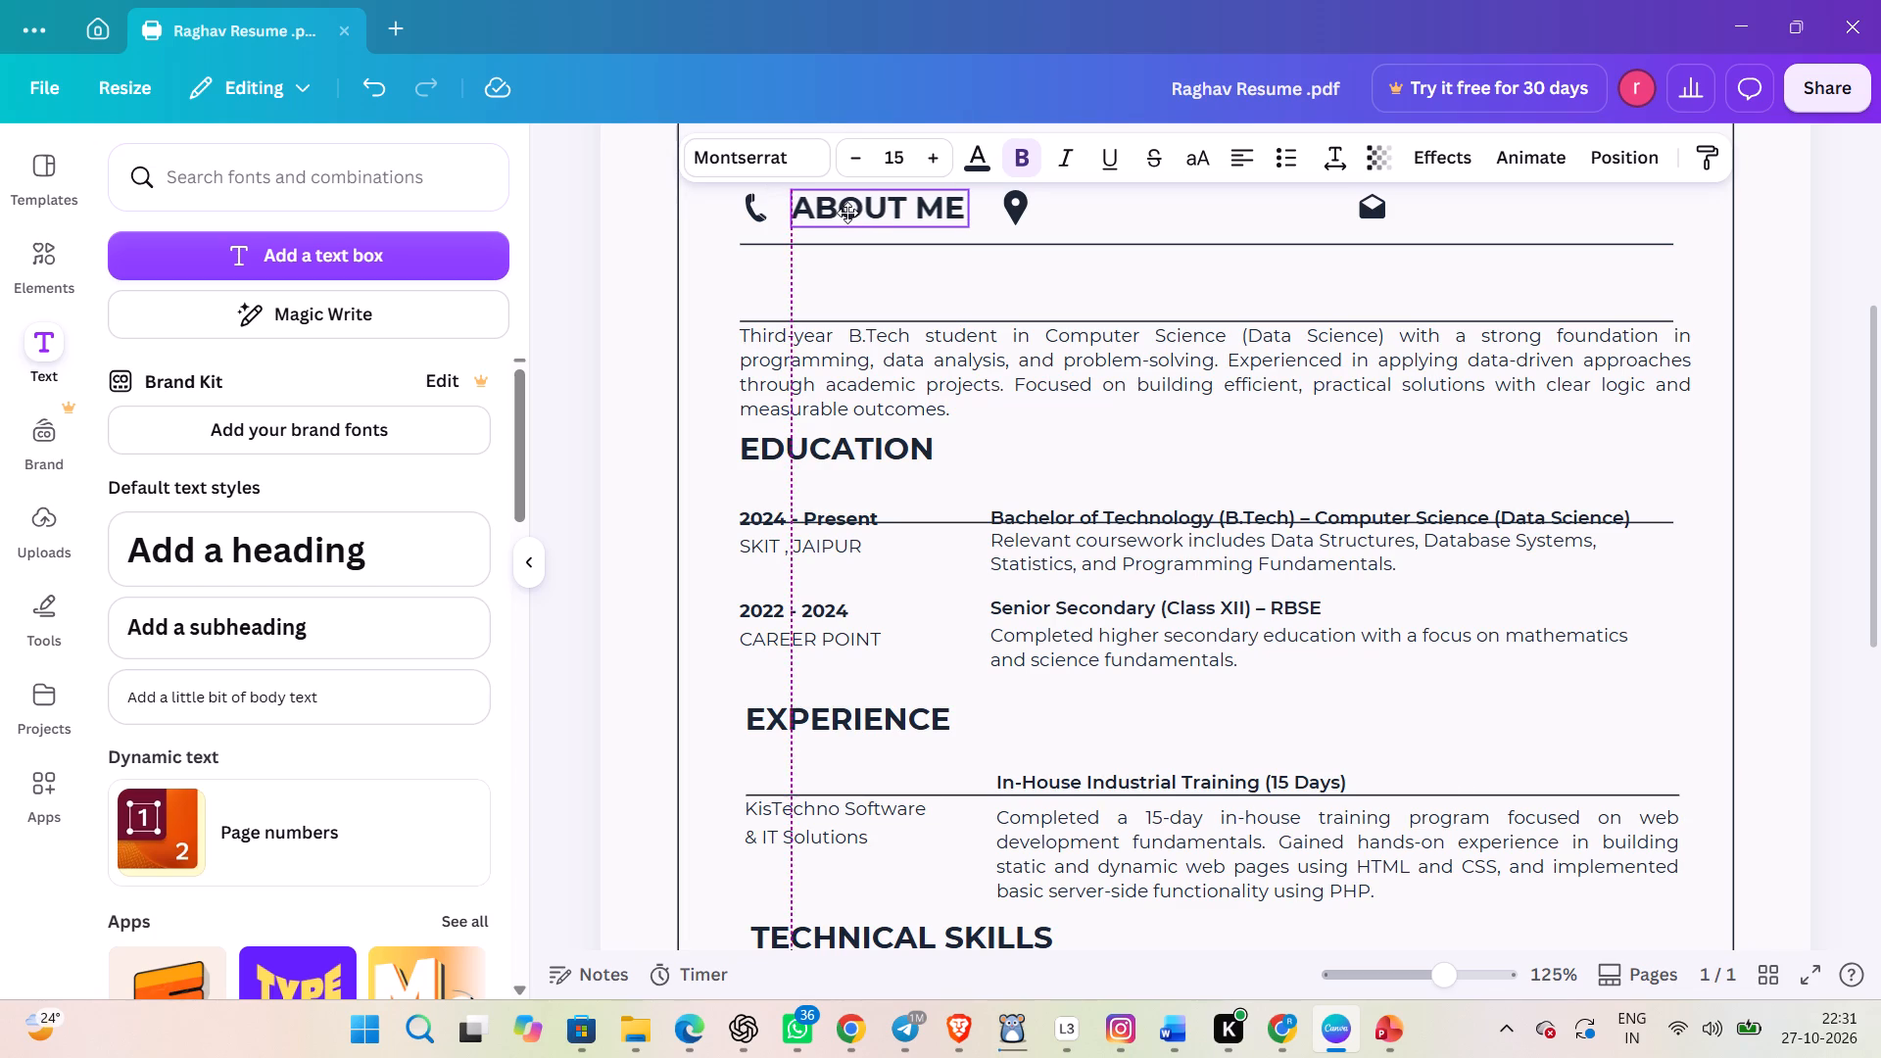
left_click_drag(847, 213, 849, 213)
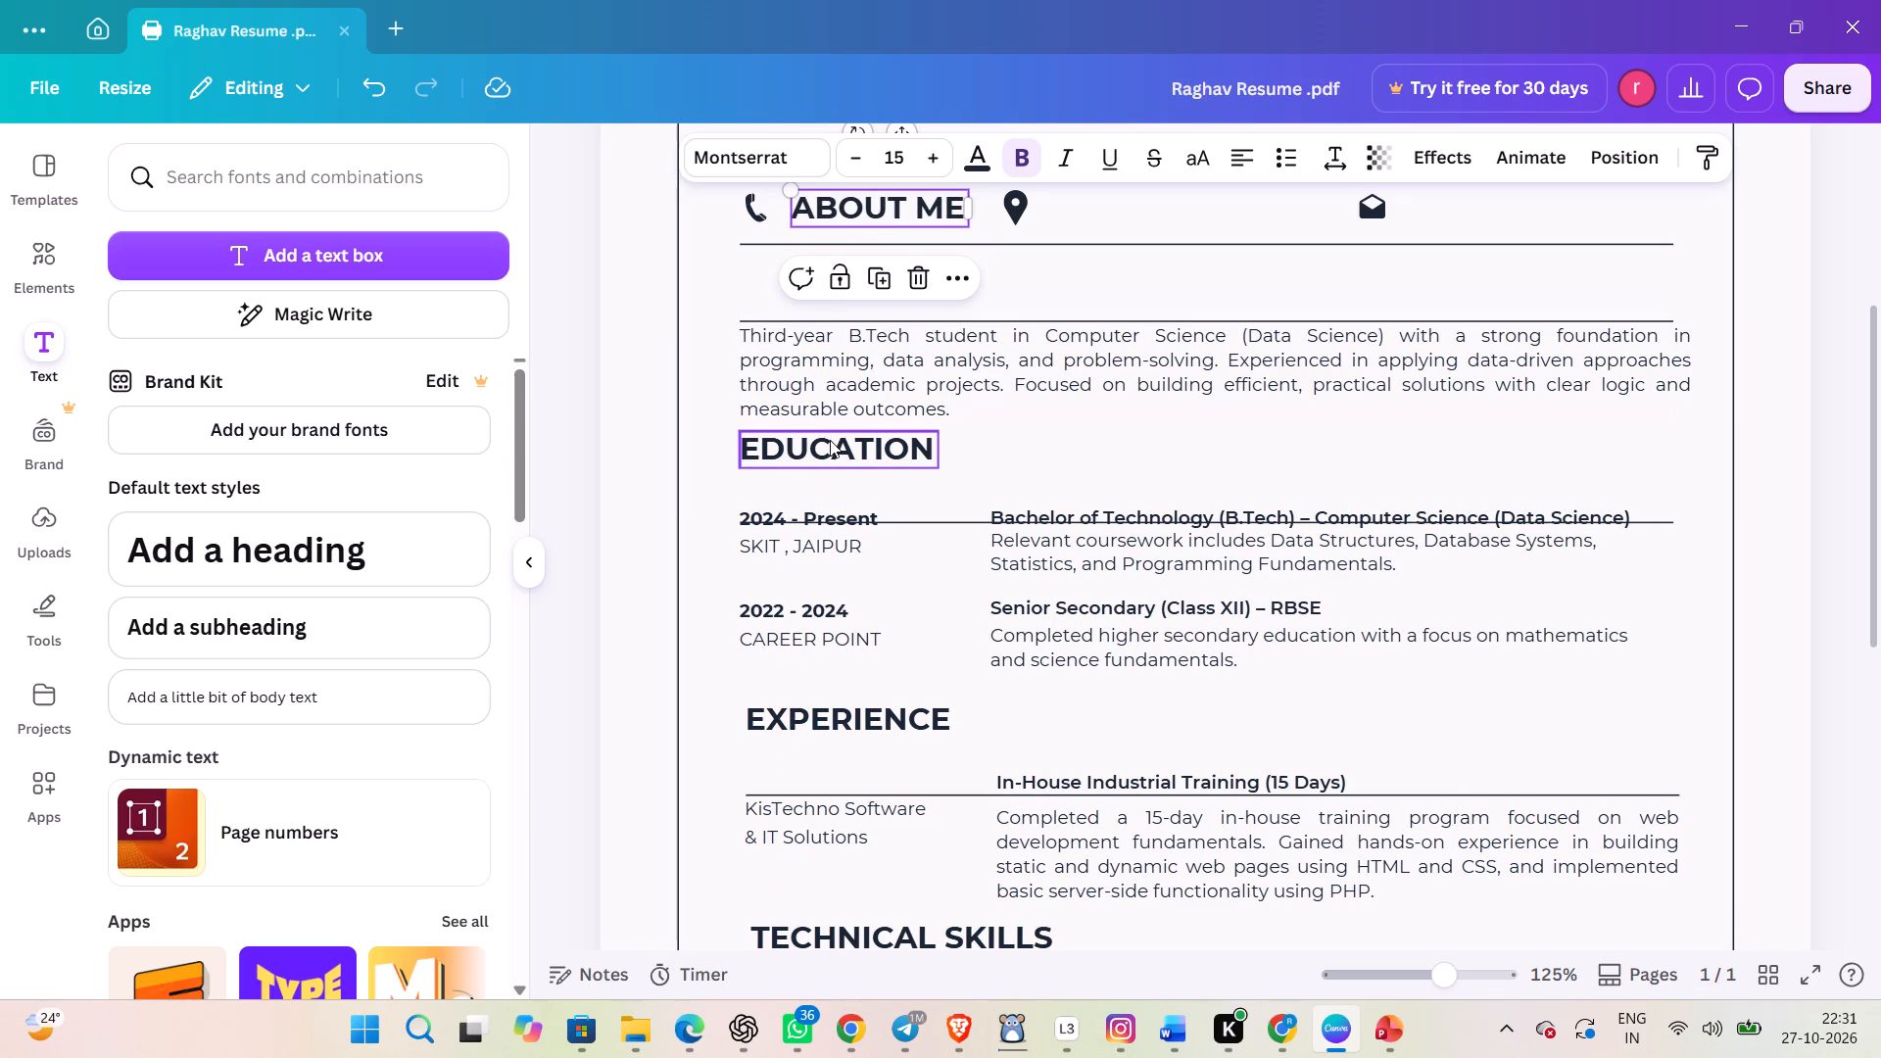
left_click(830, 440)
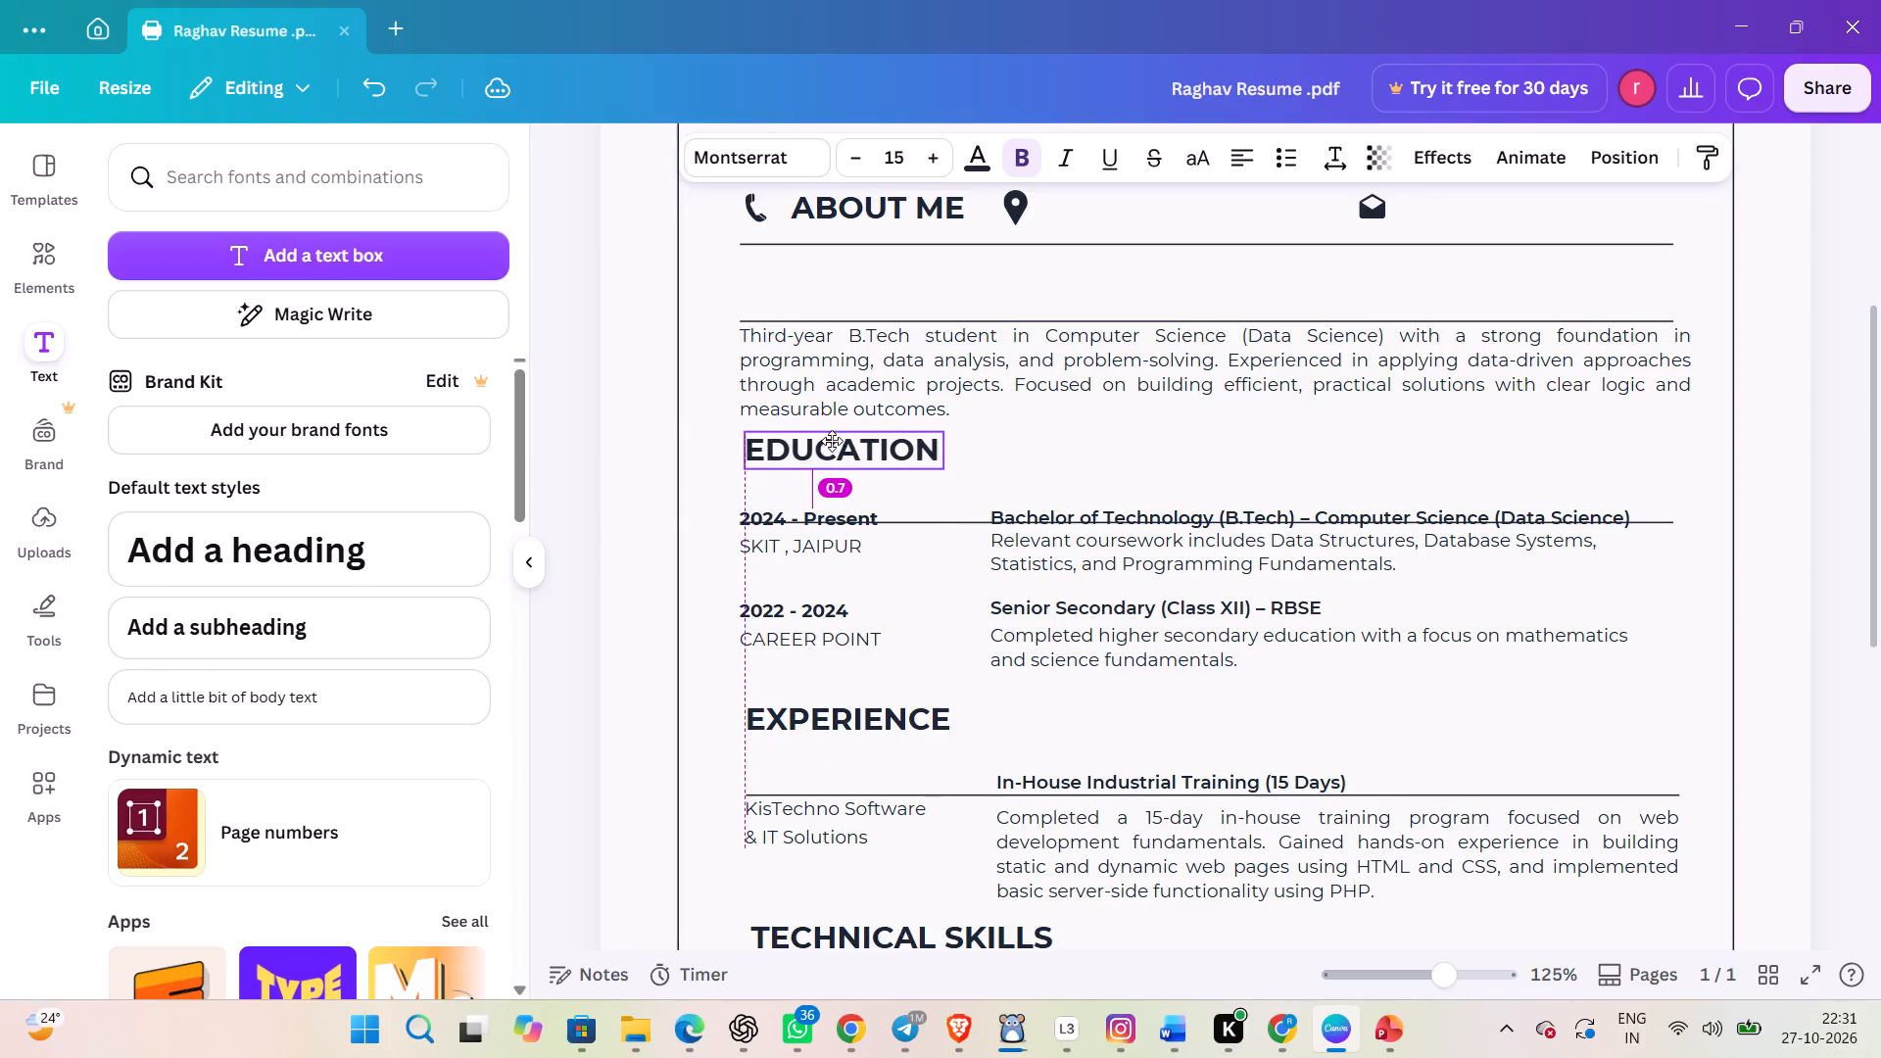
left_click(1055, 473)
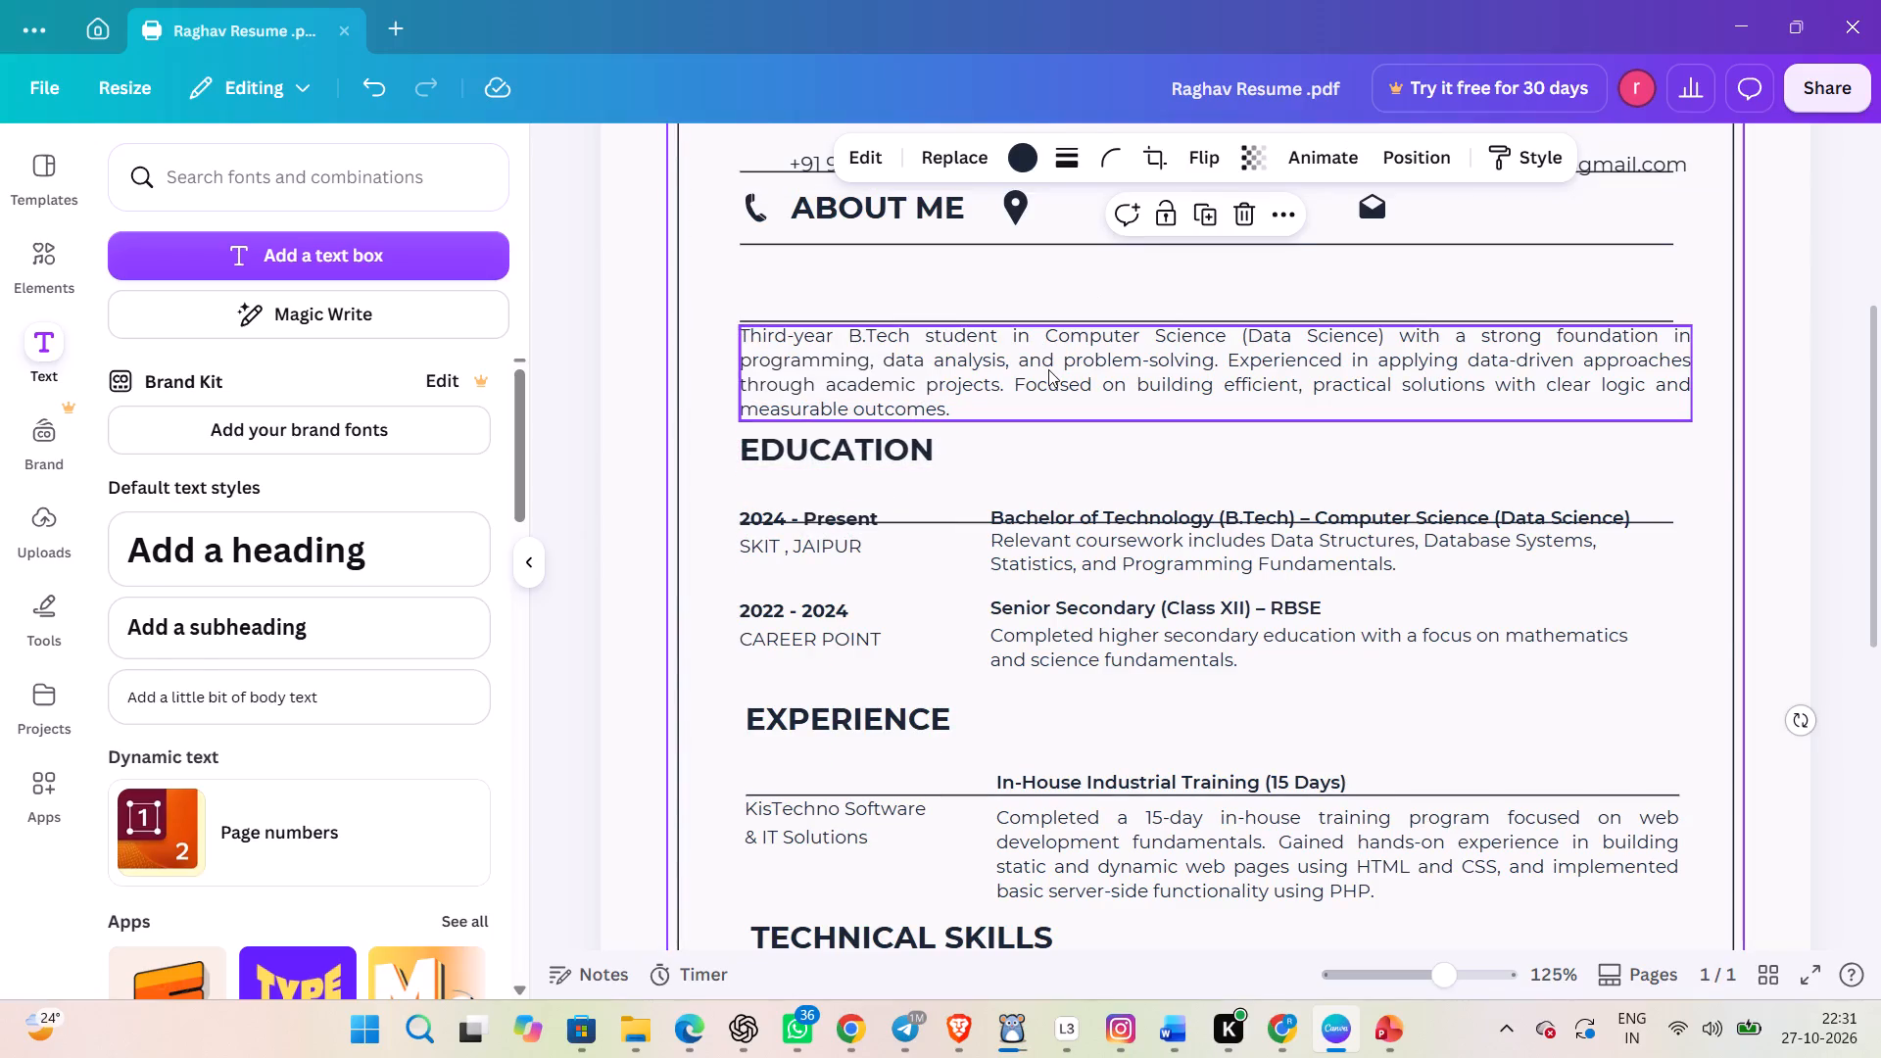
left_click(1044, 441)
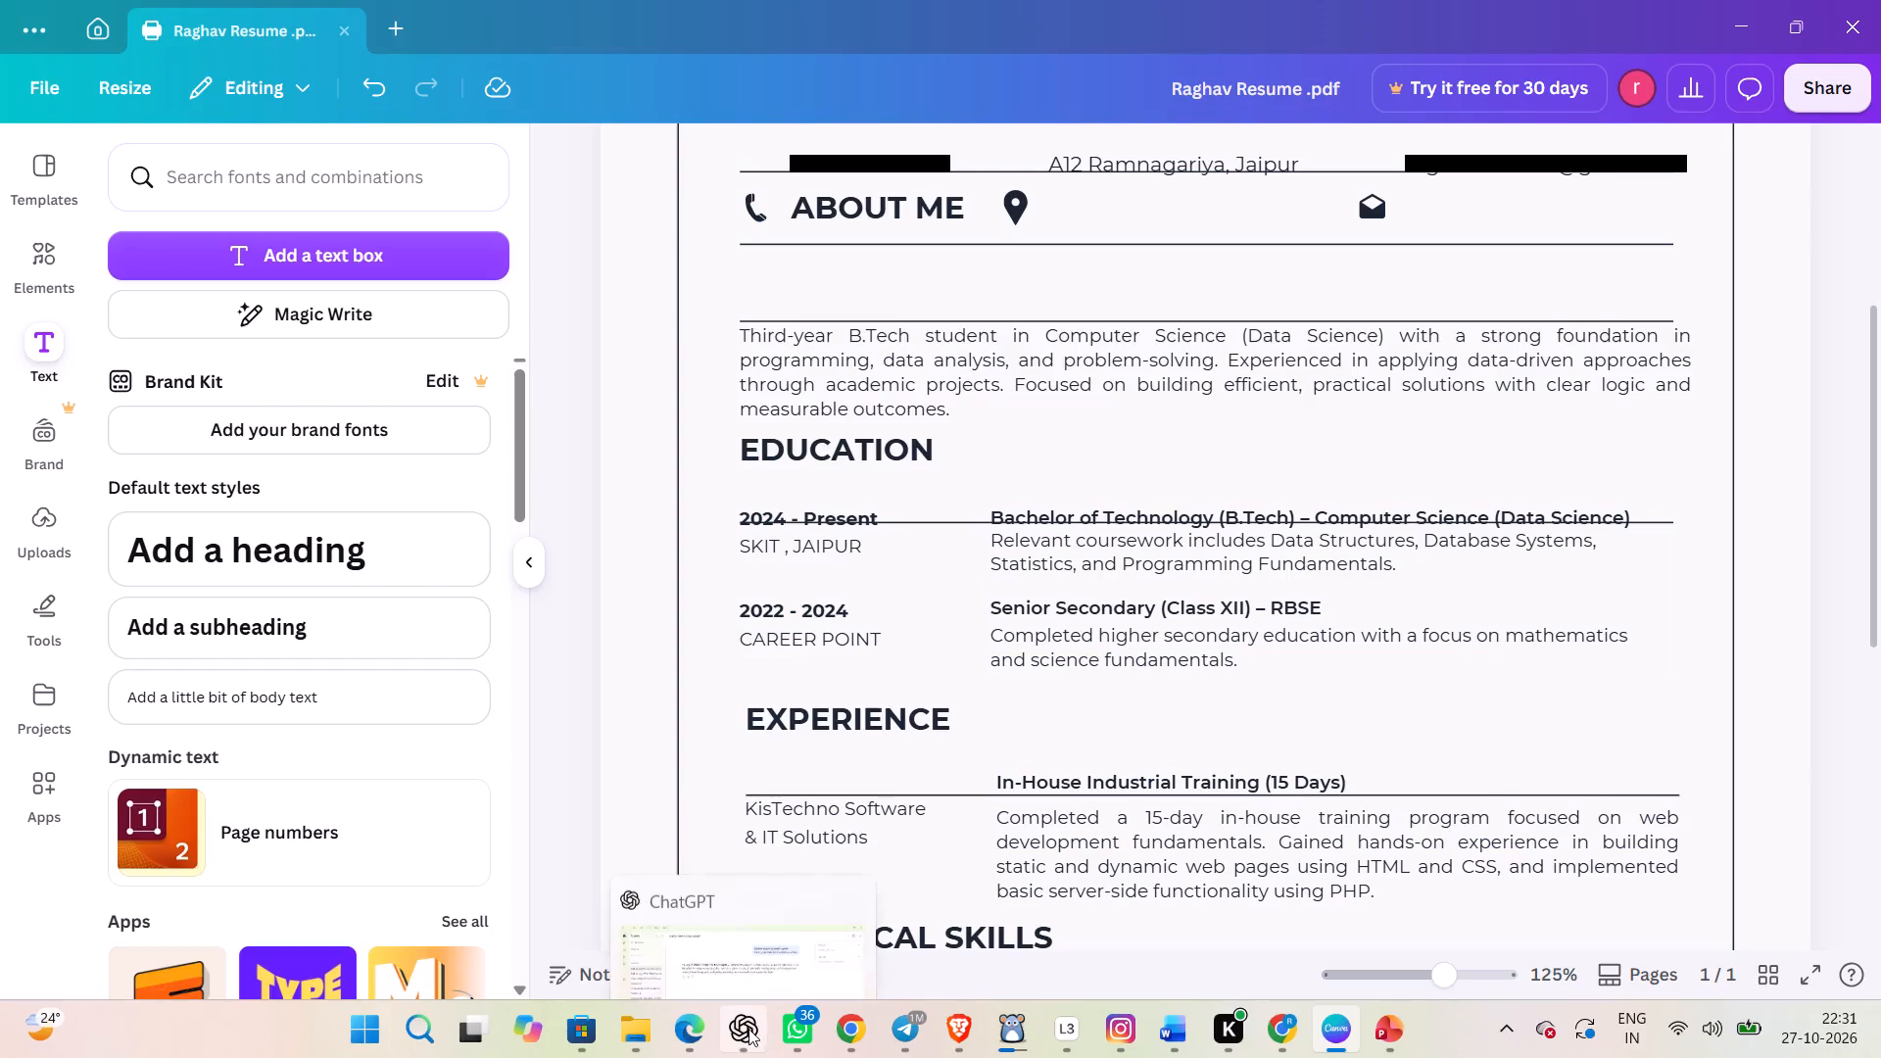
Compare the header, contact row and section headings of the original resume PDF in Microsoft Edge with the Canva layout.
left_click(685, 1037)
middle_click_drag(711, 566, 711, 559)
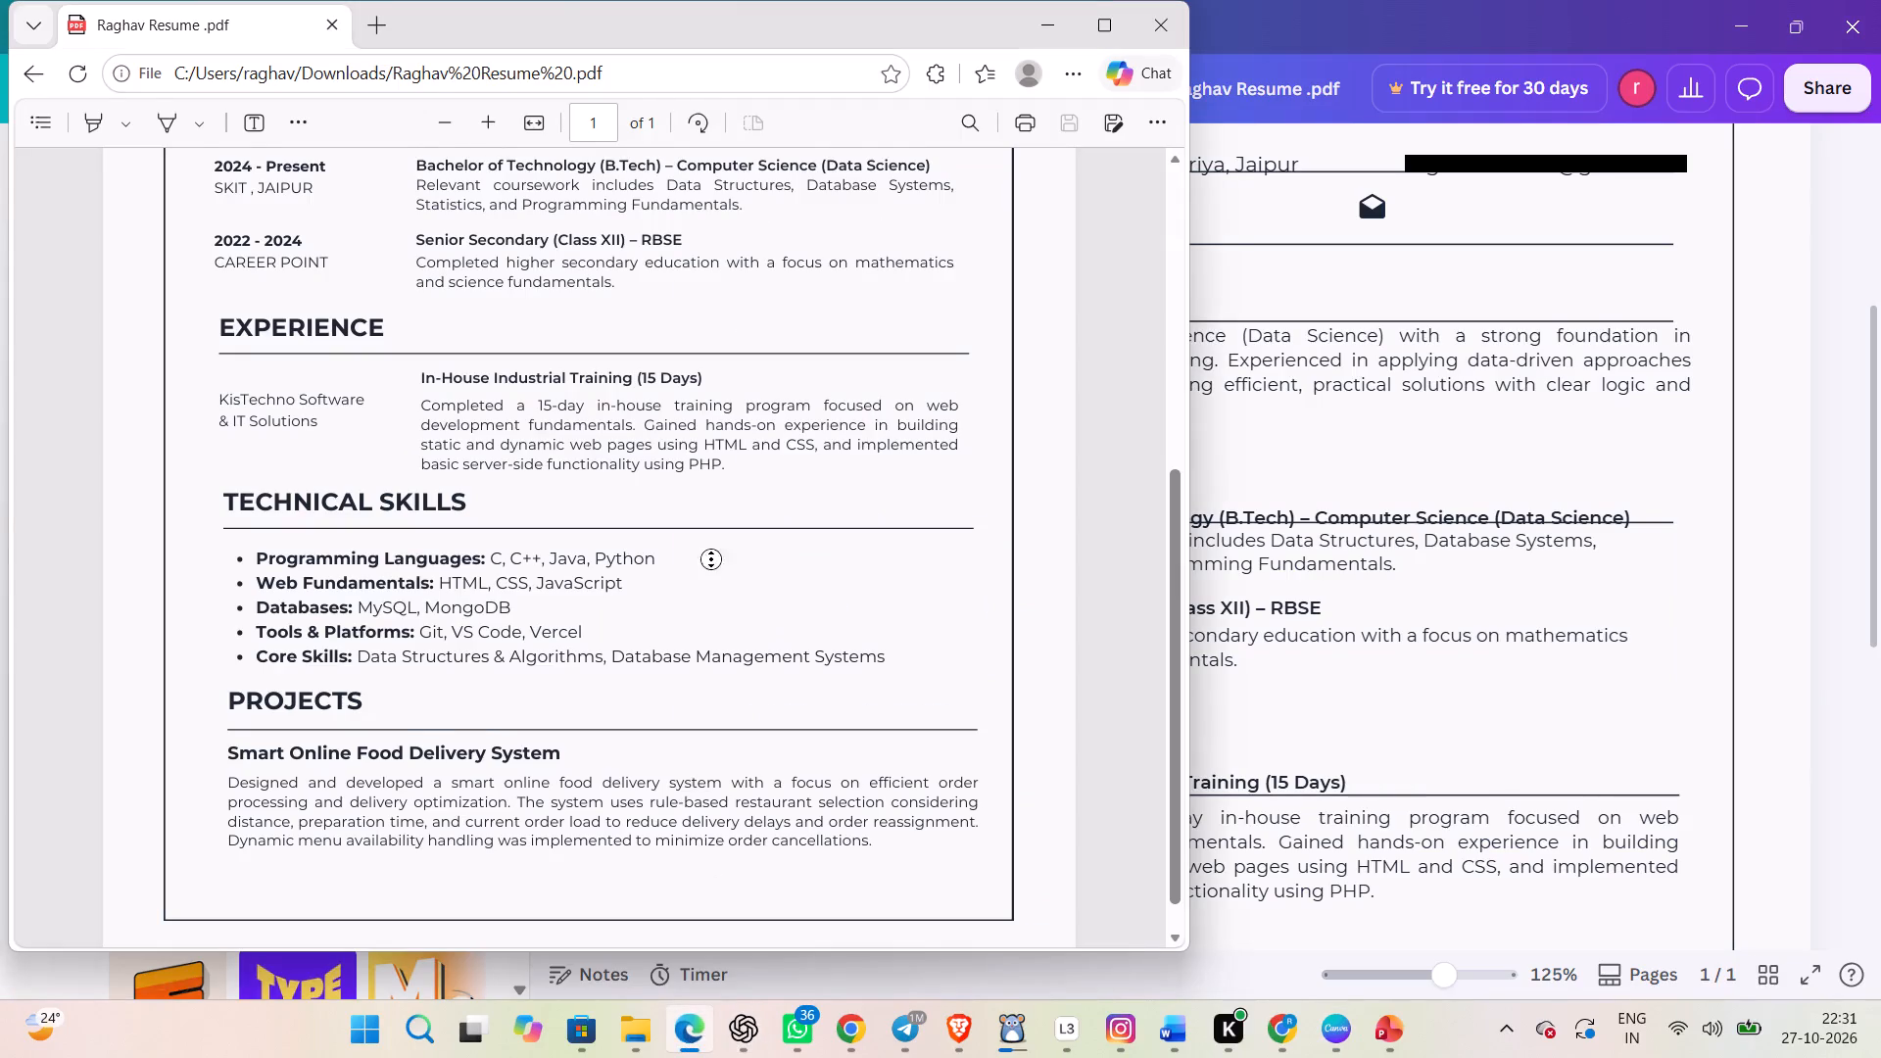
middle_click_drag(711, 559, 705, 439)
scroll(711, 561, "up", 1)
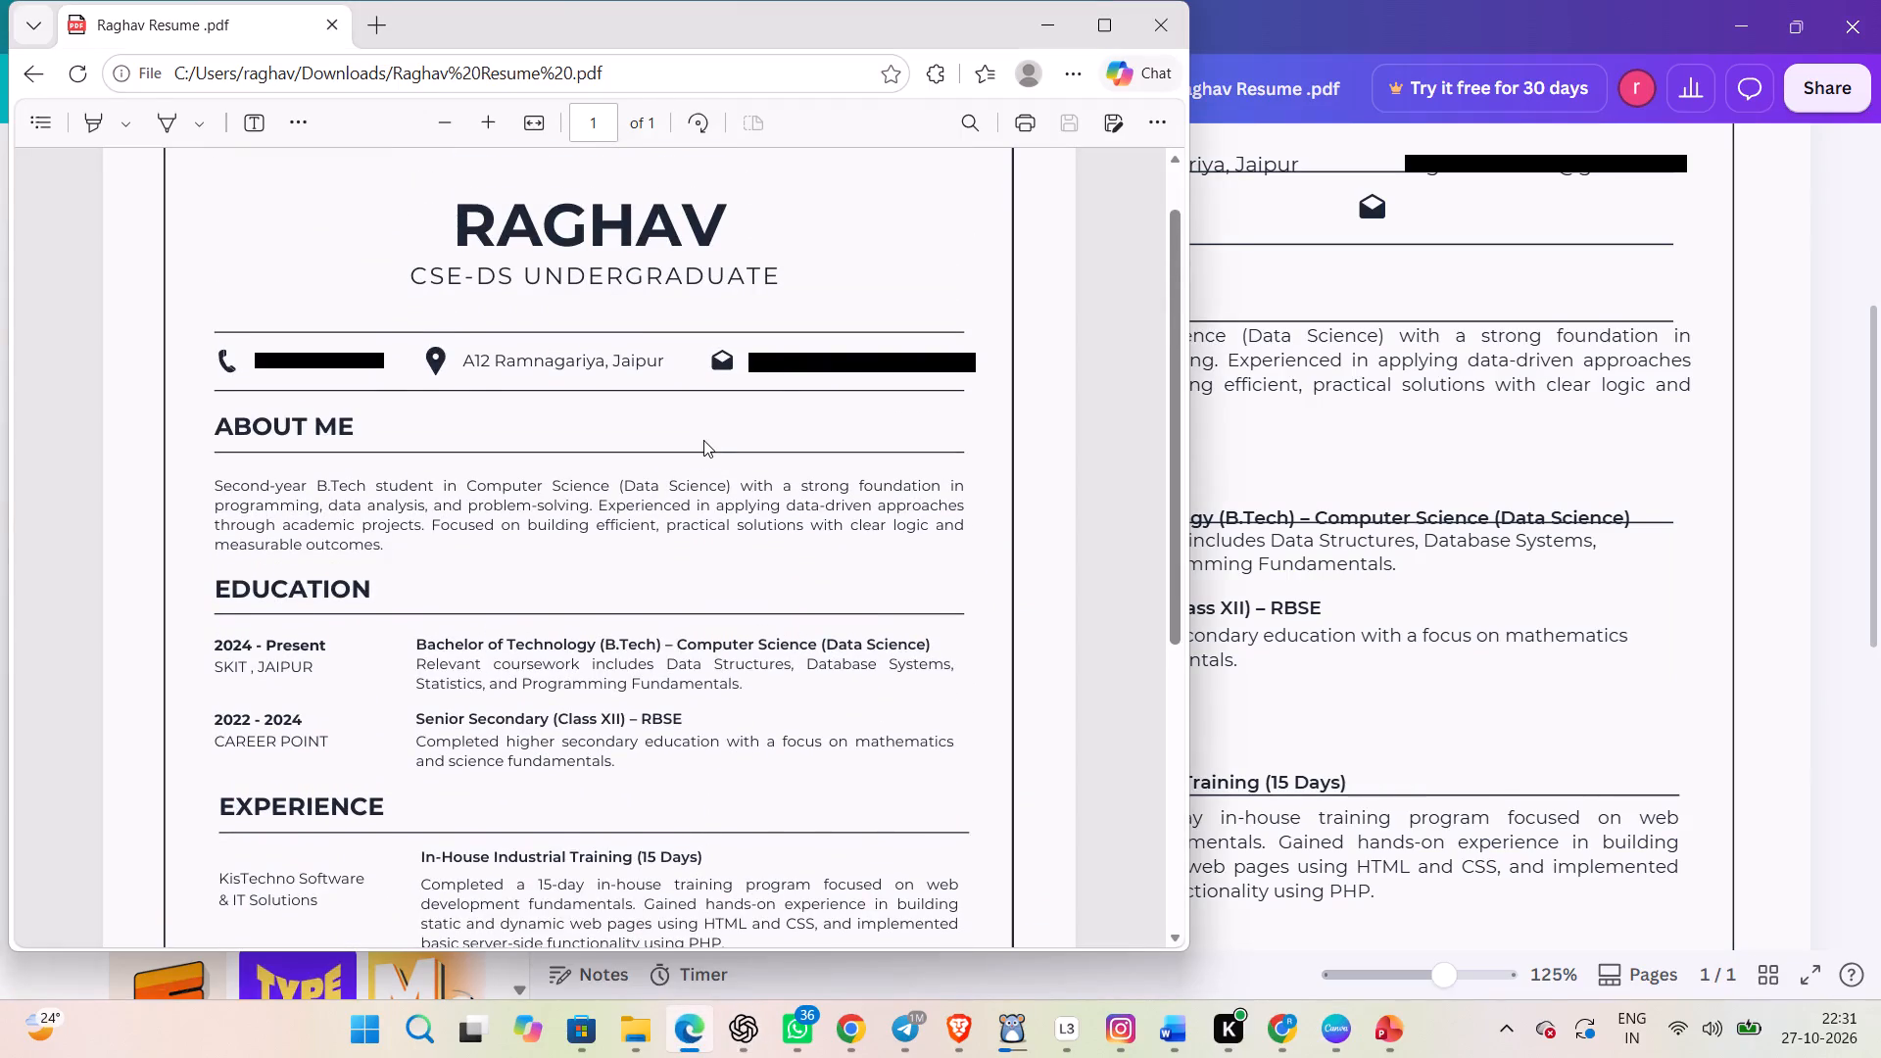
left_click(1305, 269)
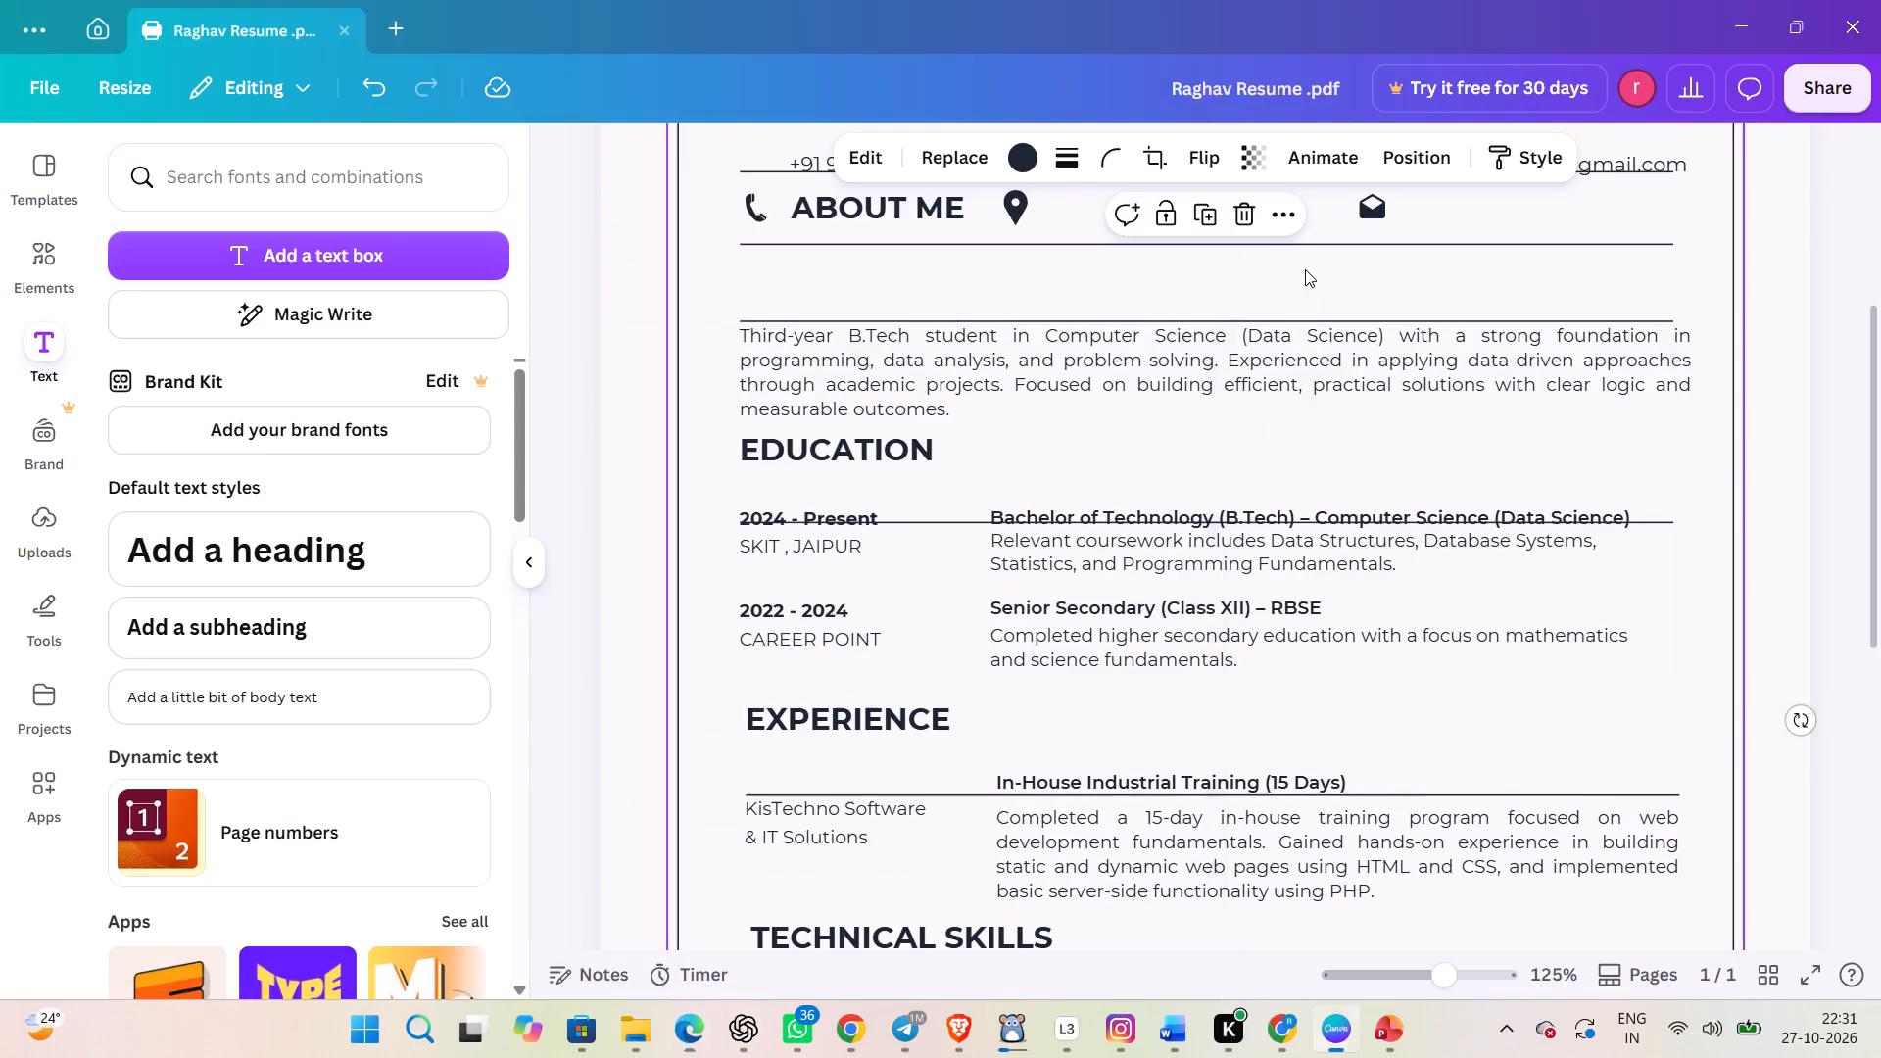
middle_click_drag(718, 307, 712, 408)
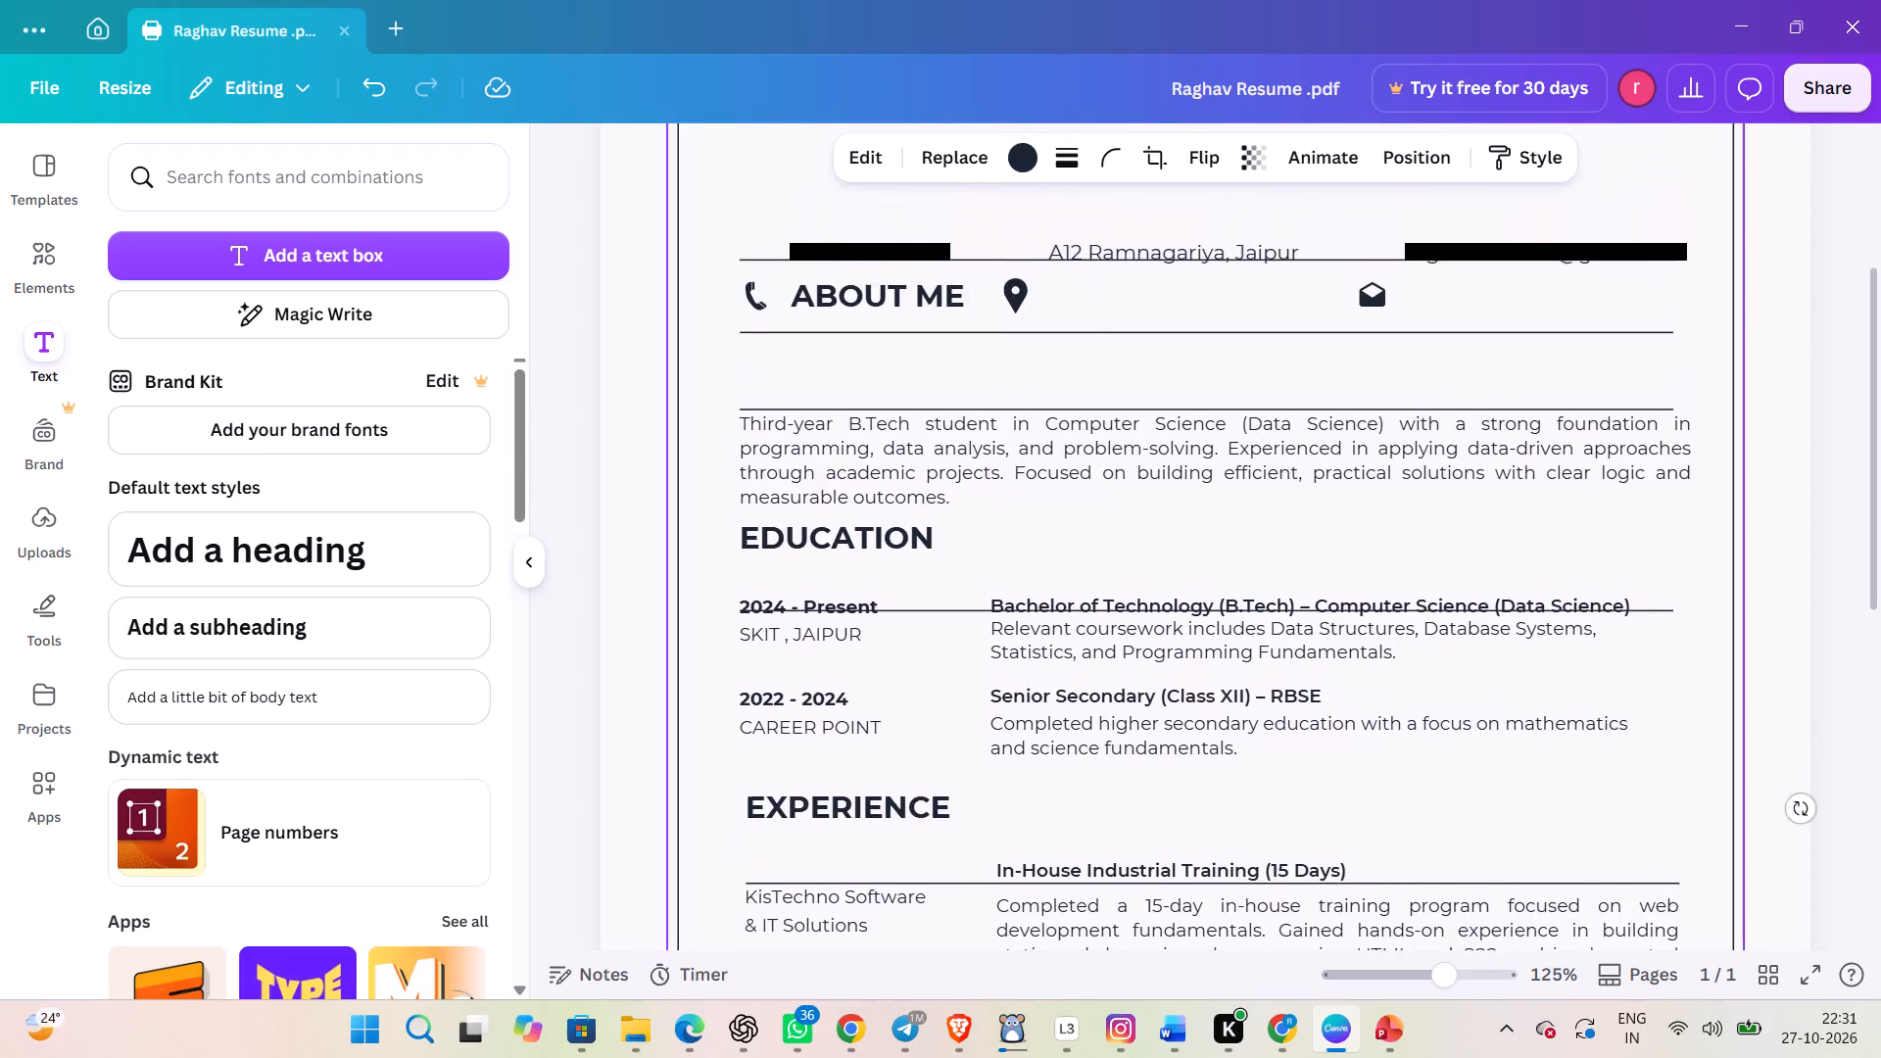
middle_click_drag(712, 408, 741, 504)
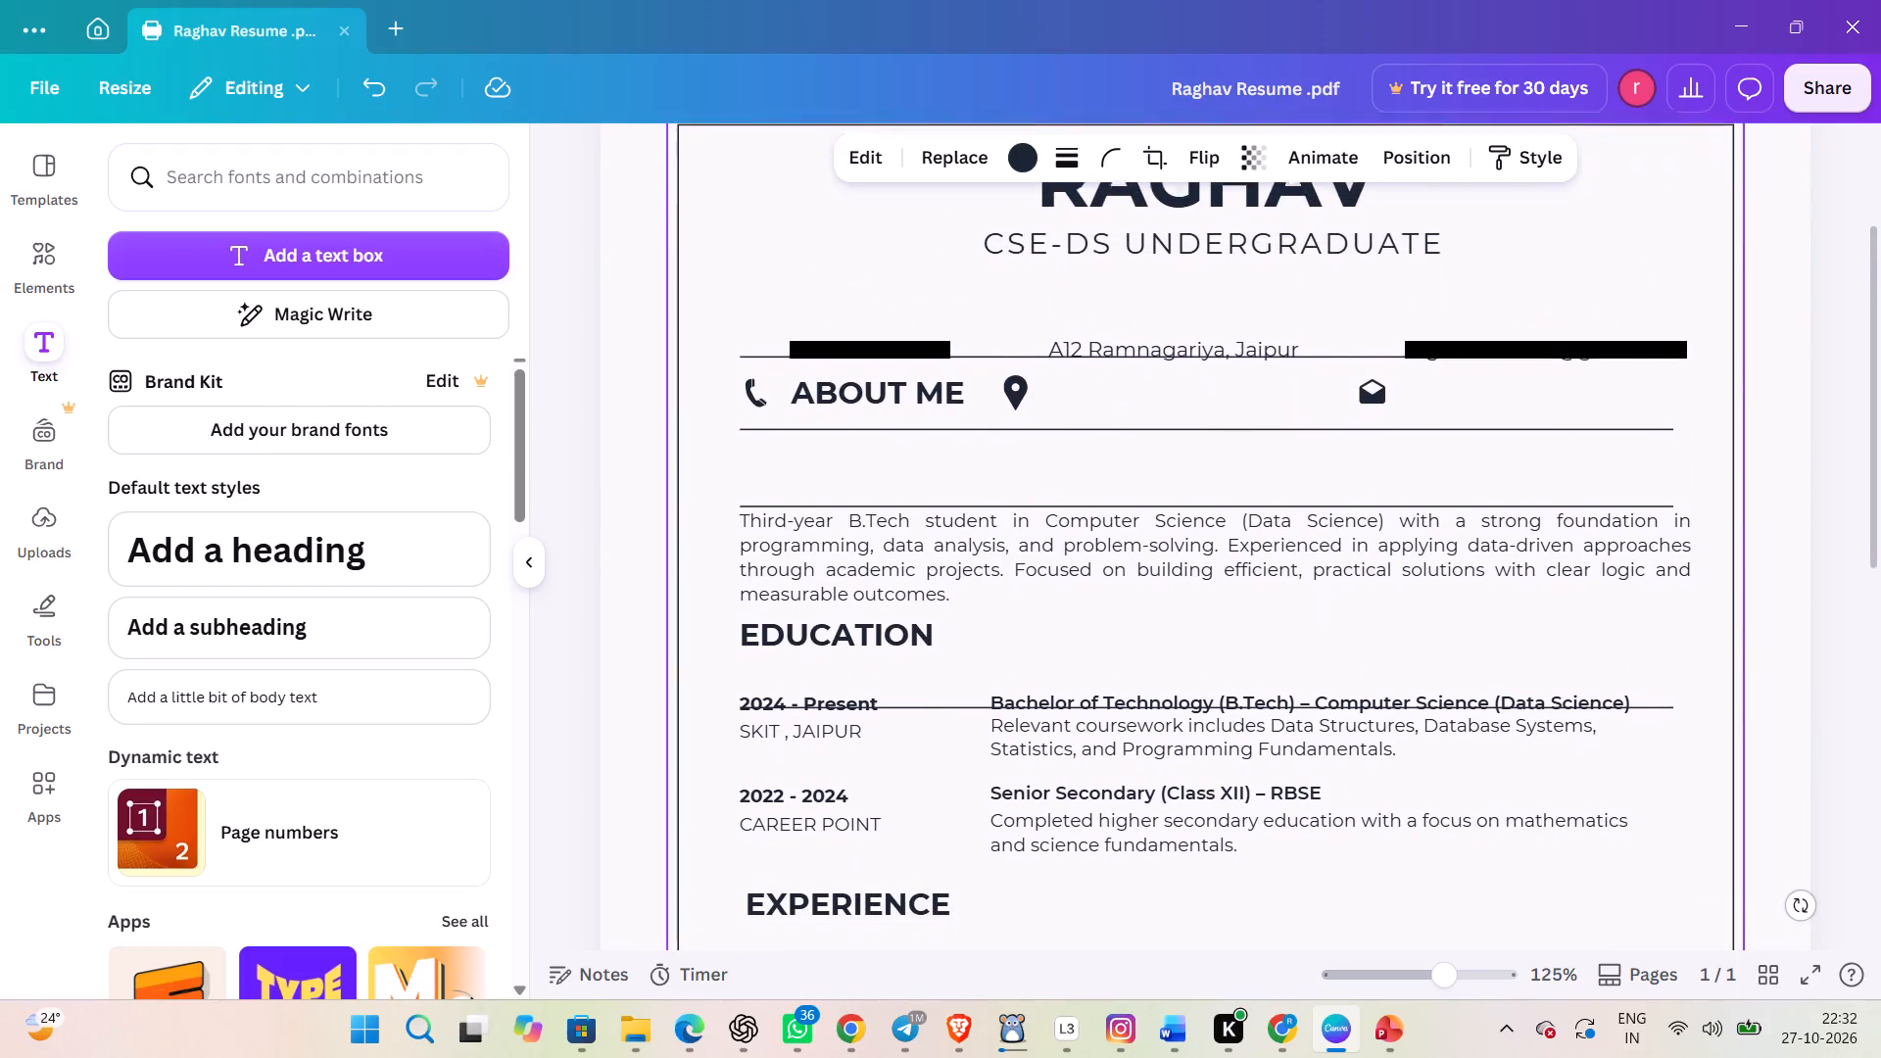
middle_click_drag(741, 504, 741, 502)
left_click(708, 1029)
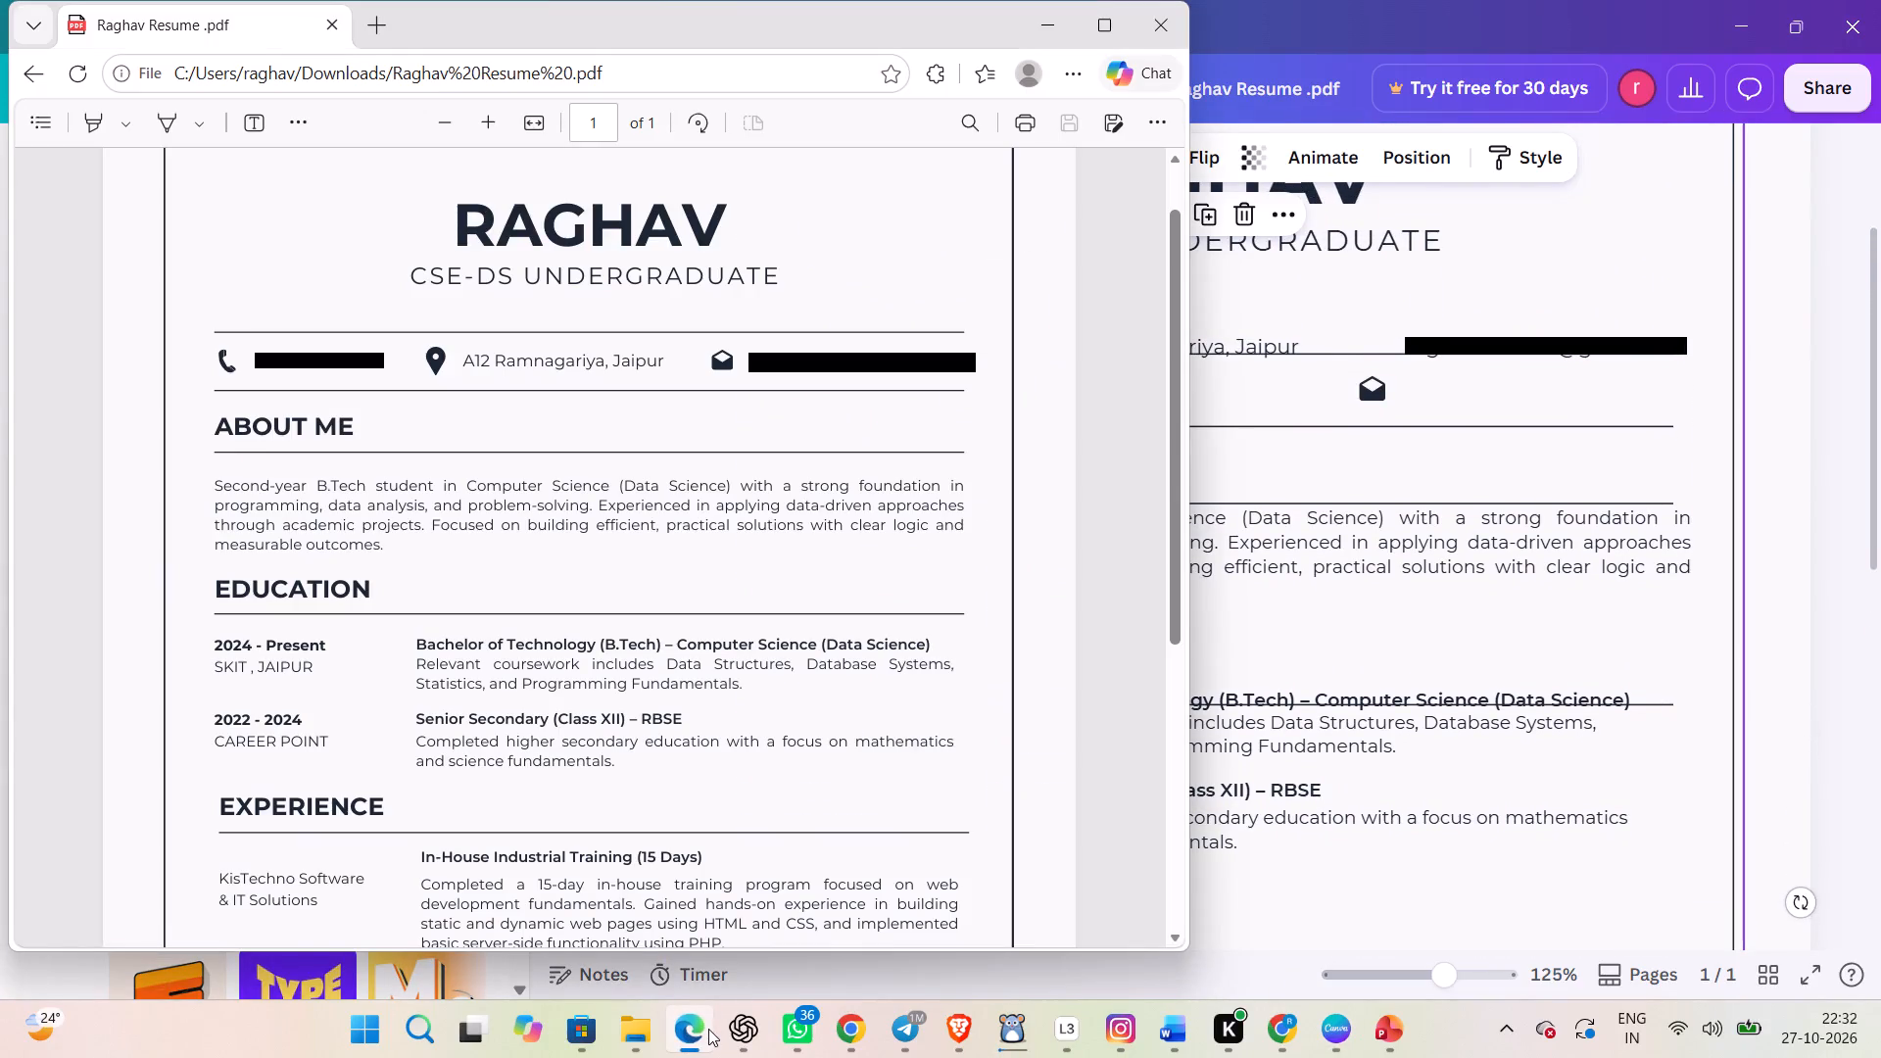
left_click(1245, 427)
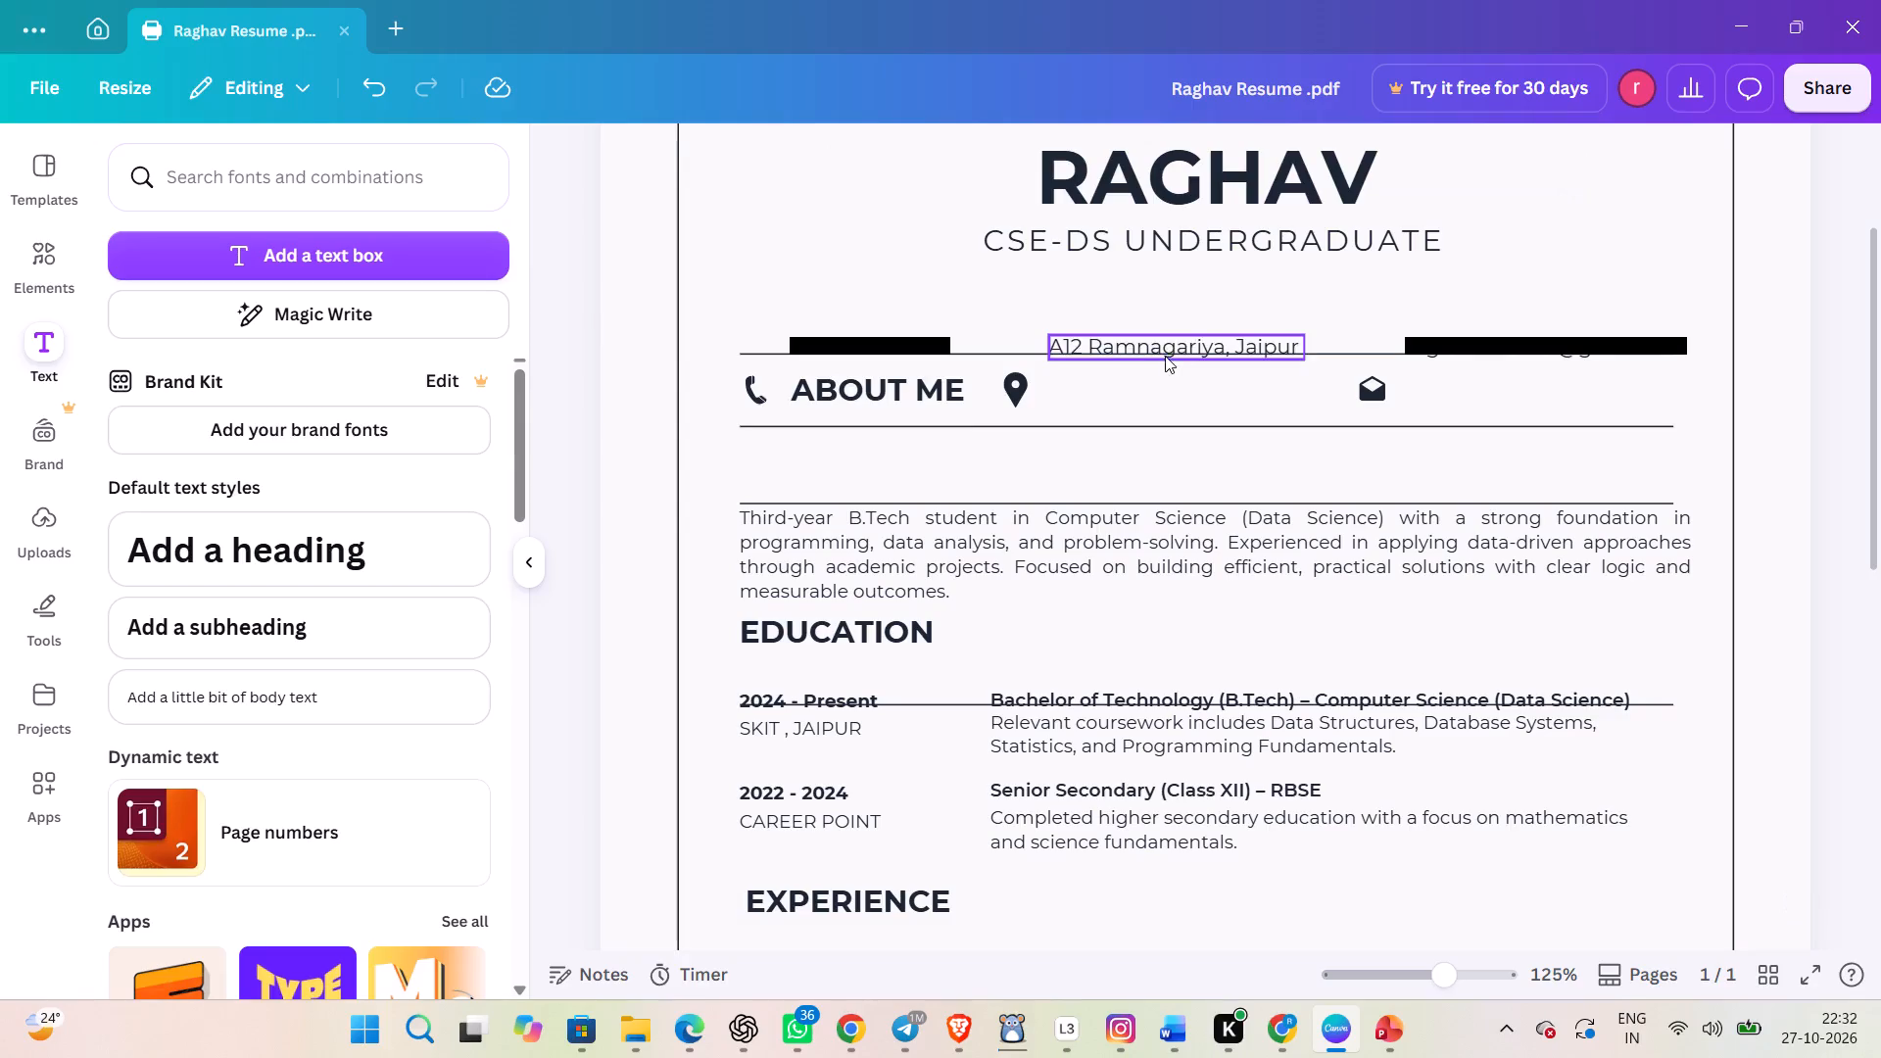
Lower the ABOUT ME heading out of the contact icon row into the gap between the two divider lines above its paragraph.
left_click_drag(881, 374, 880, 425)
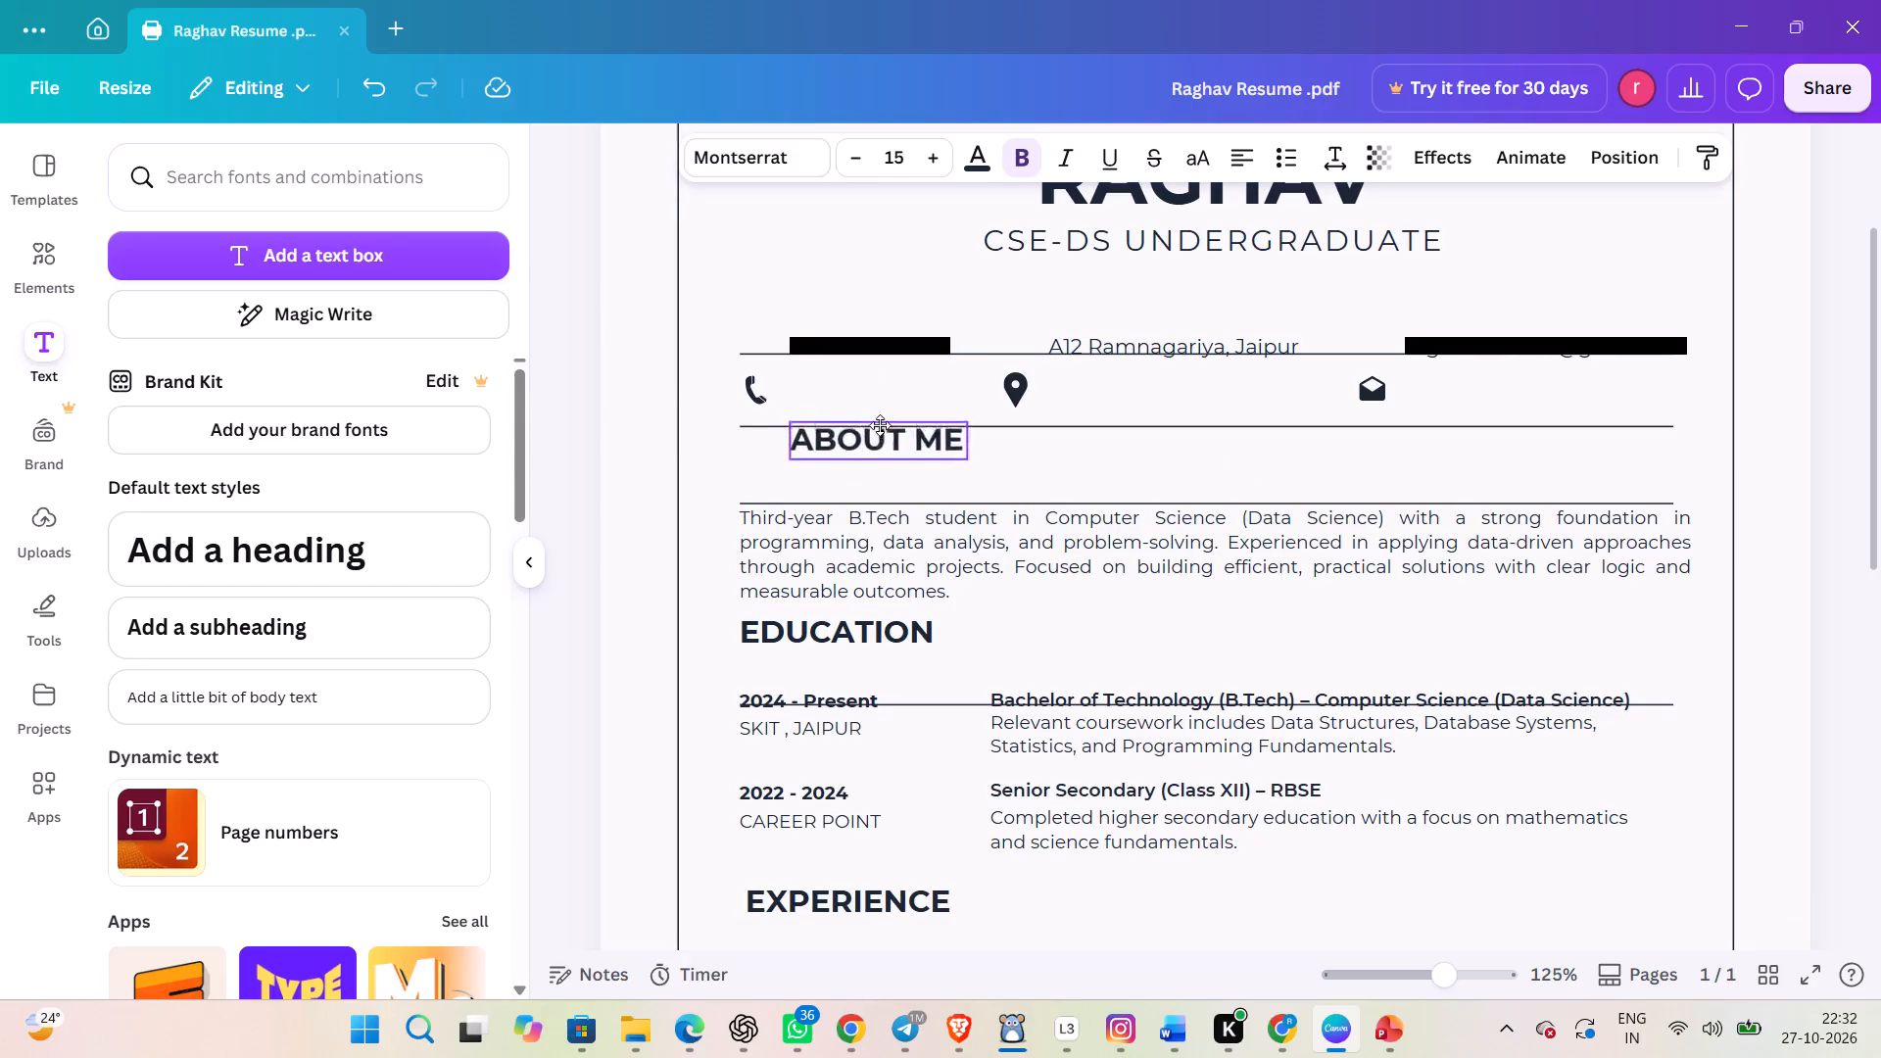
left_click_drag(880, 425, 888, 448)
Shift the border graphic with its divider lines and contact icons down so the icons sit level with the ABOUT ME heading.
left_click(754, 394)
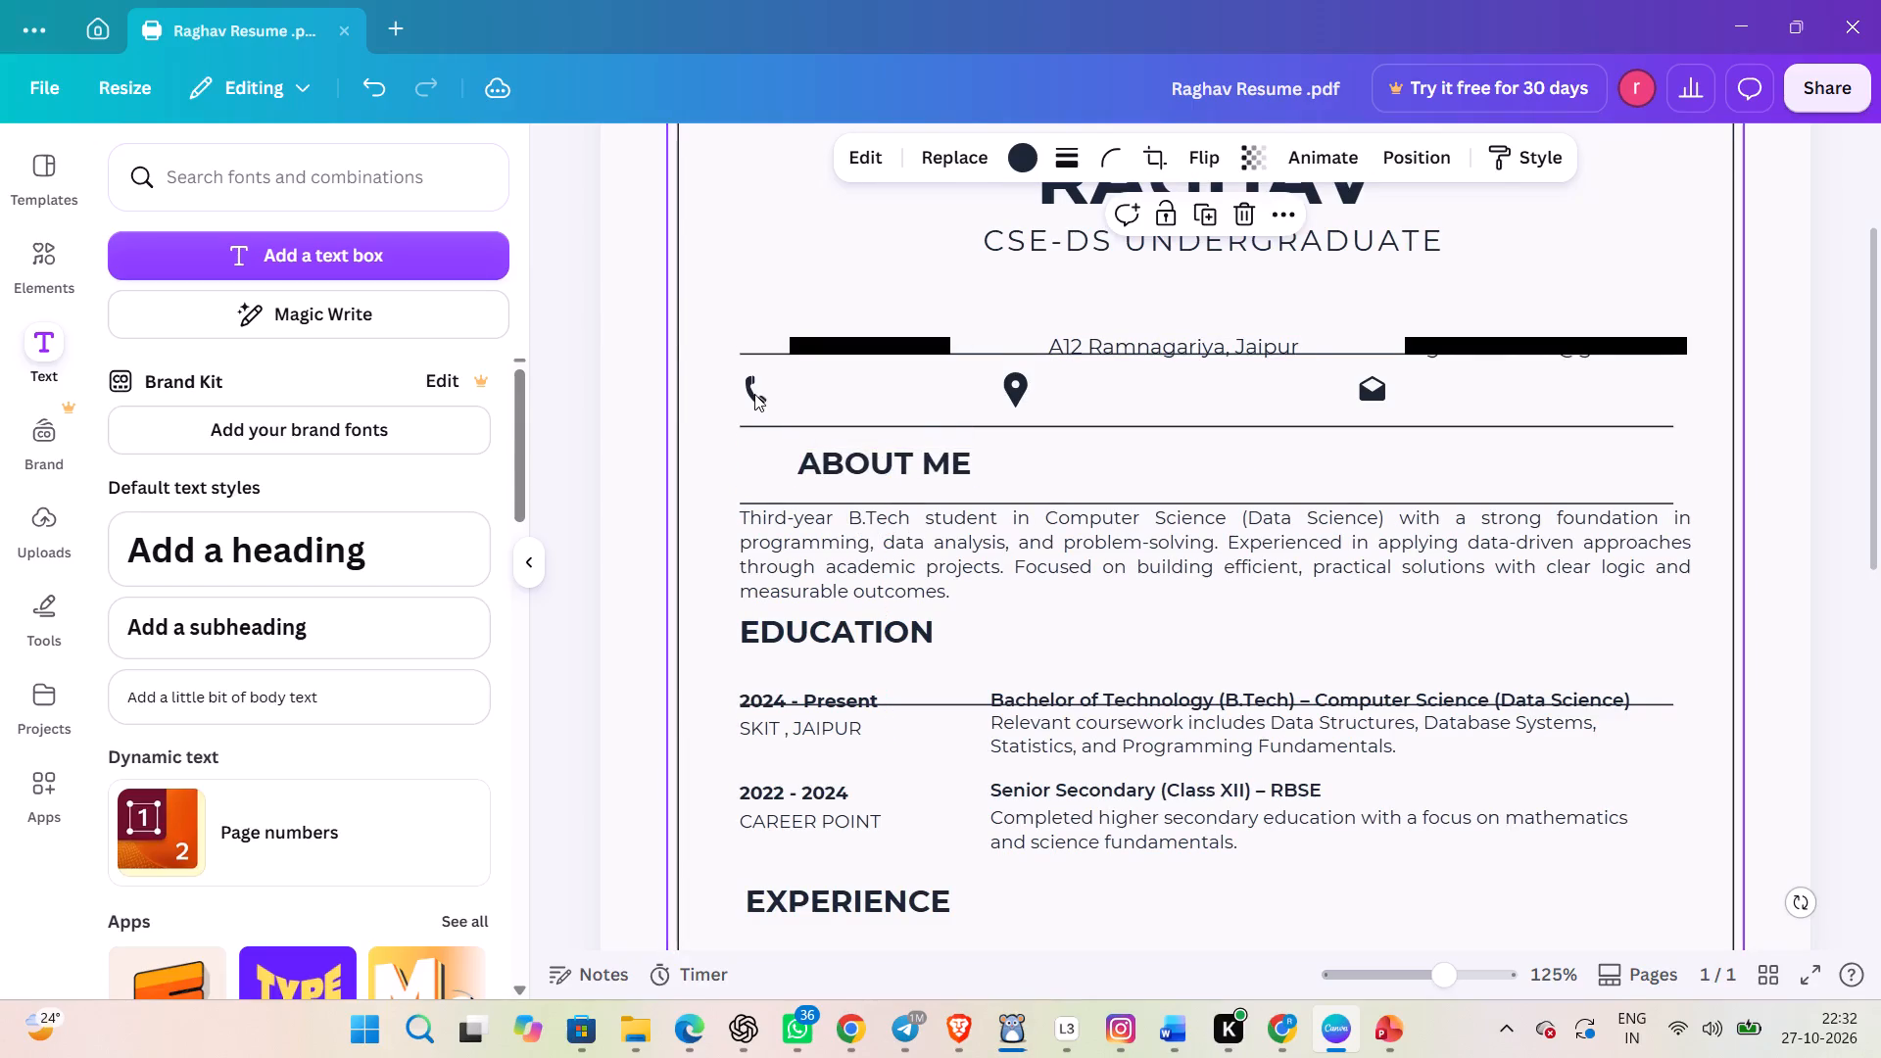
left_click(748, 391)
left_click_drag(751, 384, 753, 461)
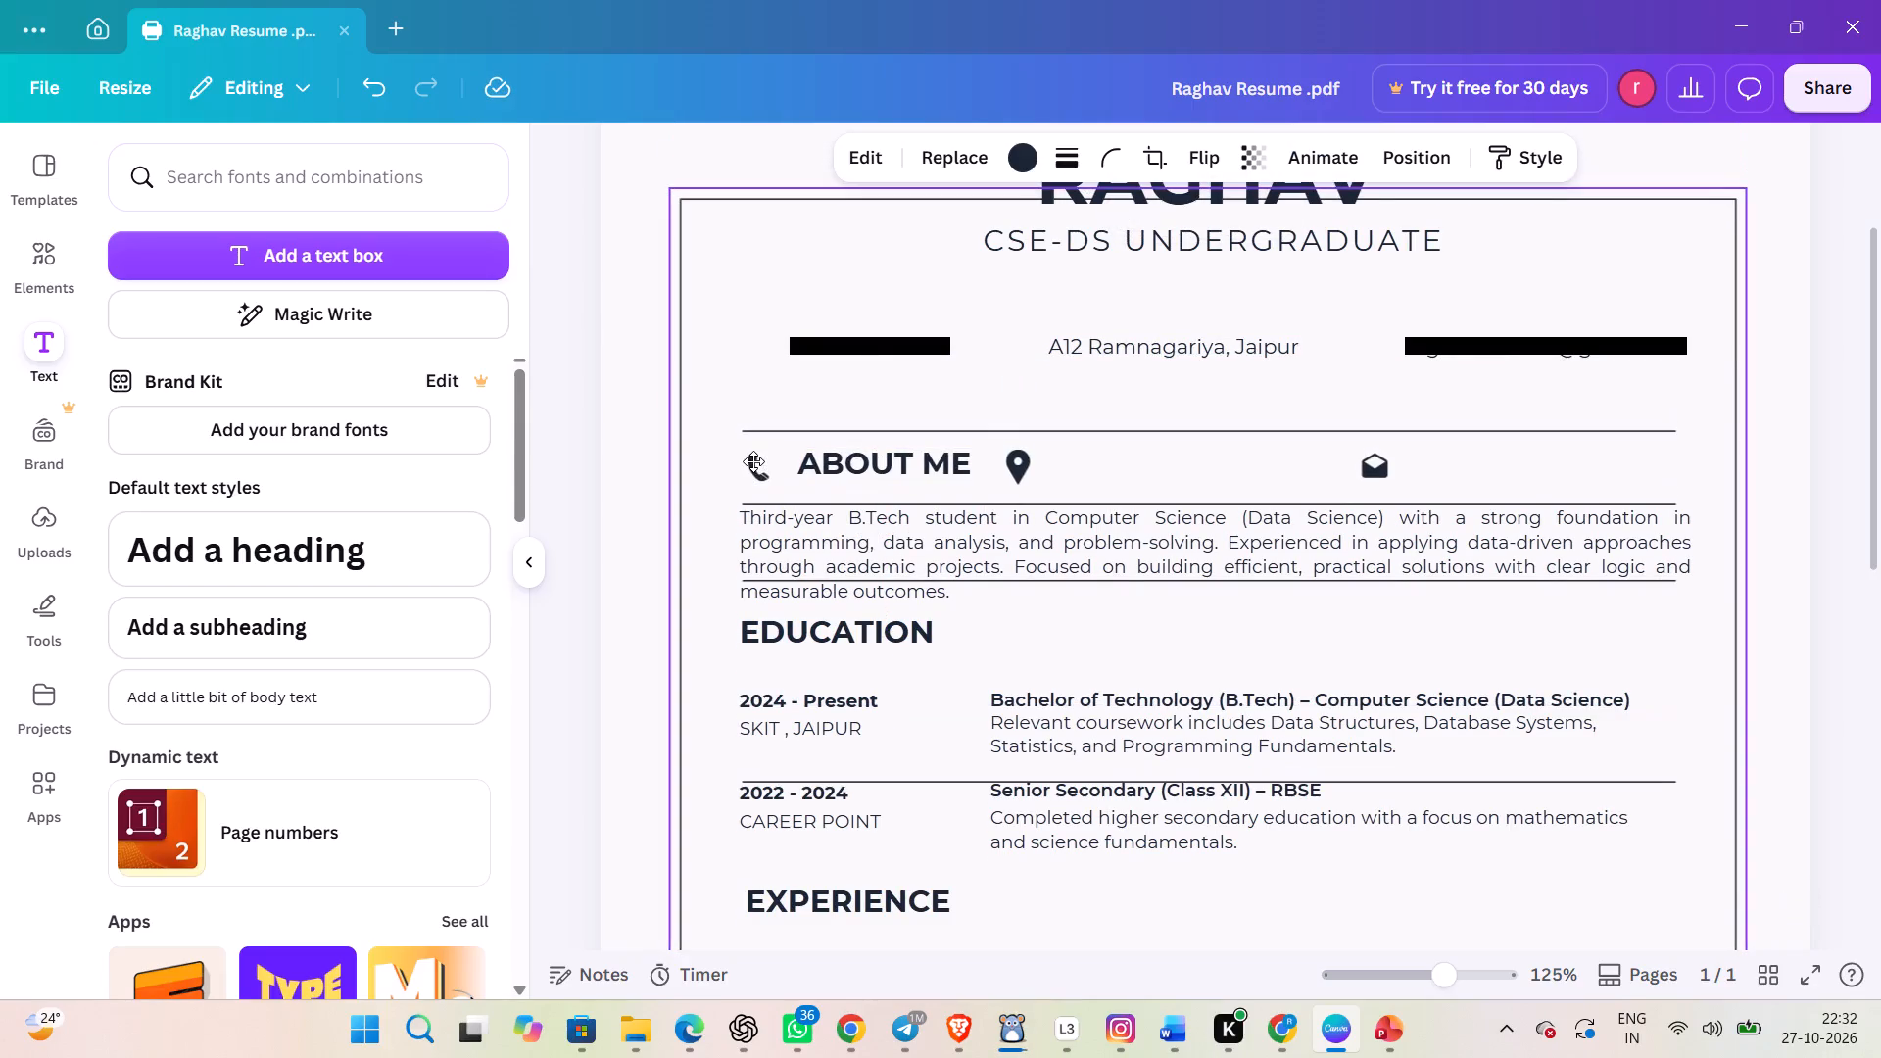
left_click_drag(753, 461, 761, 457)
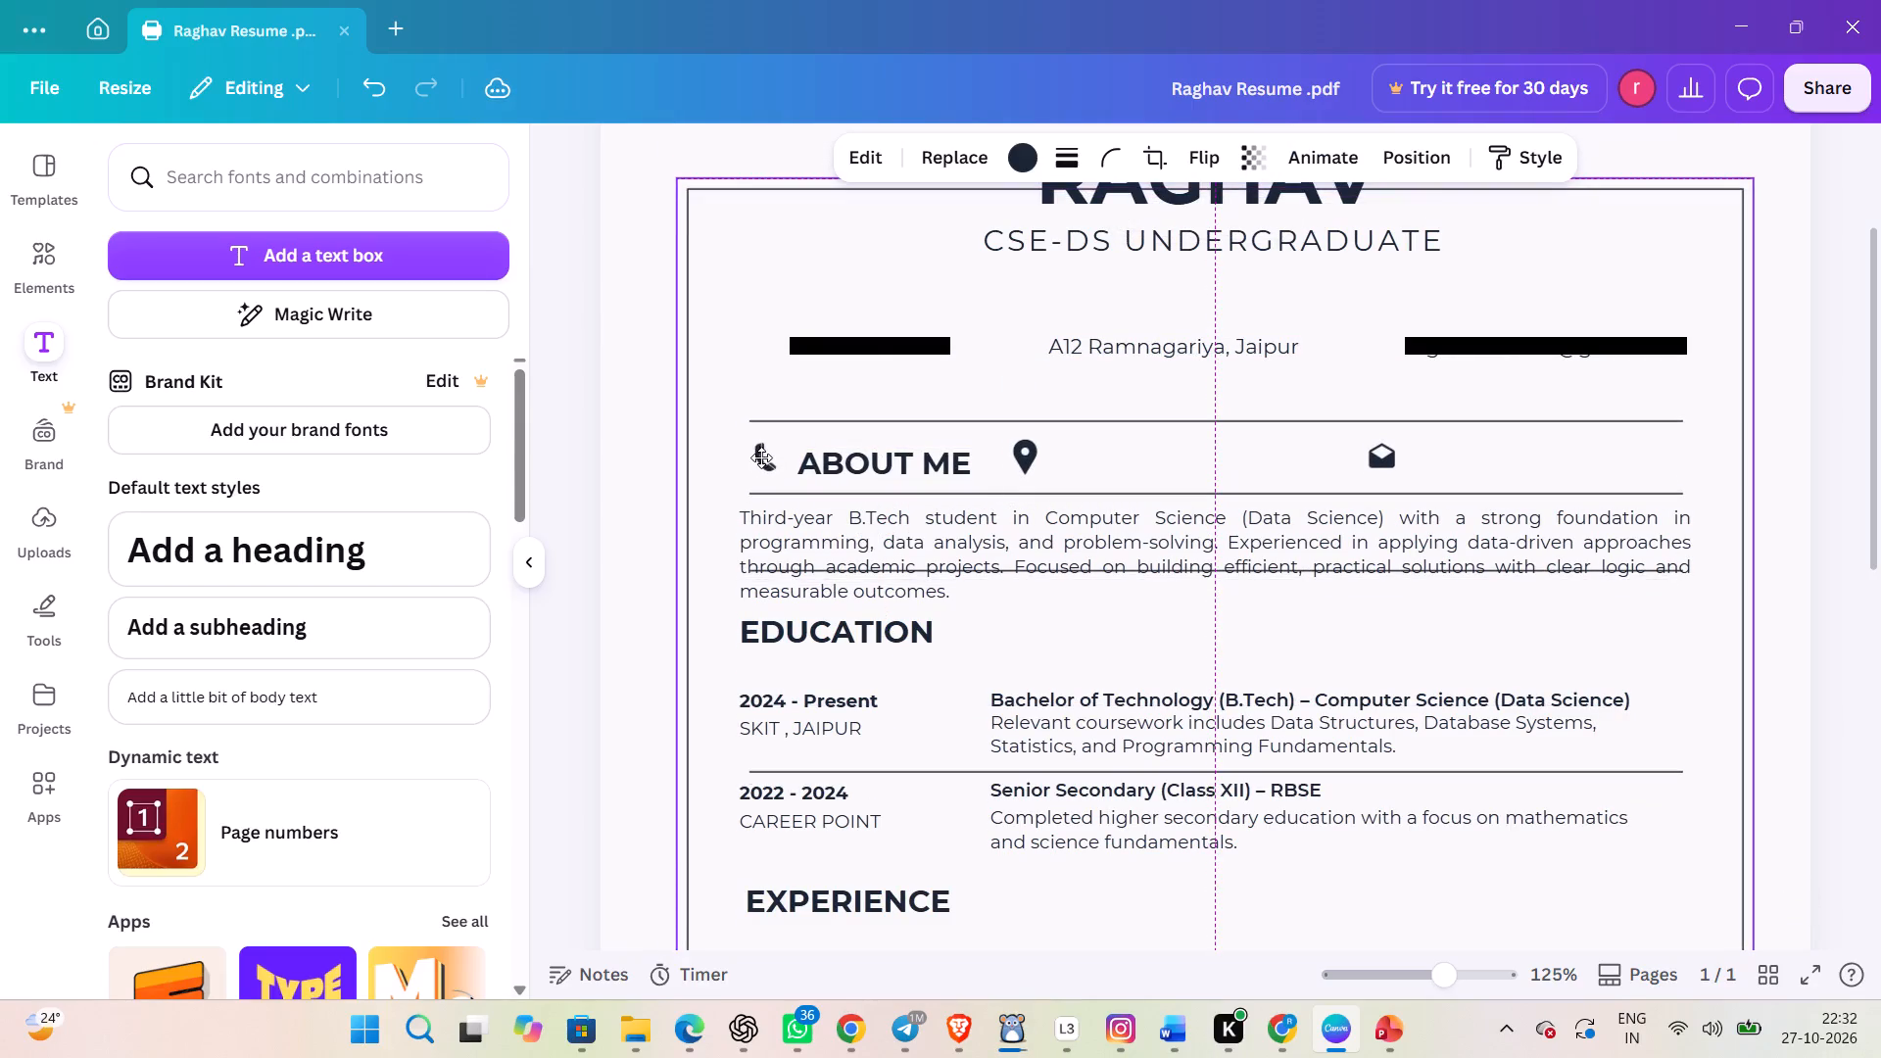
left_click_drag(761, 457, 761, 461)
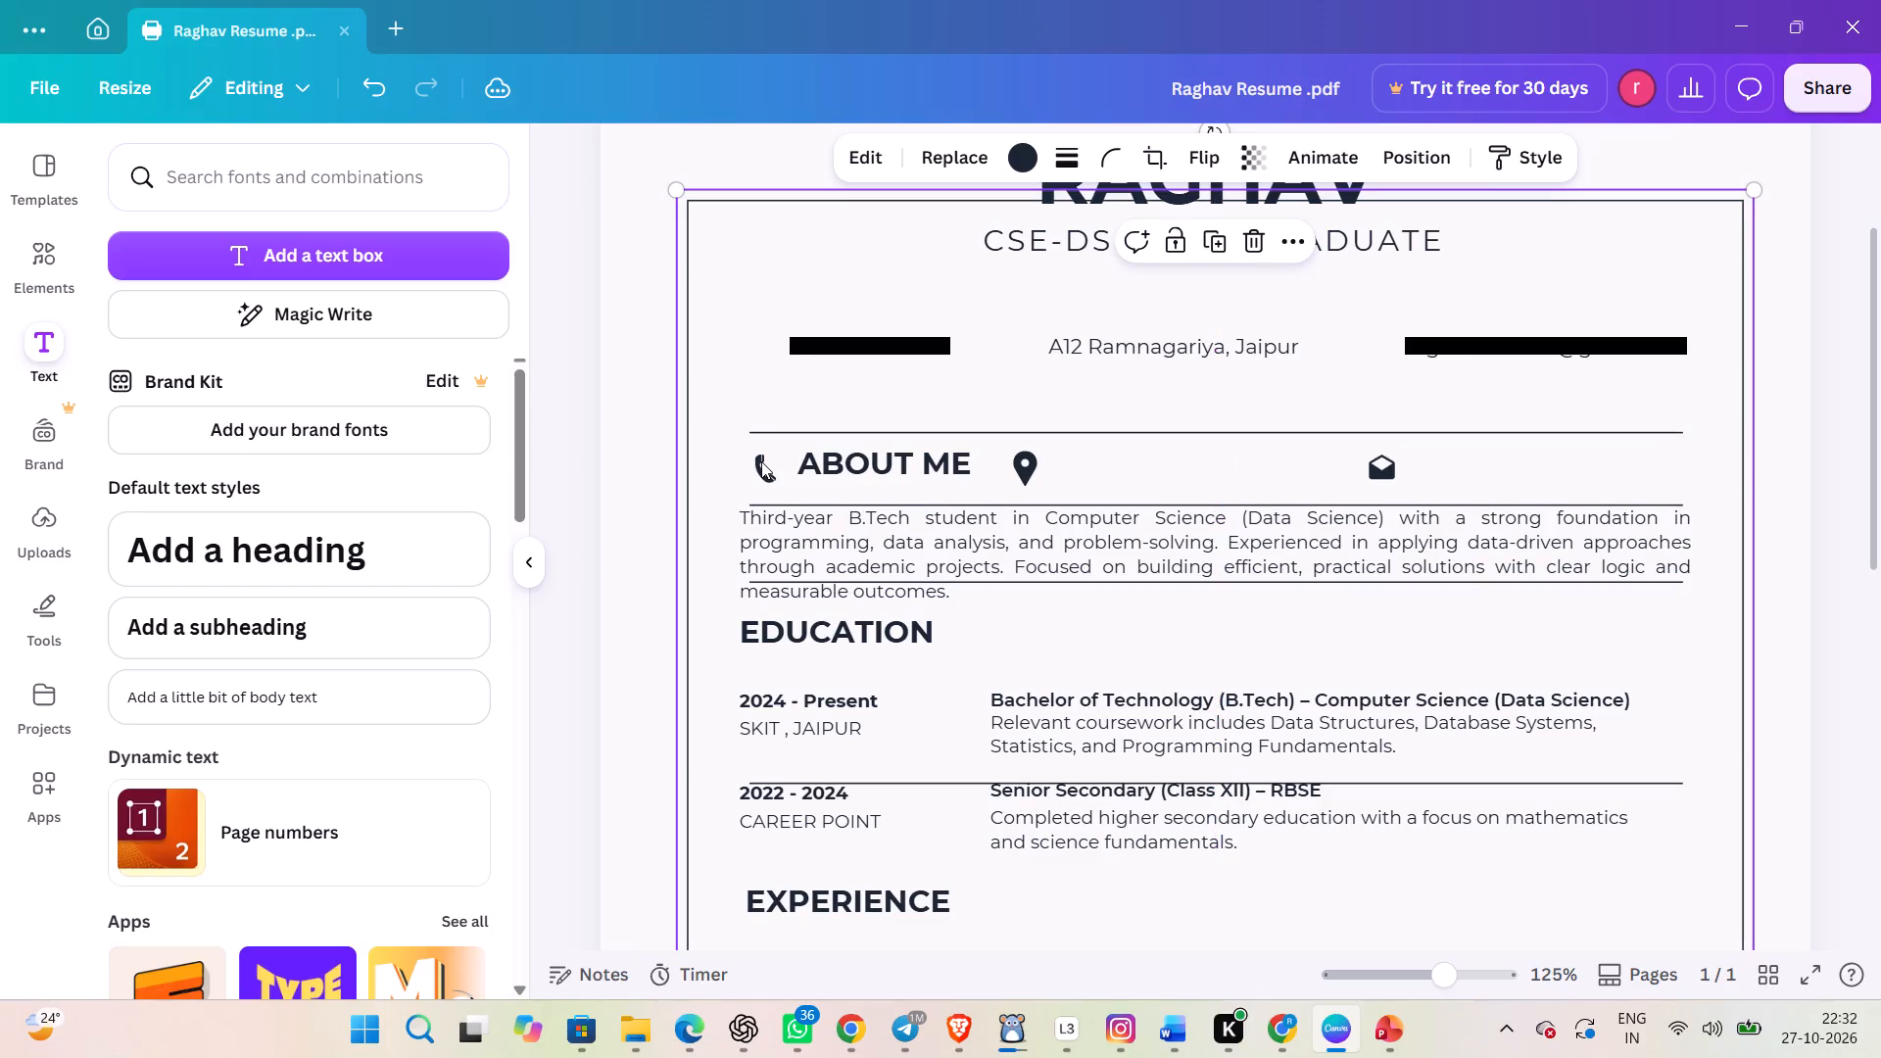
left_click(761, 461)
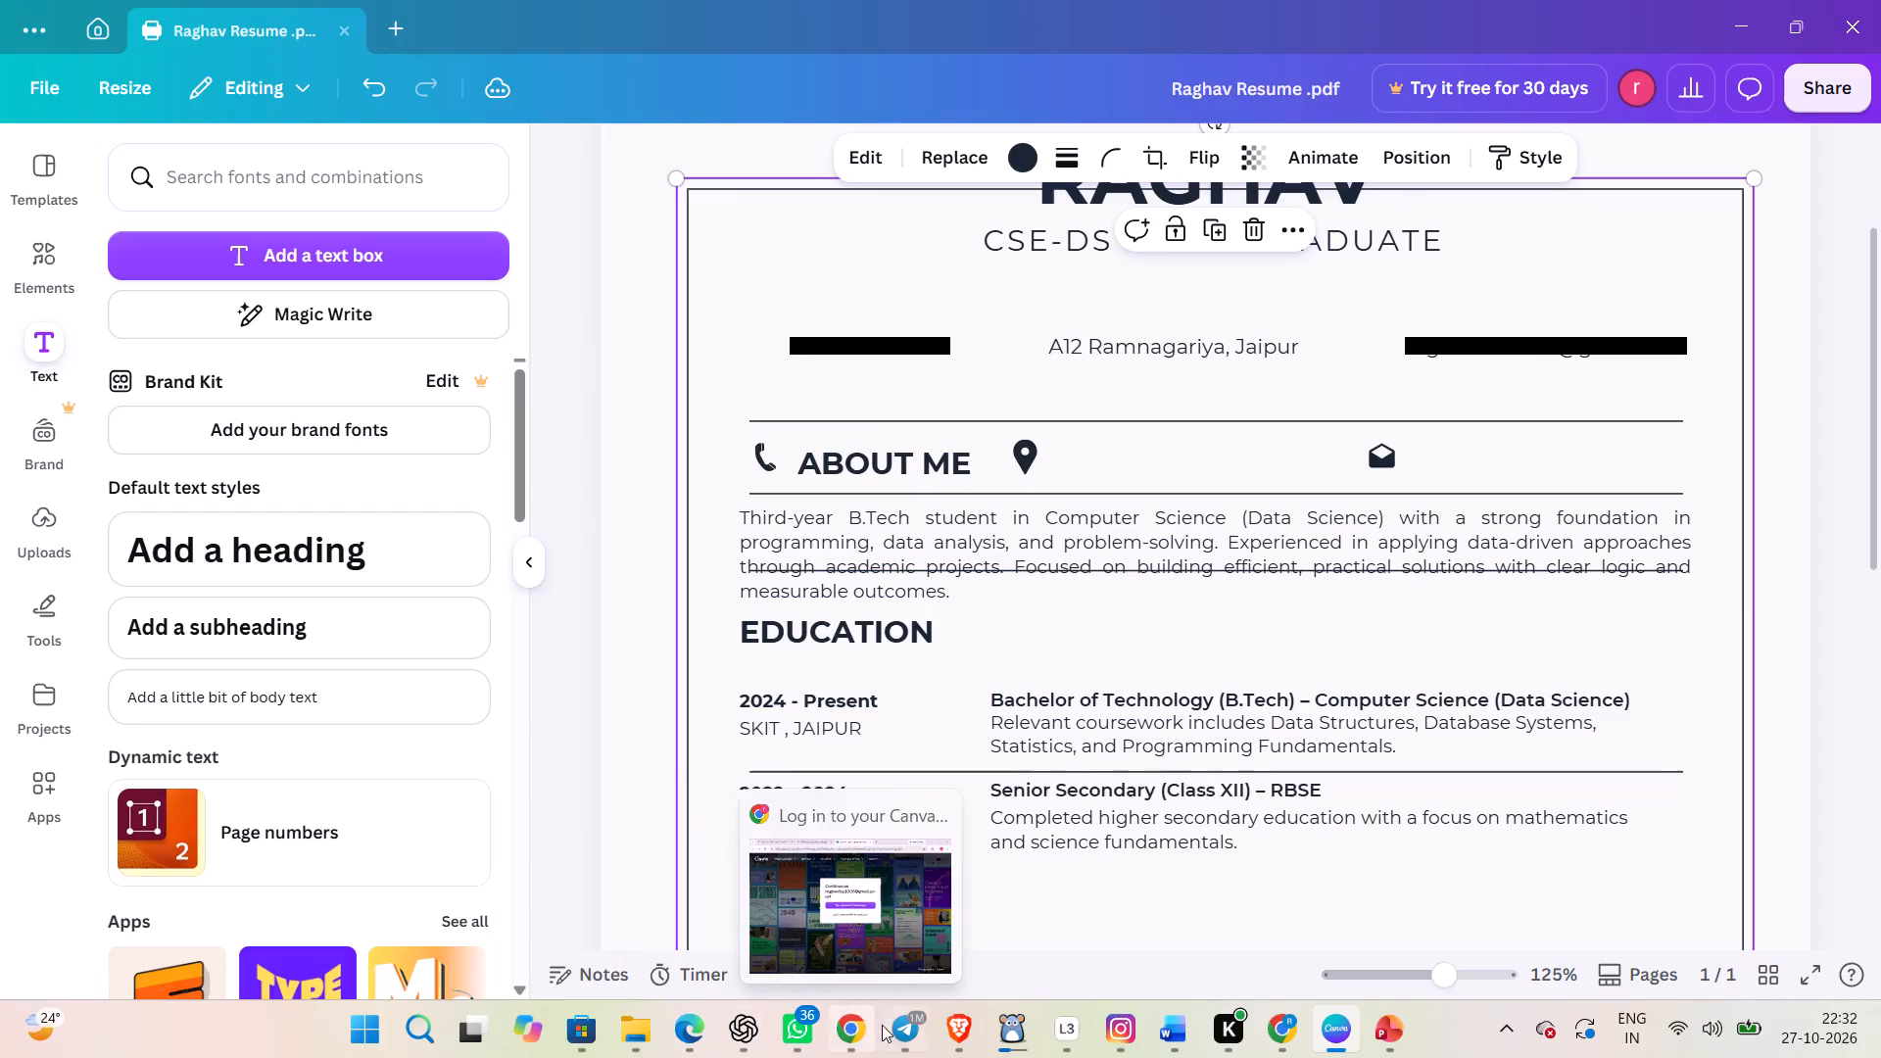
Switch to Microsoft Edge to check the layout of the original resume PDF.
left_click(694, 1035)
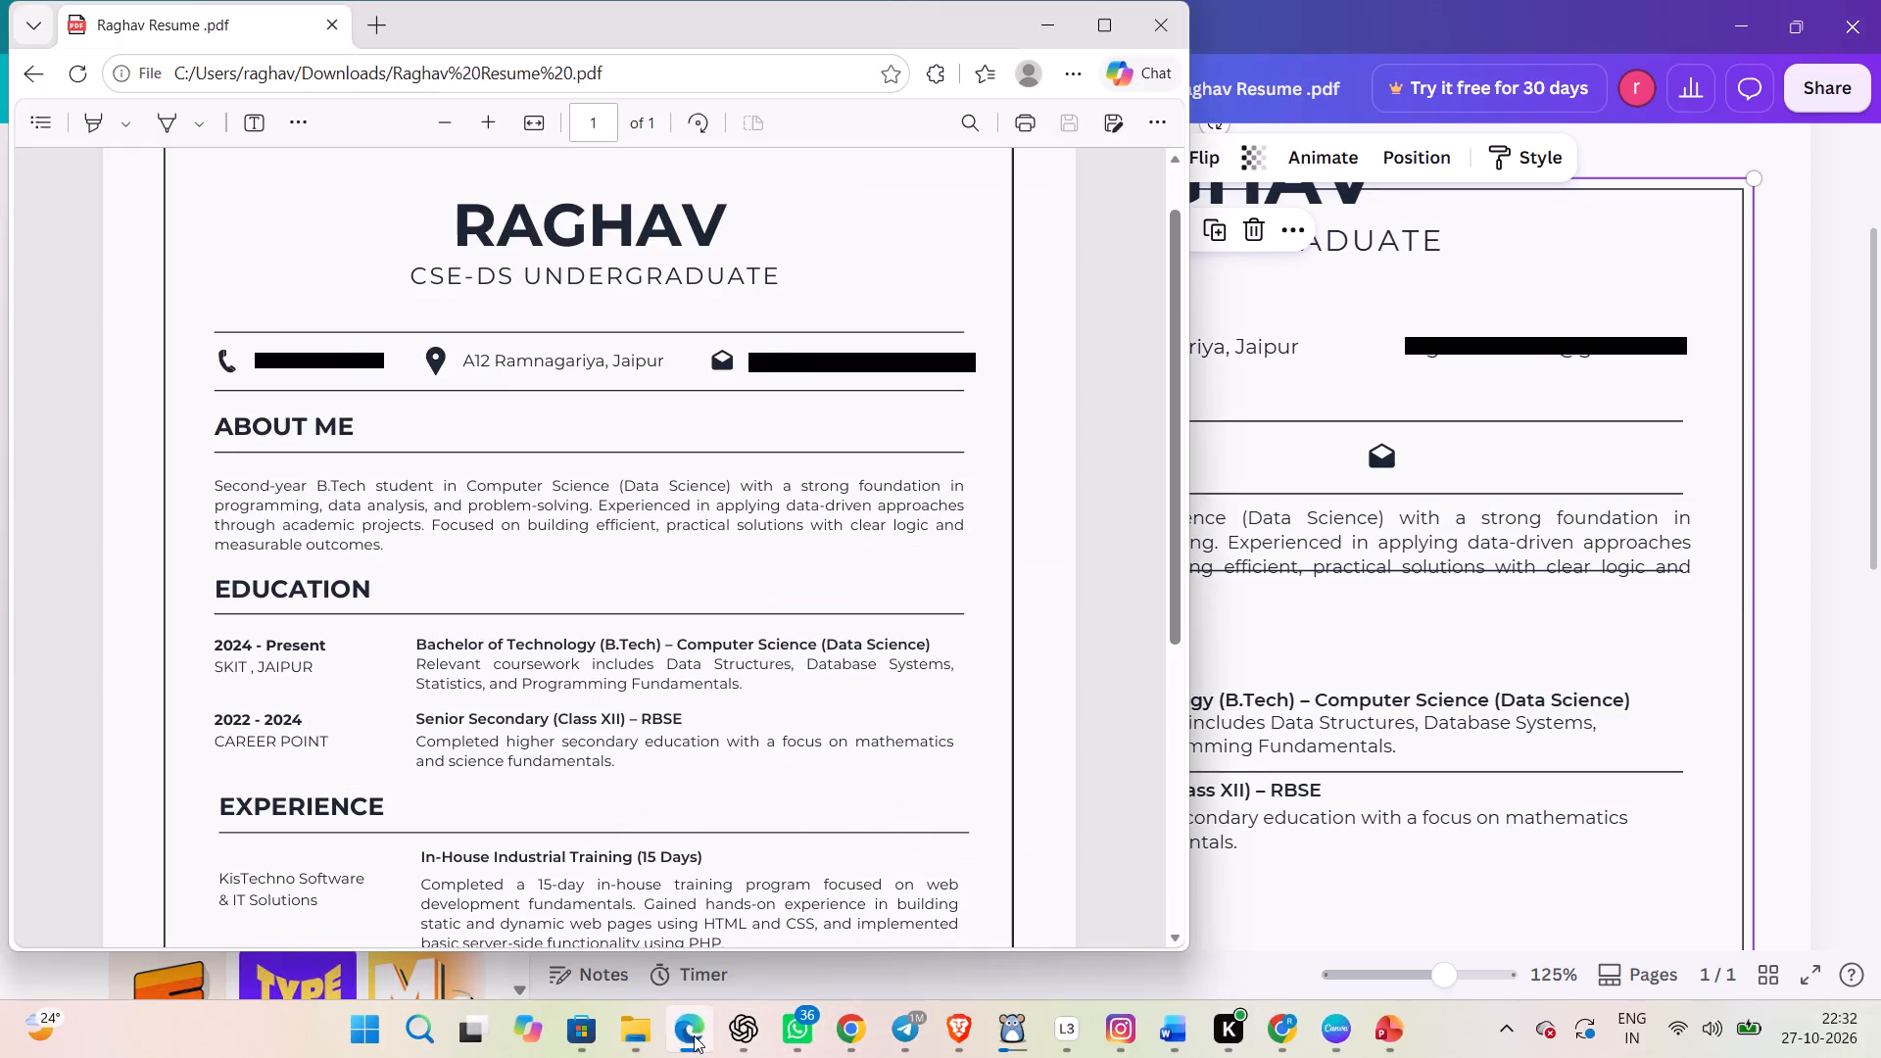
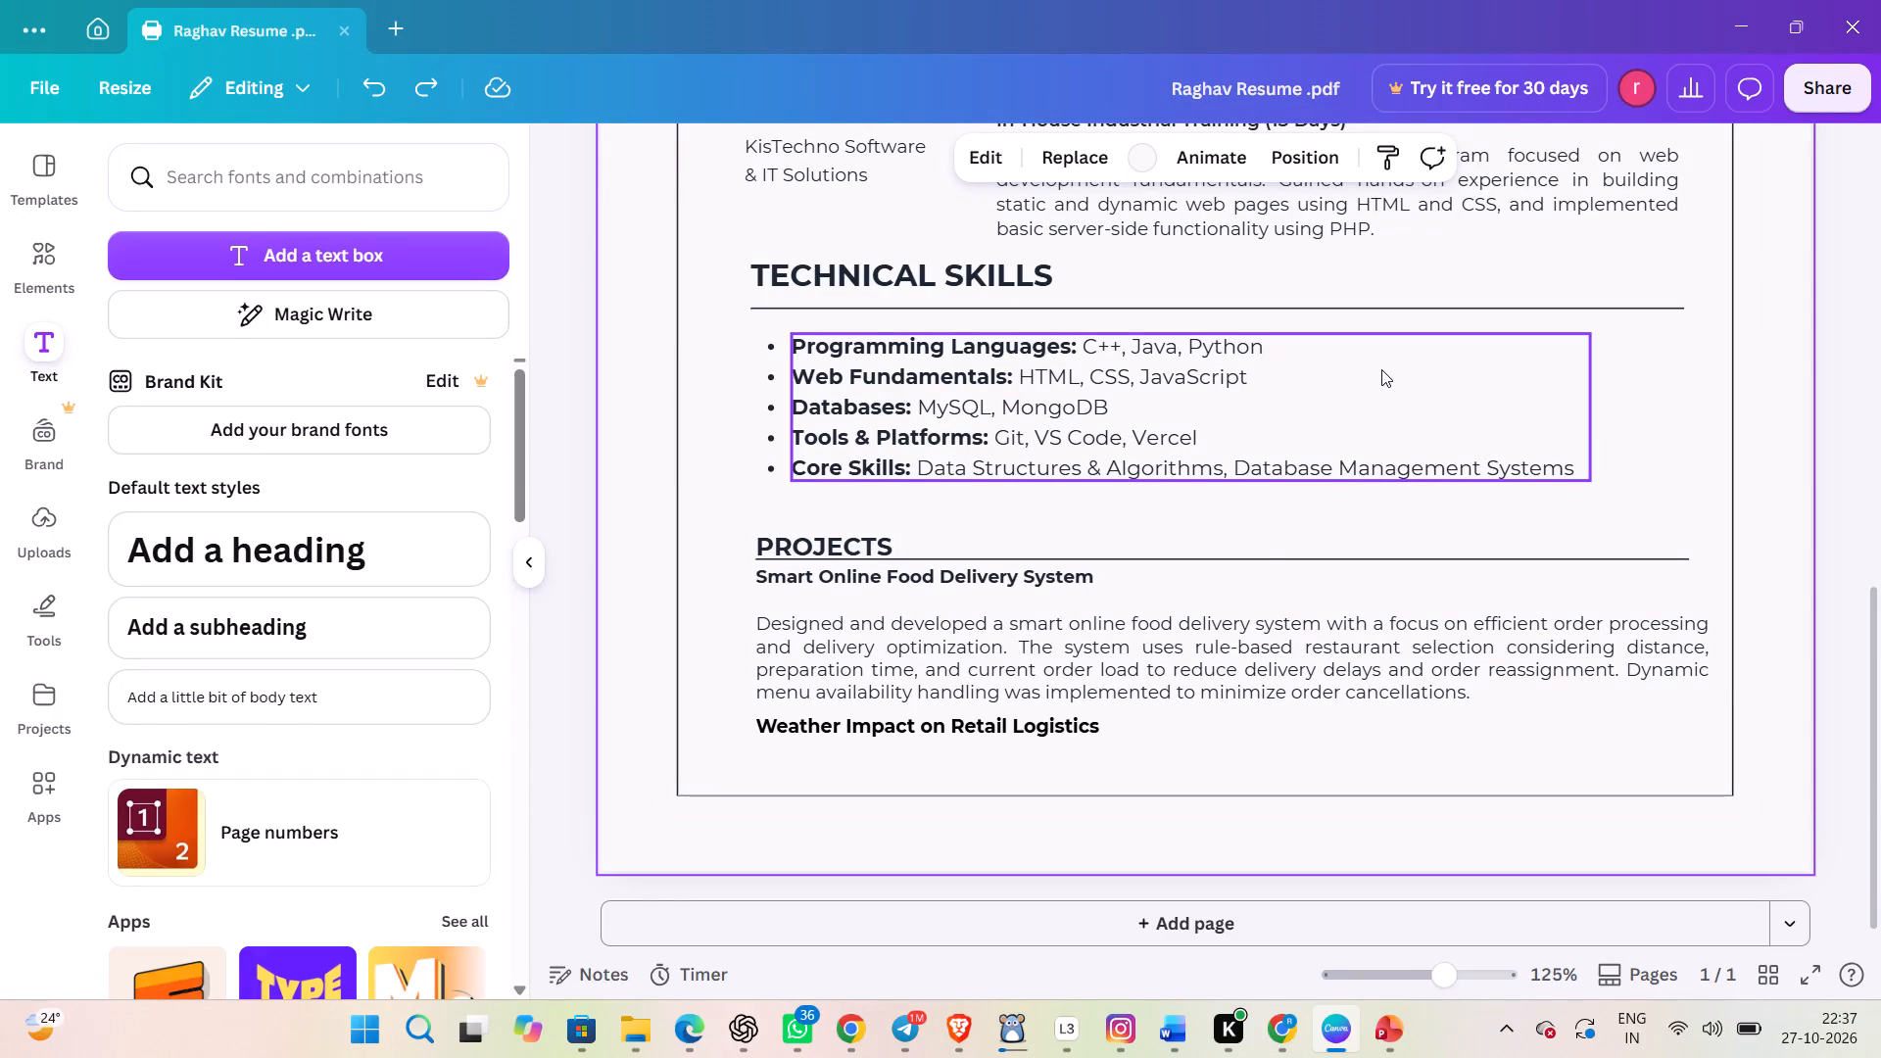
left_click(1275, 343)
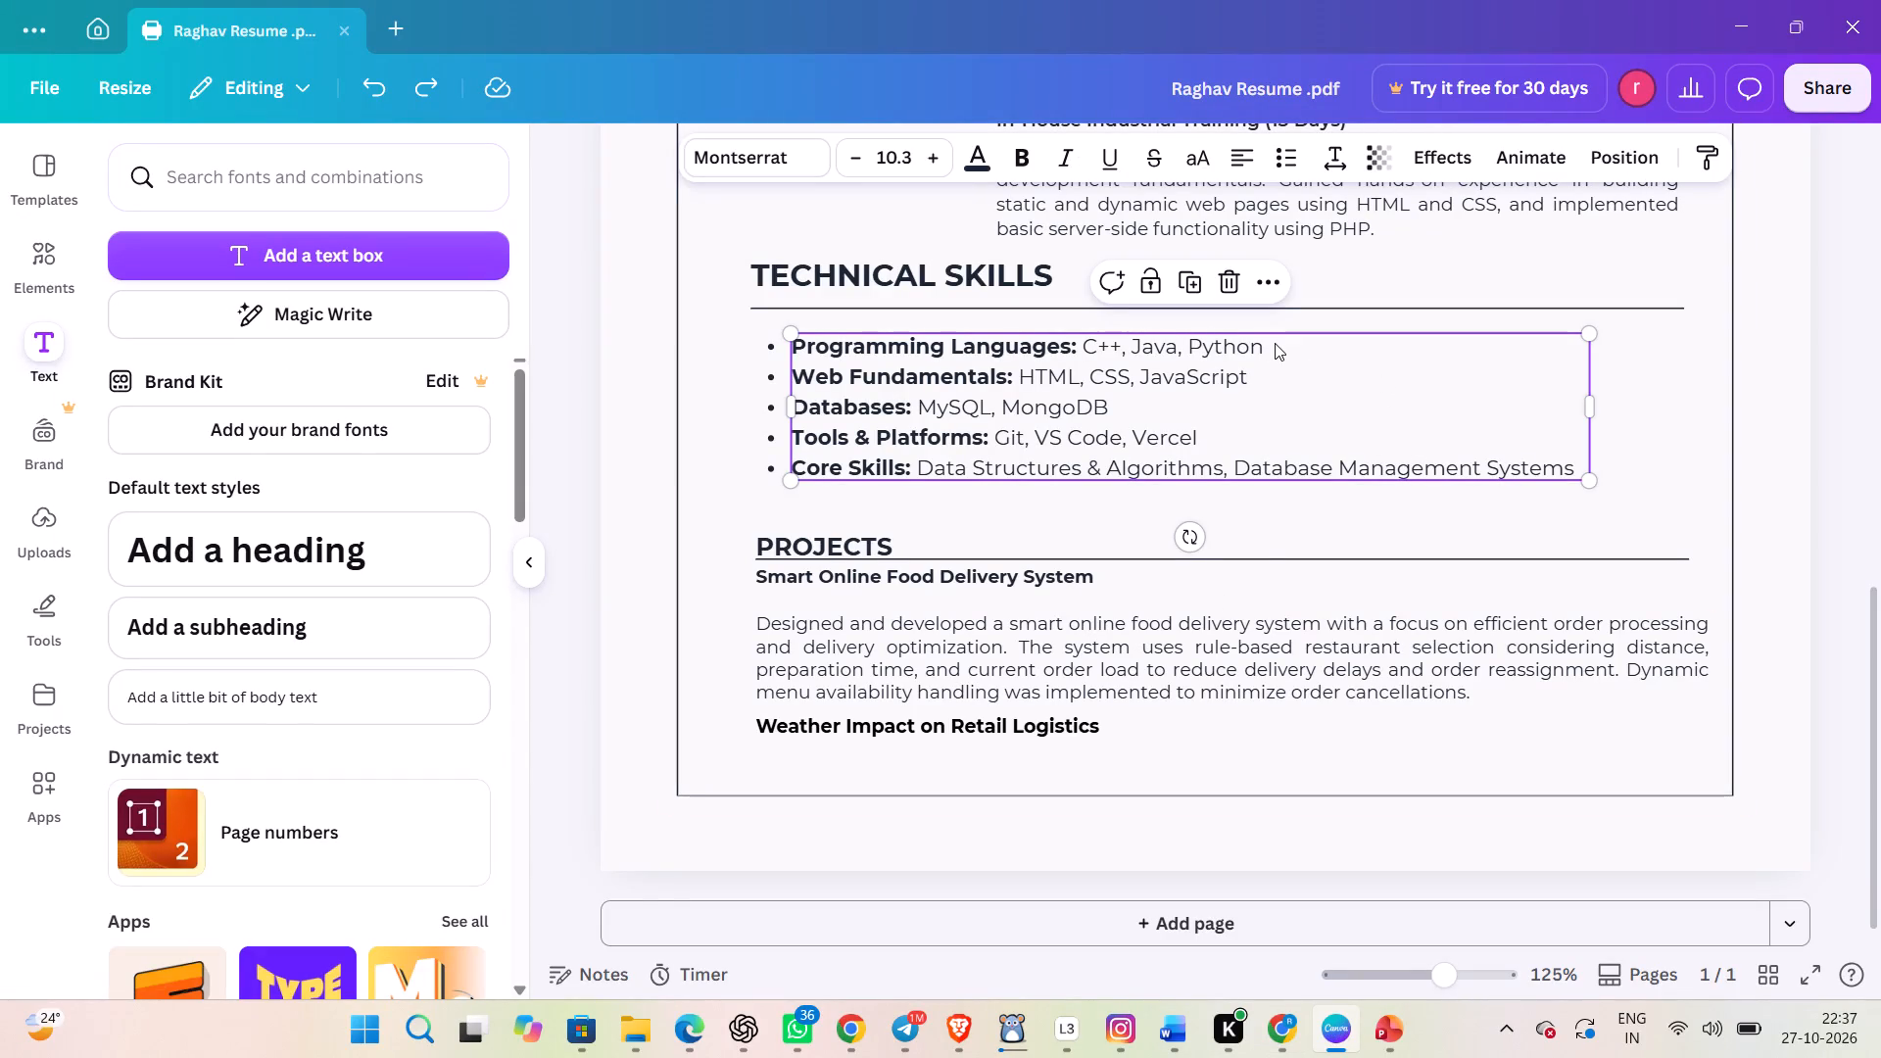
left_click(1107, 727)
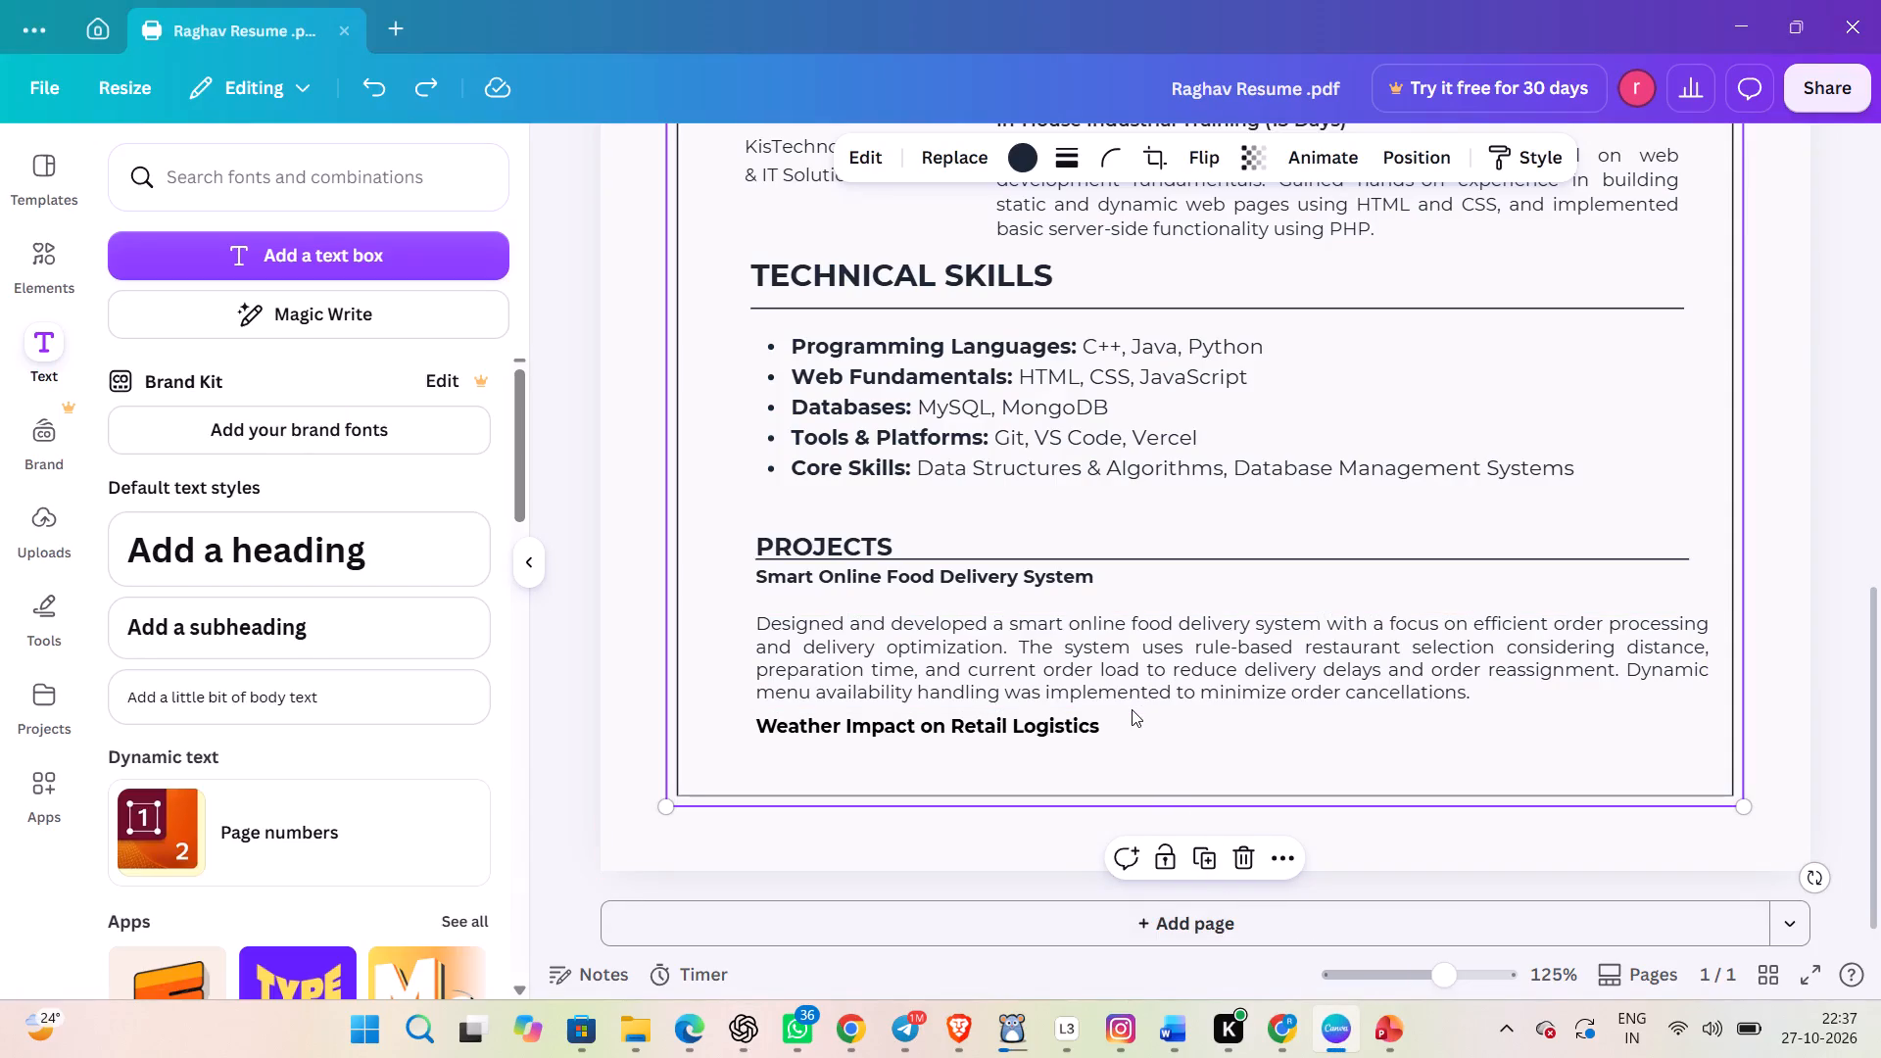
Review the resume layout from the name header down to the PROJECTS section.
scroll(1325, 511, "up", 5)
scroll(1325, 511, "right", 1)
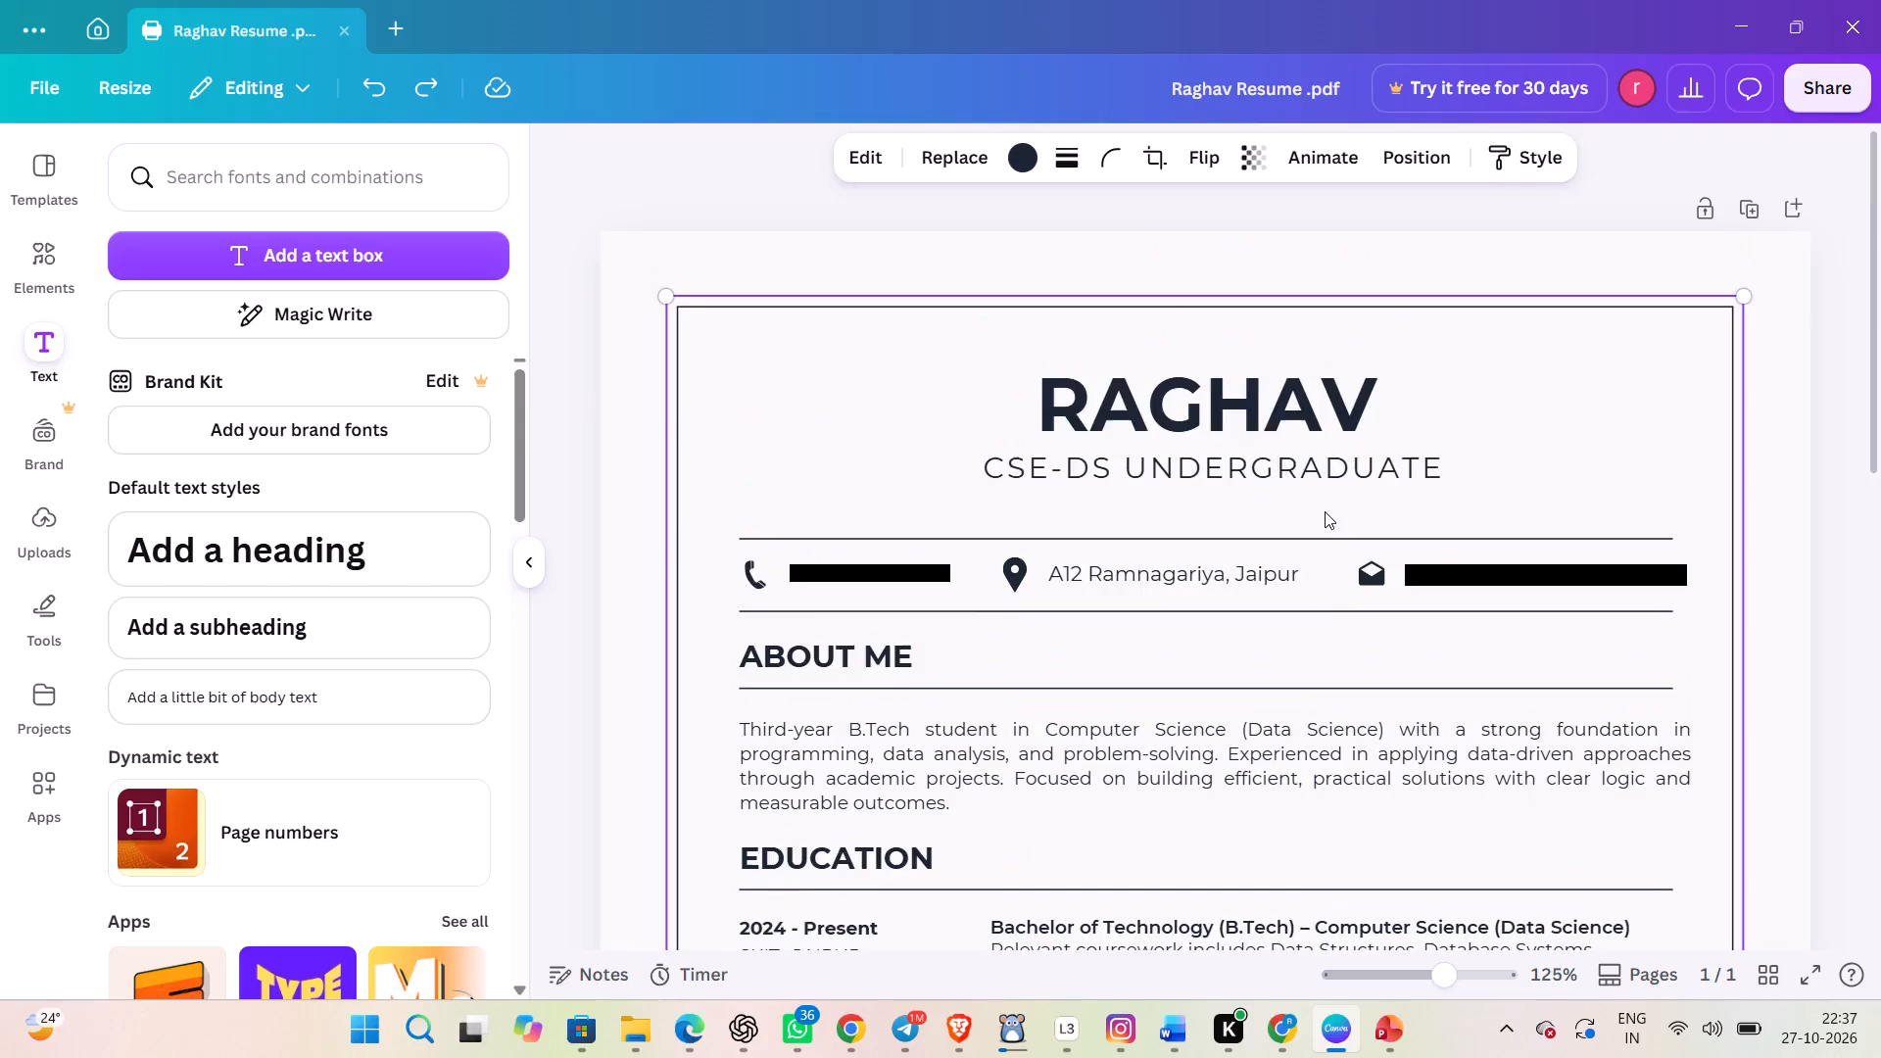
scroll(1325, 511, "right", 1)
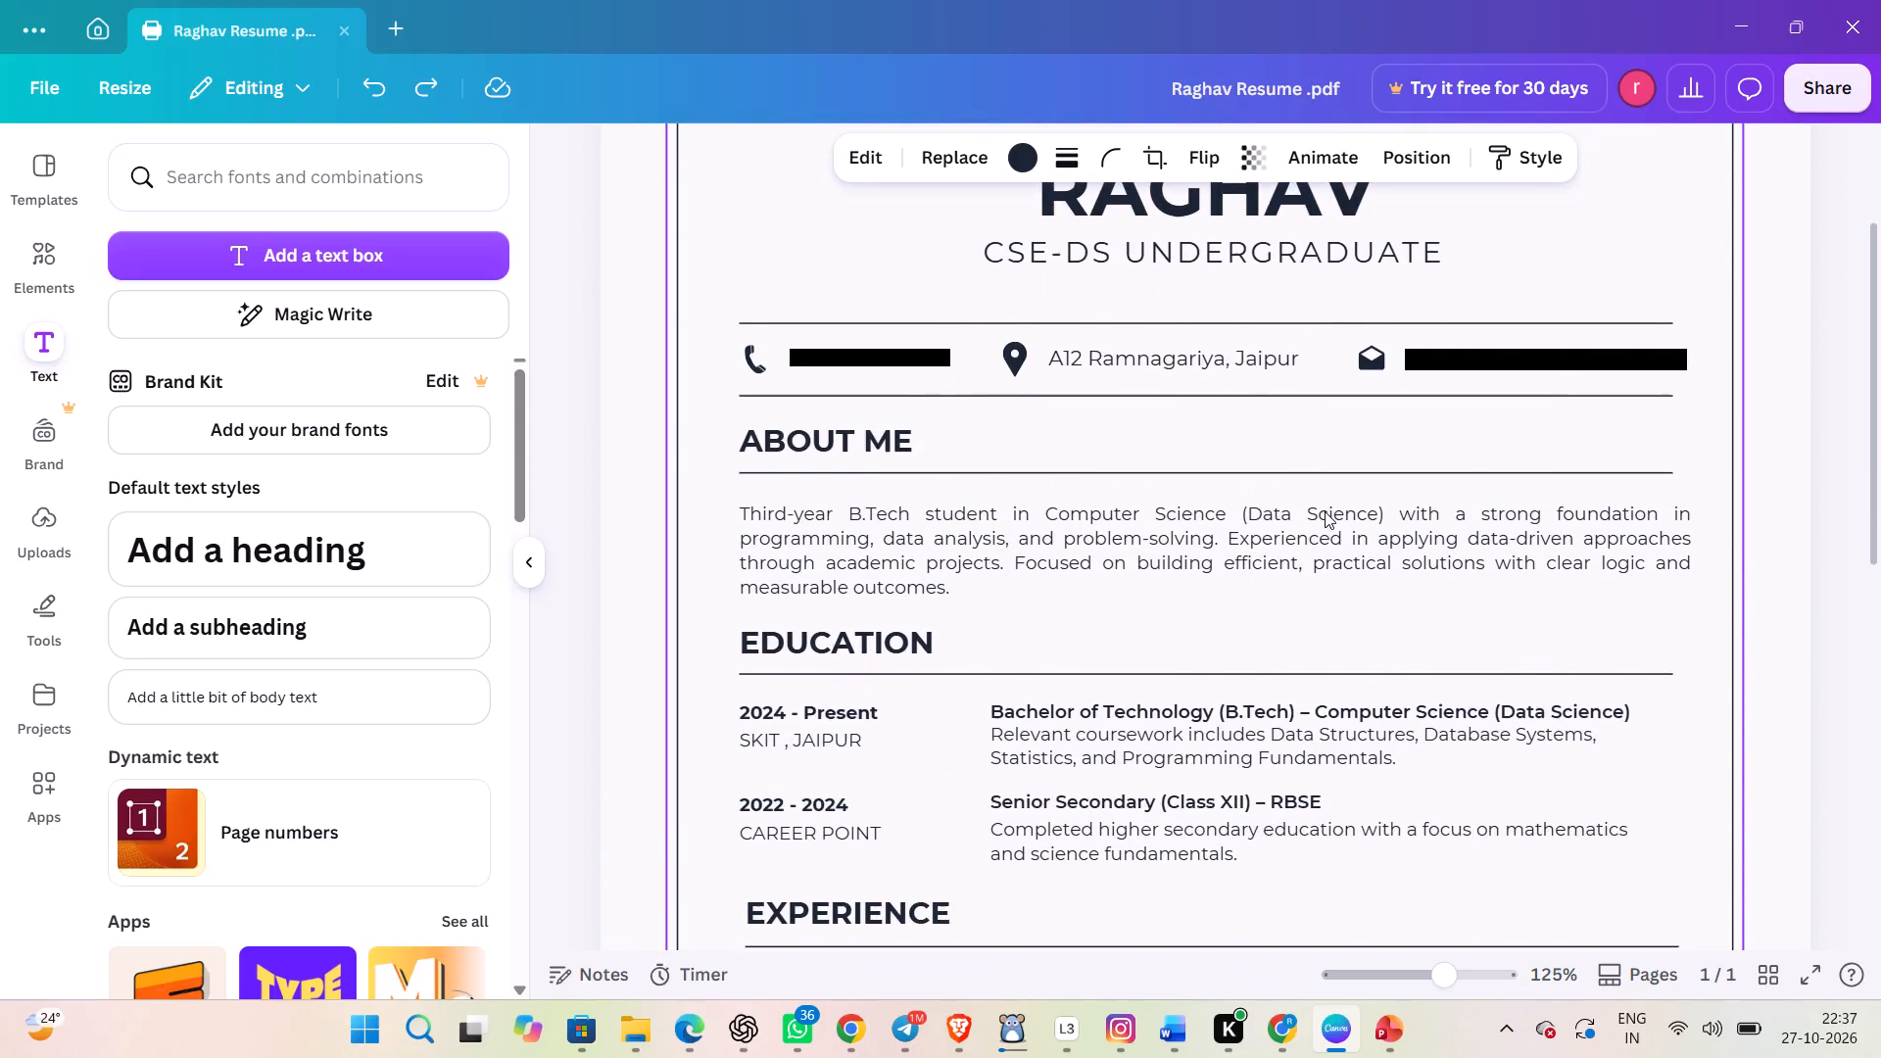
scroll(1325, 511, "right", 1)
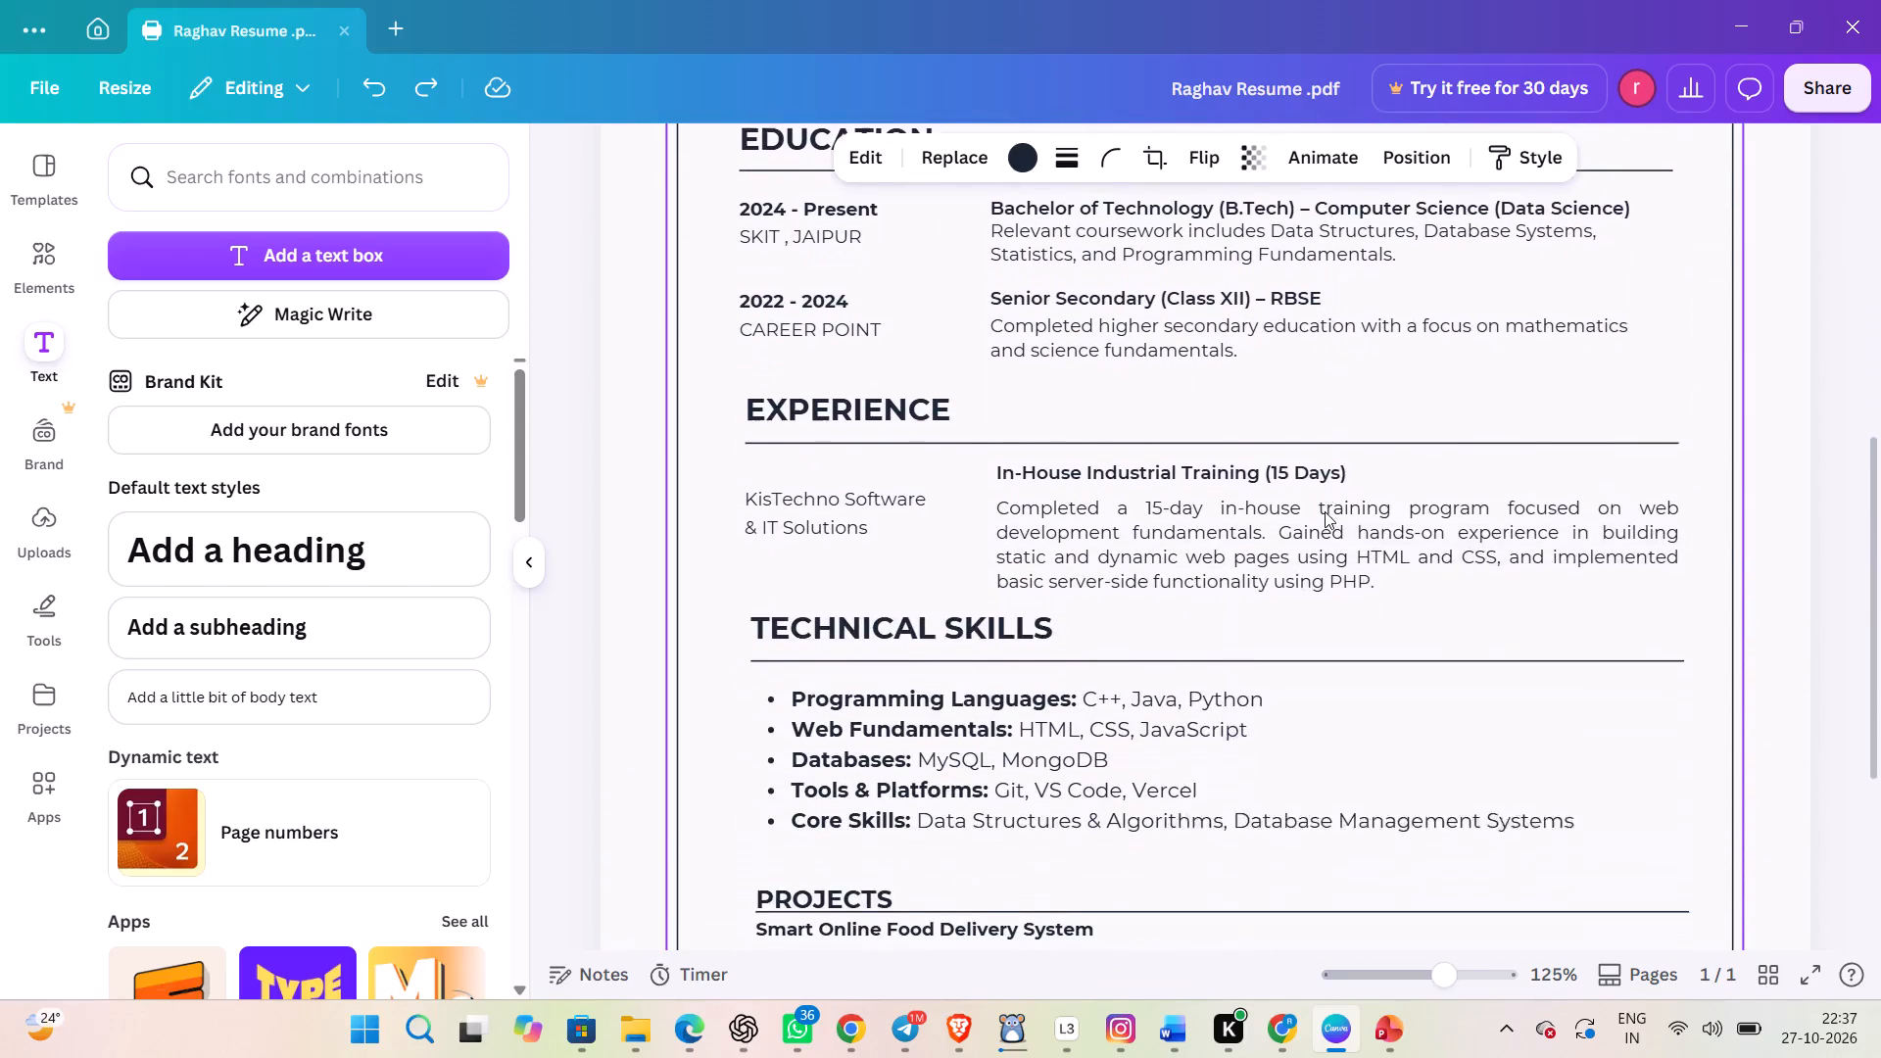
scroll(1325, 511, "right", 1)
scroll(1325, 511, "down", 1)
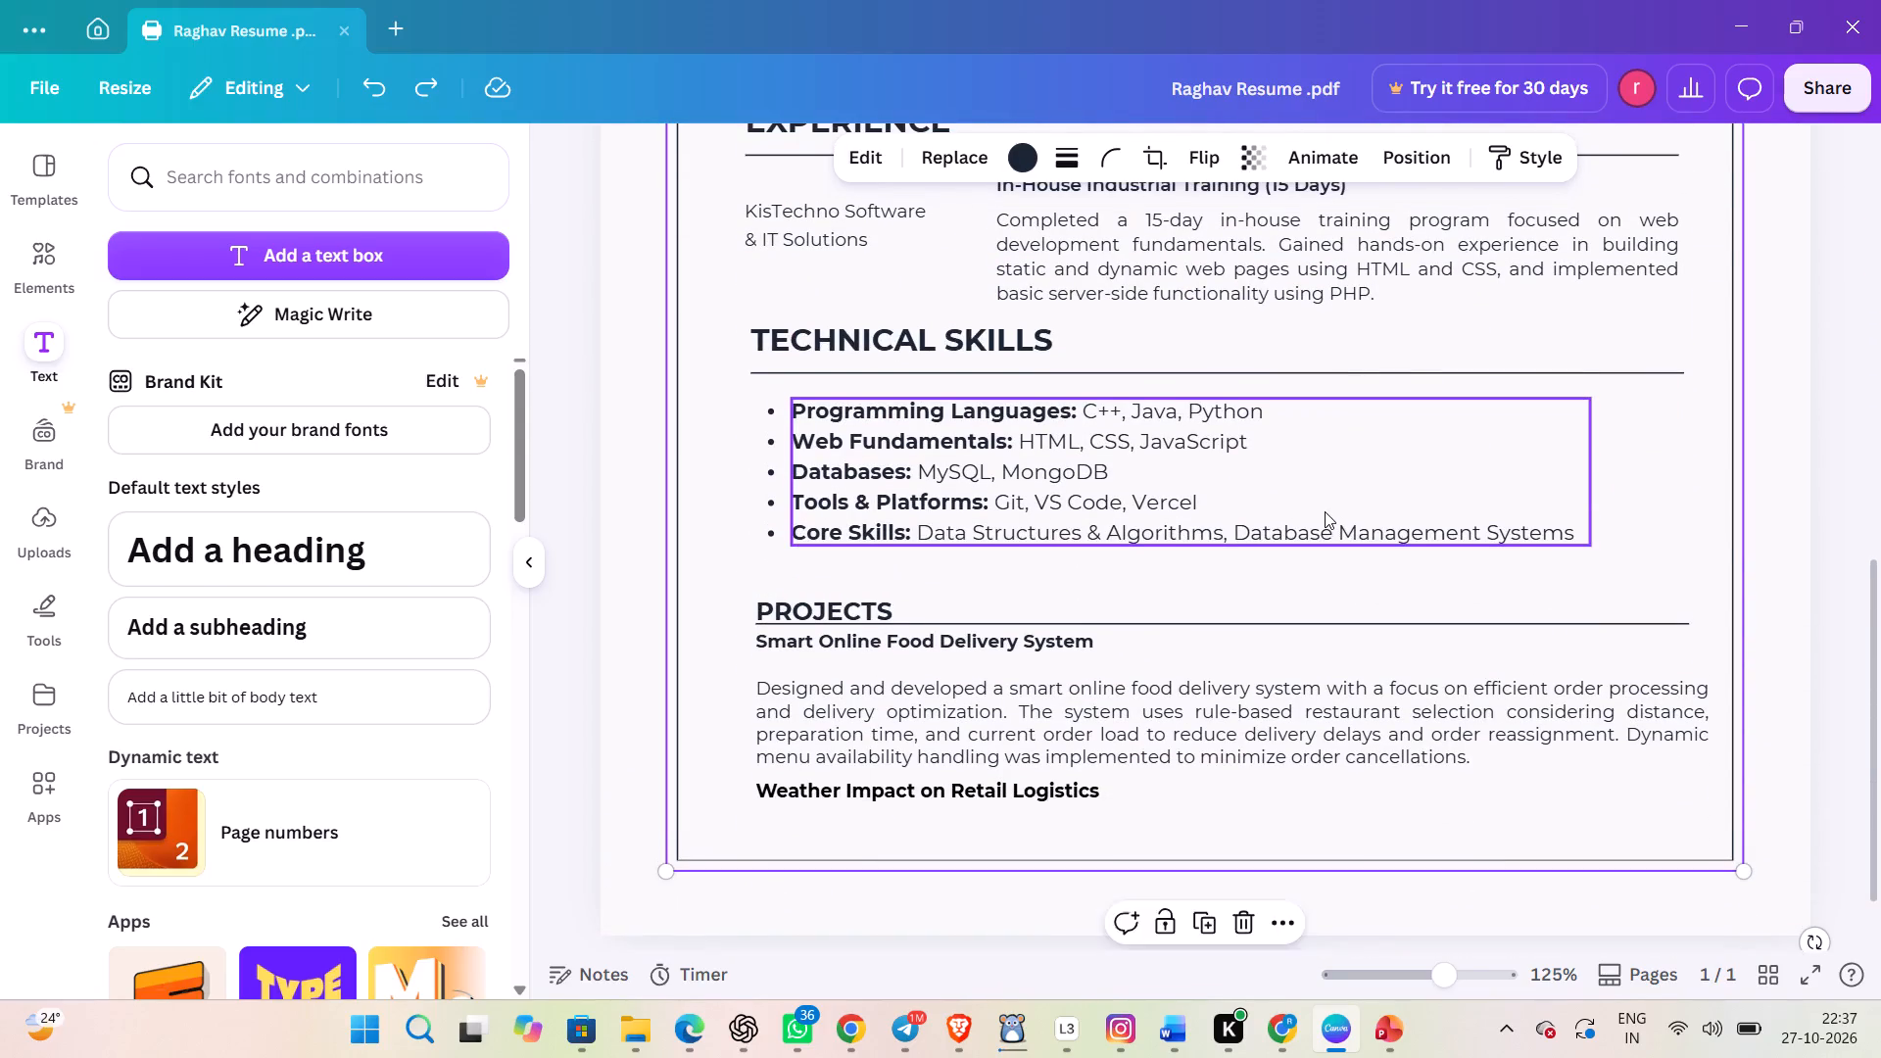
scroll(1325, 511, "down", 2)
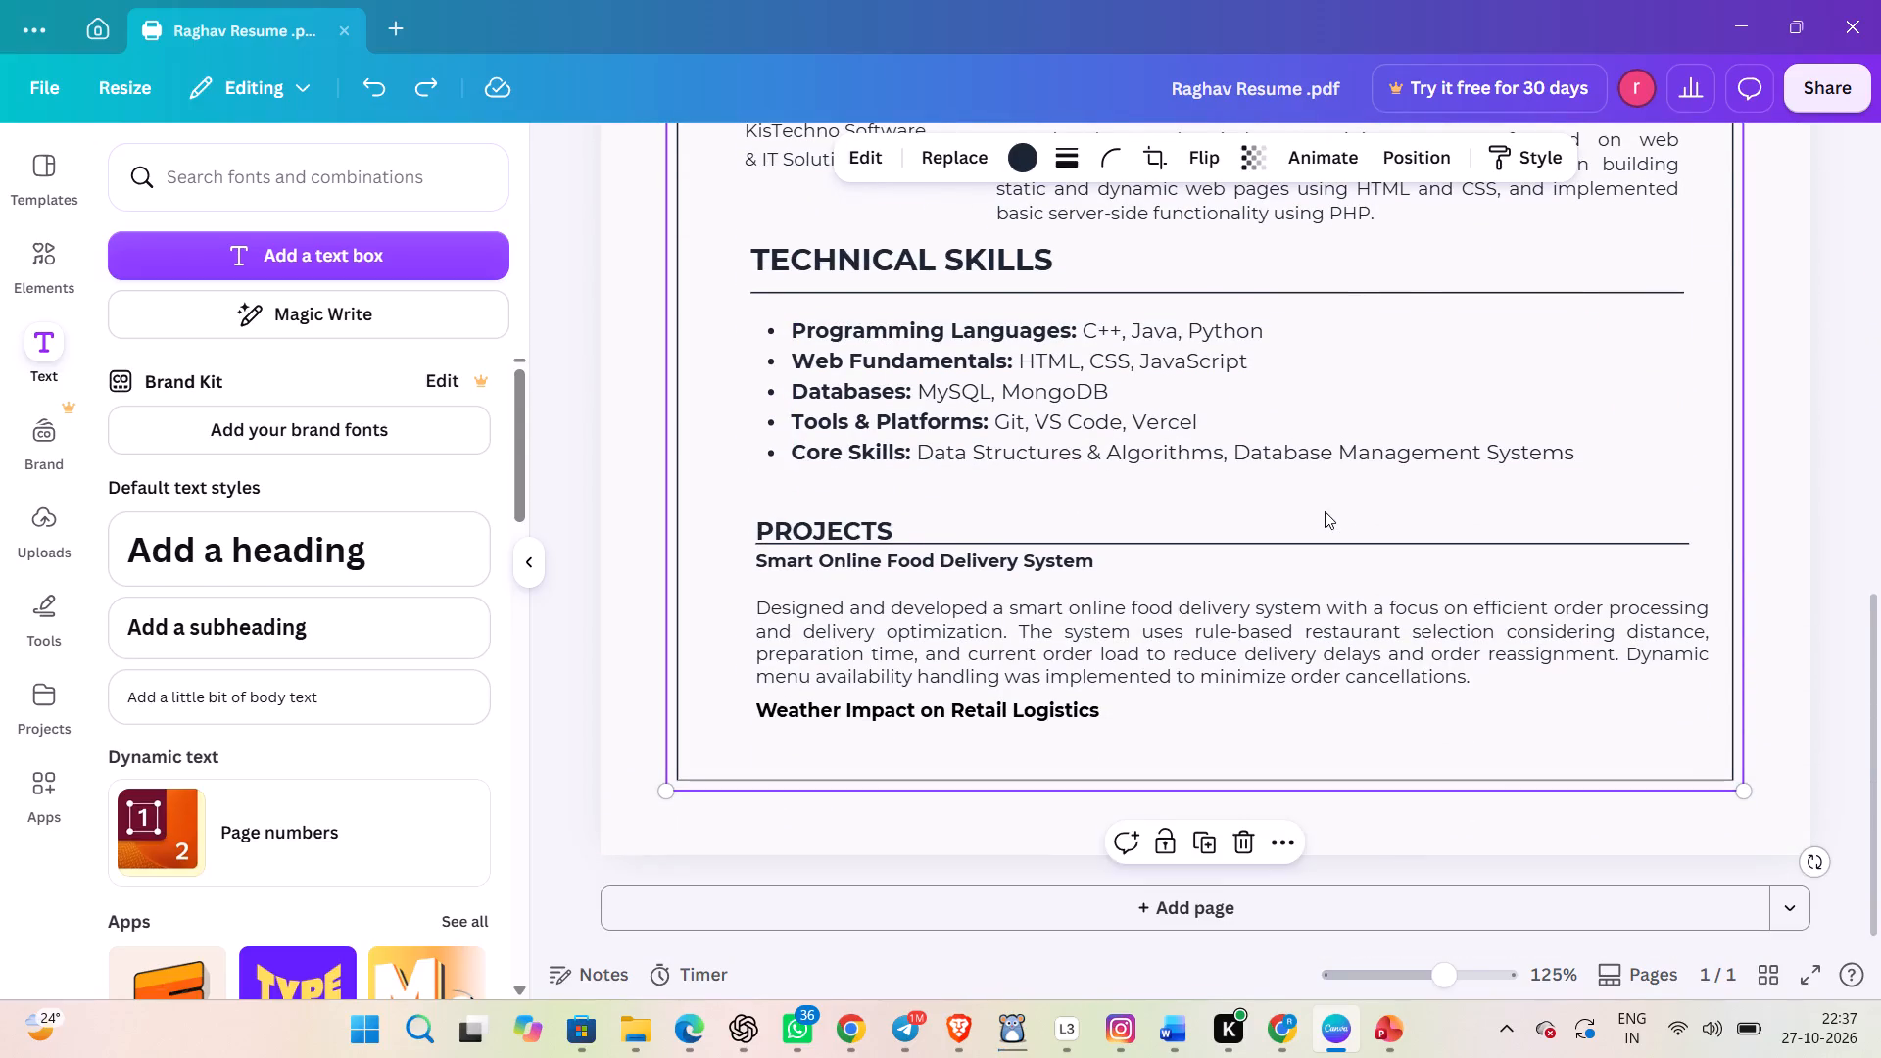
scroll(1325, 511, "down", 2)
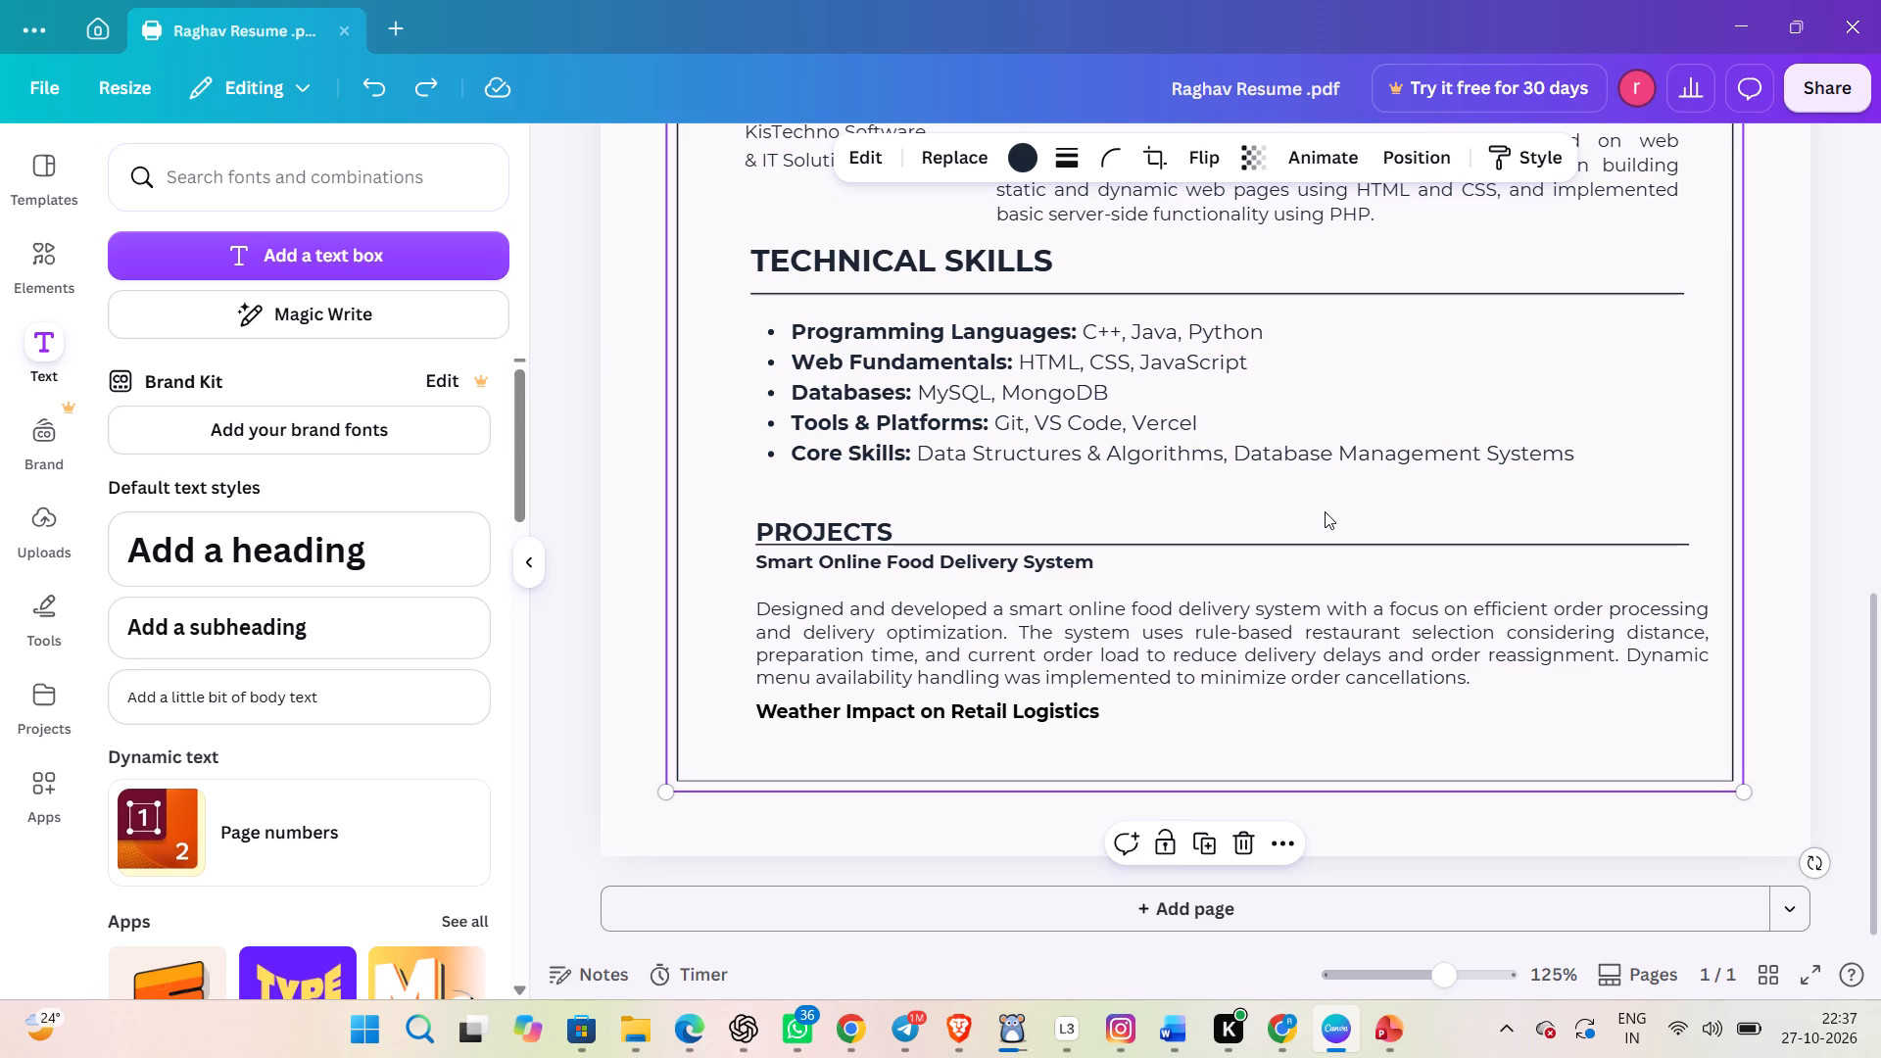
Move the food delivery project description up so it sits directly beneath the Smart Online Food Delivery System title.
left_click(1062, 648)
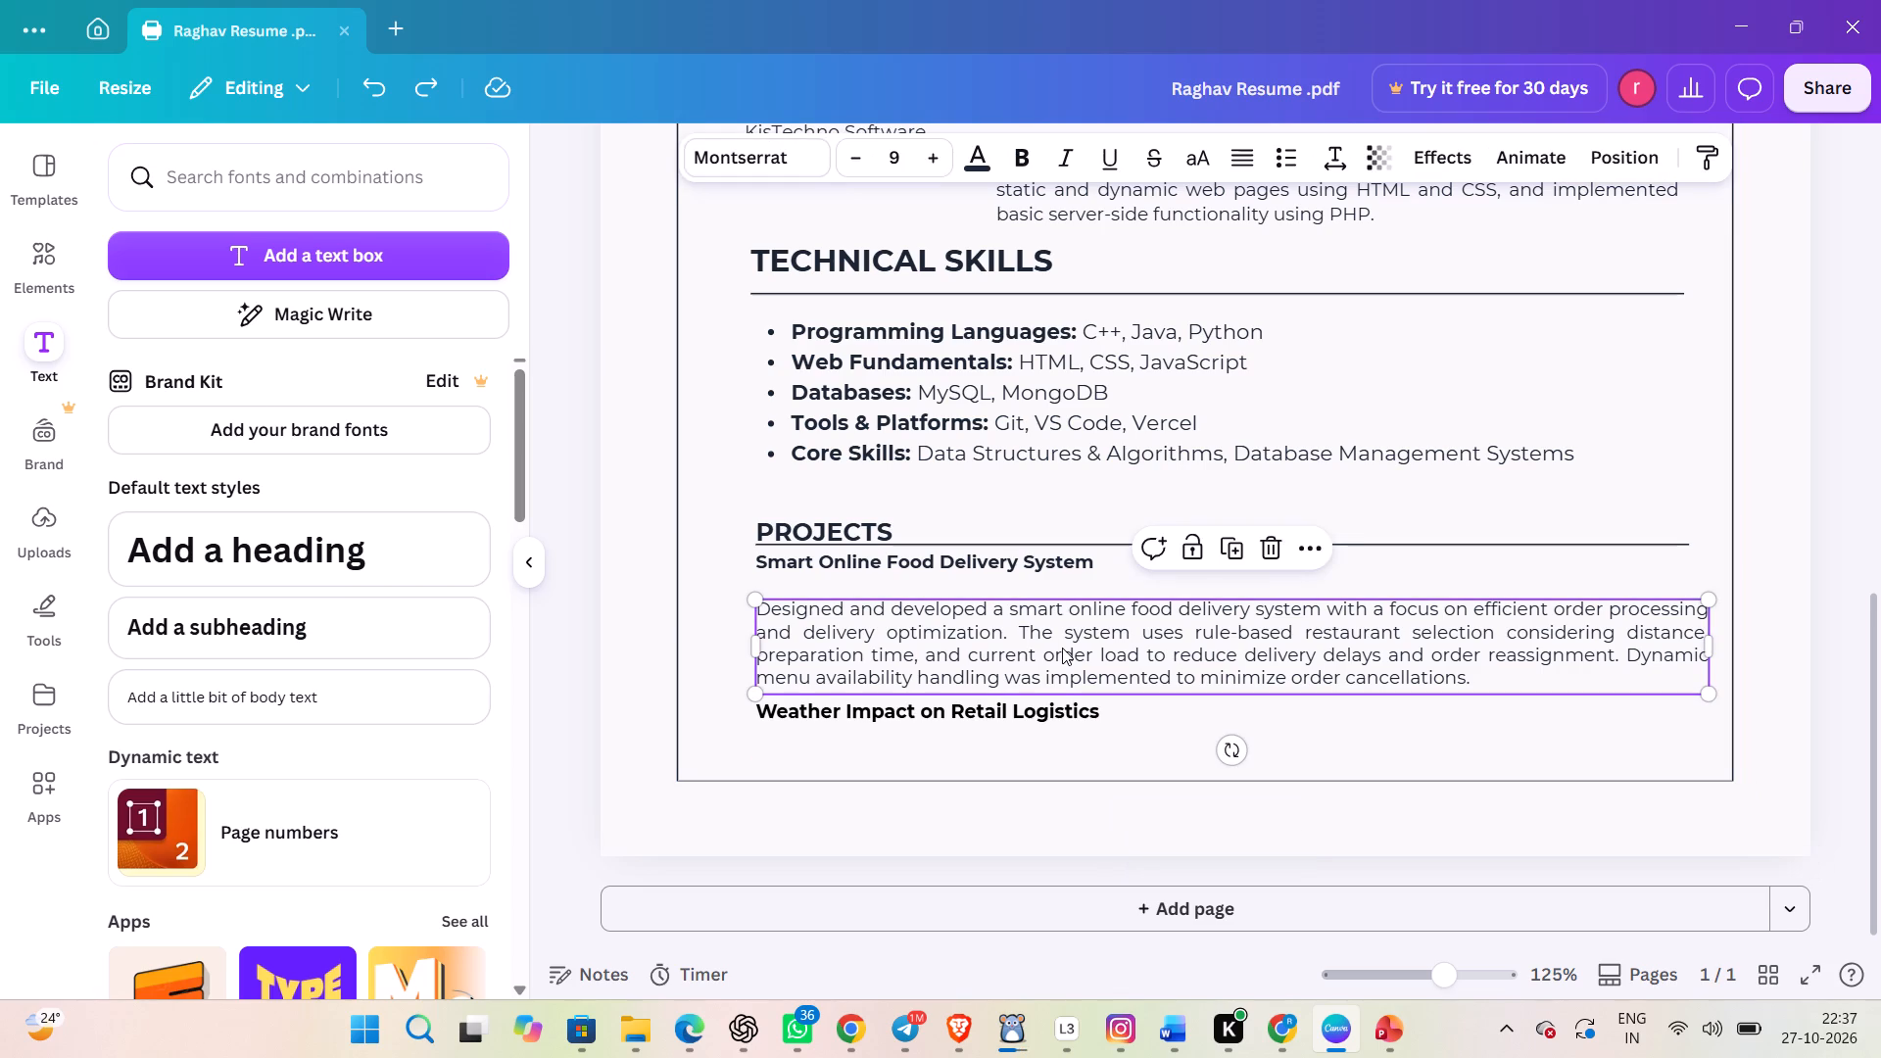
left_click(1227, 749)
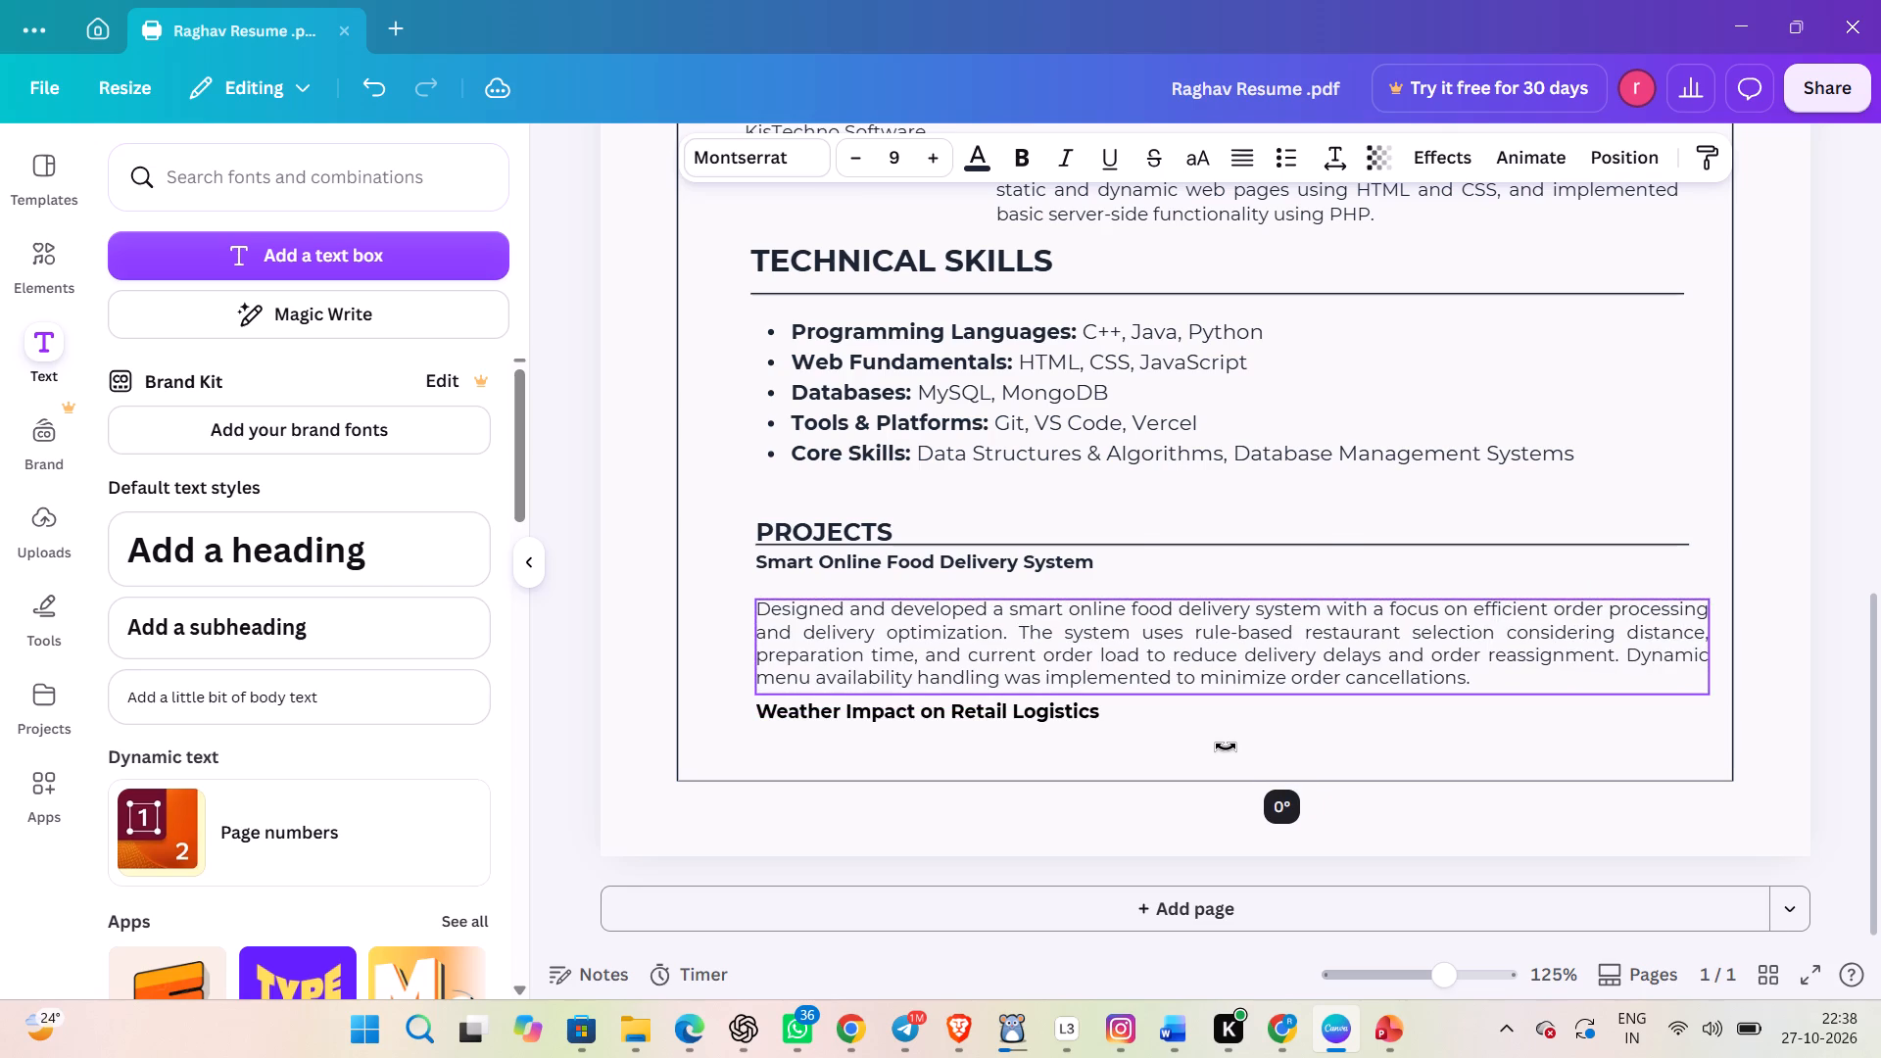
left_click(1202, 625)
left_click(1202, 625)
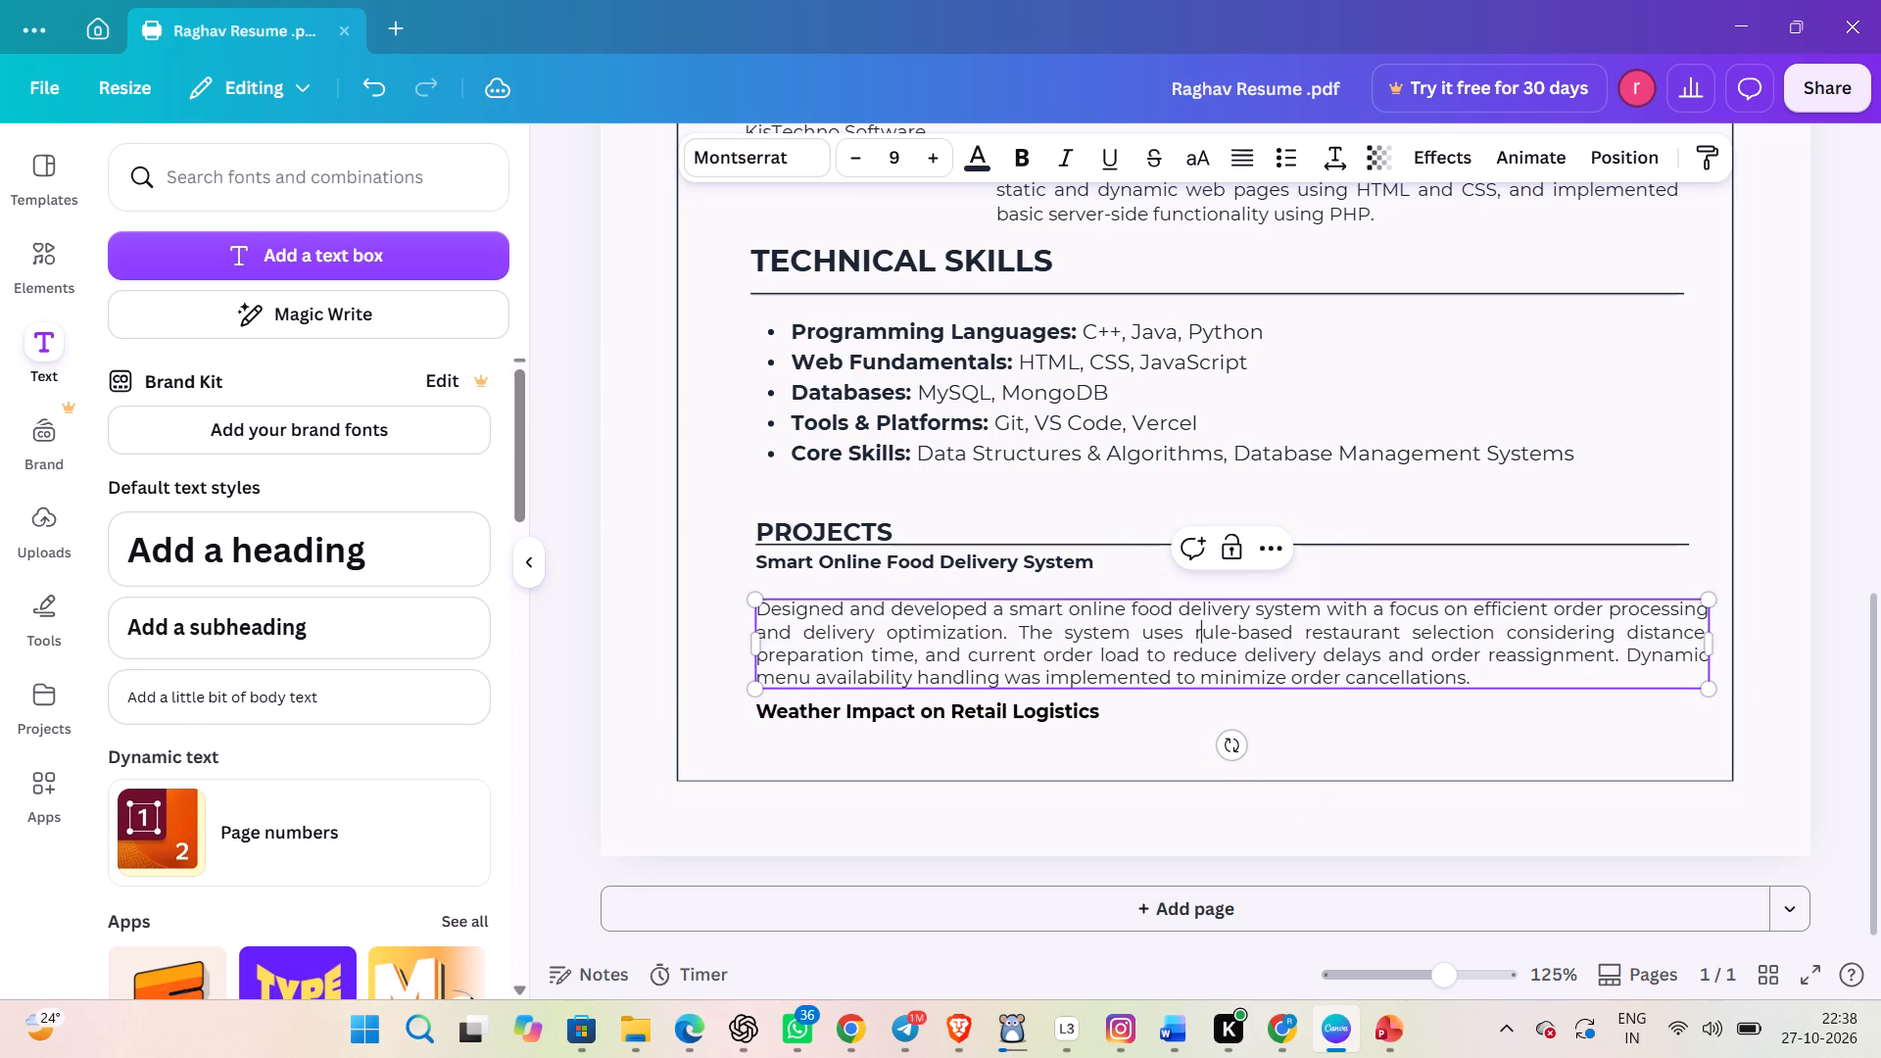
left_click(1287, 731)
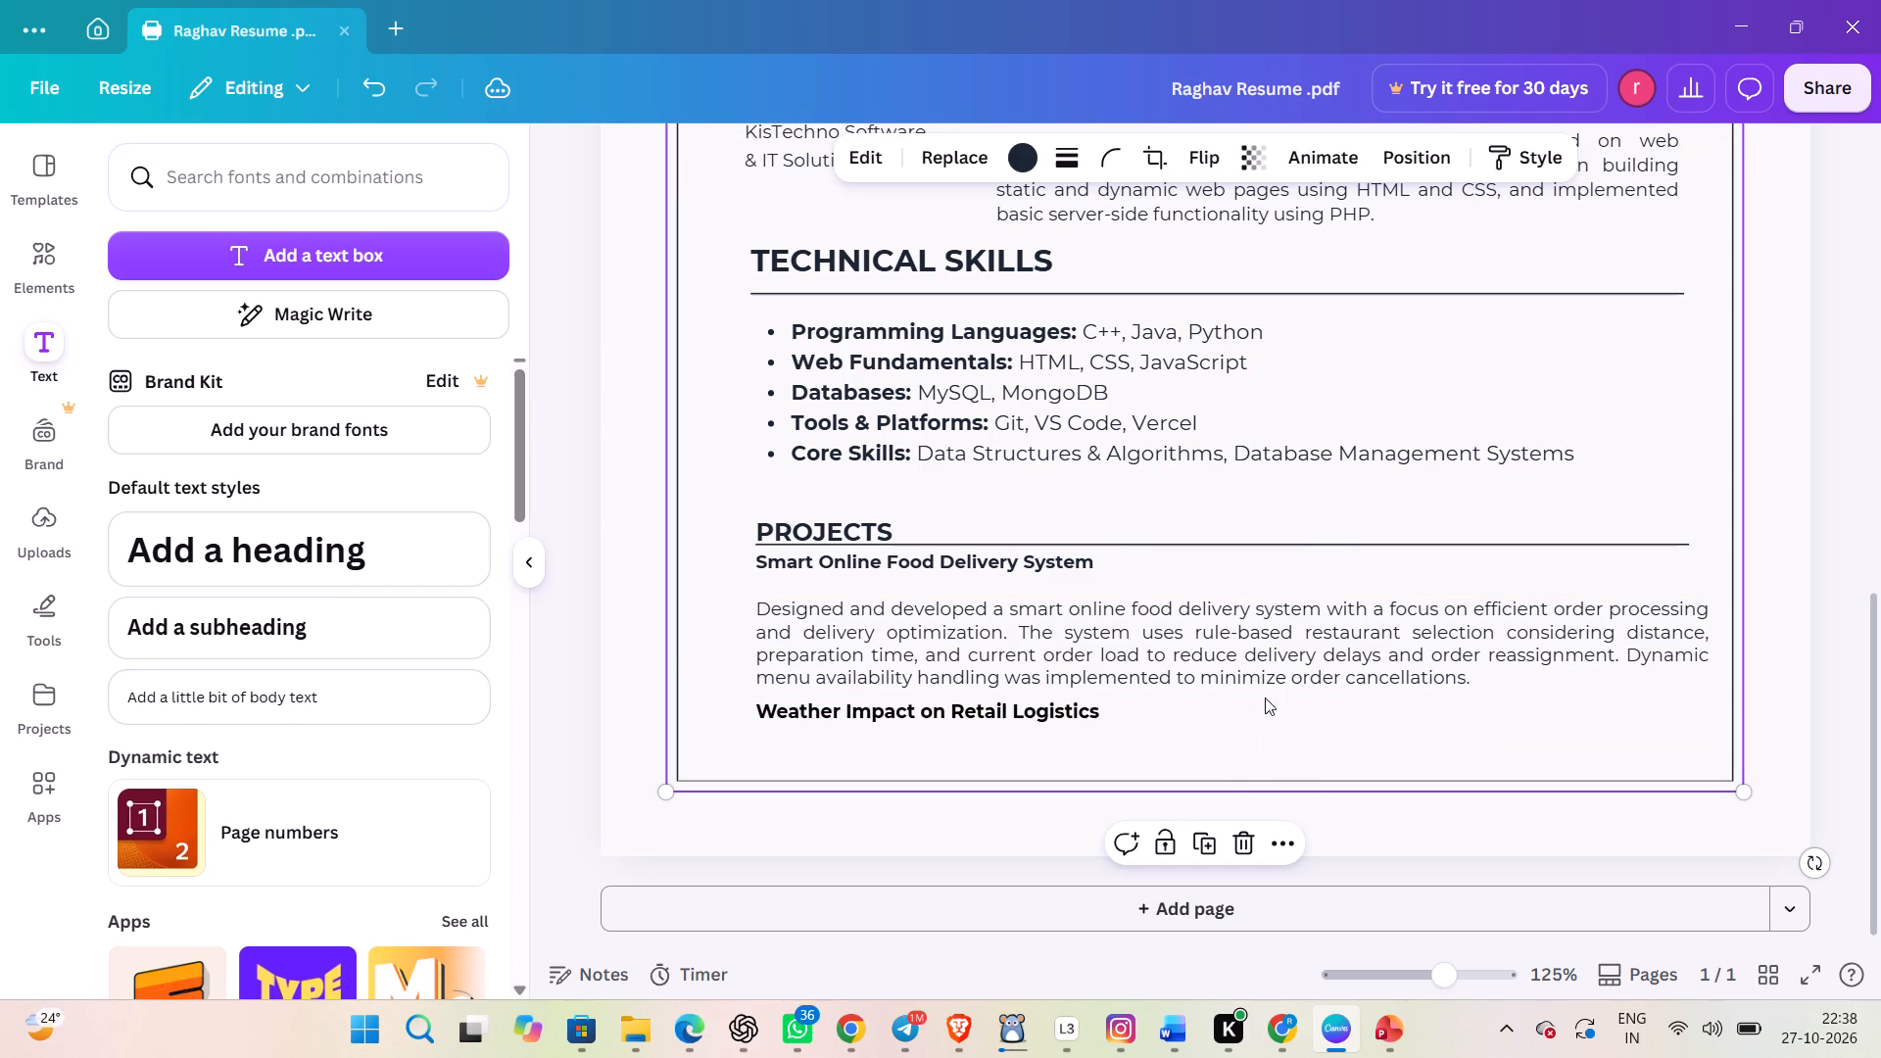
left_click(1252, 667)
left_click_drag(1247, 650, 1247, 633)
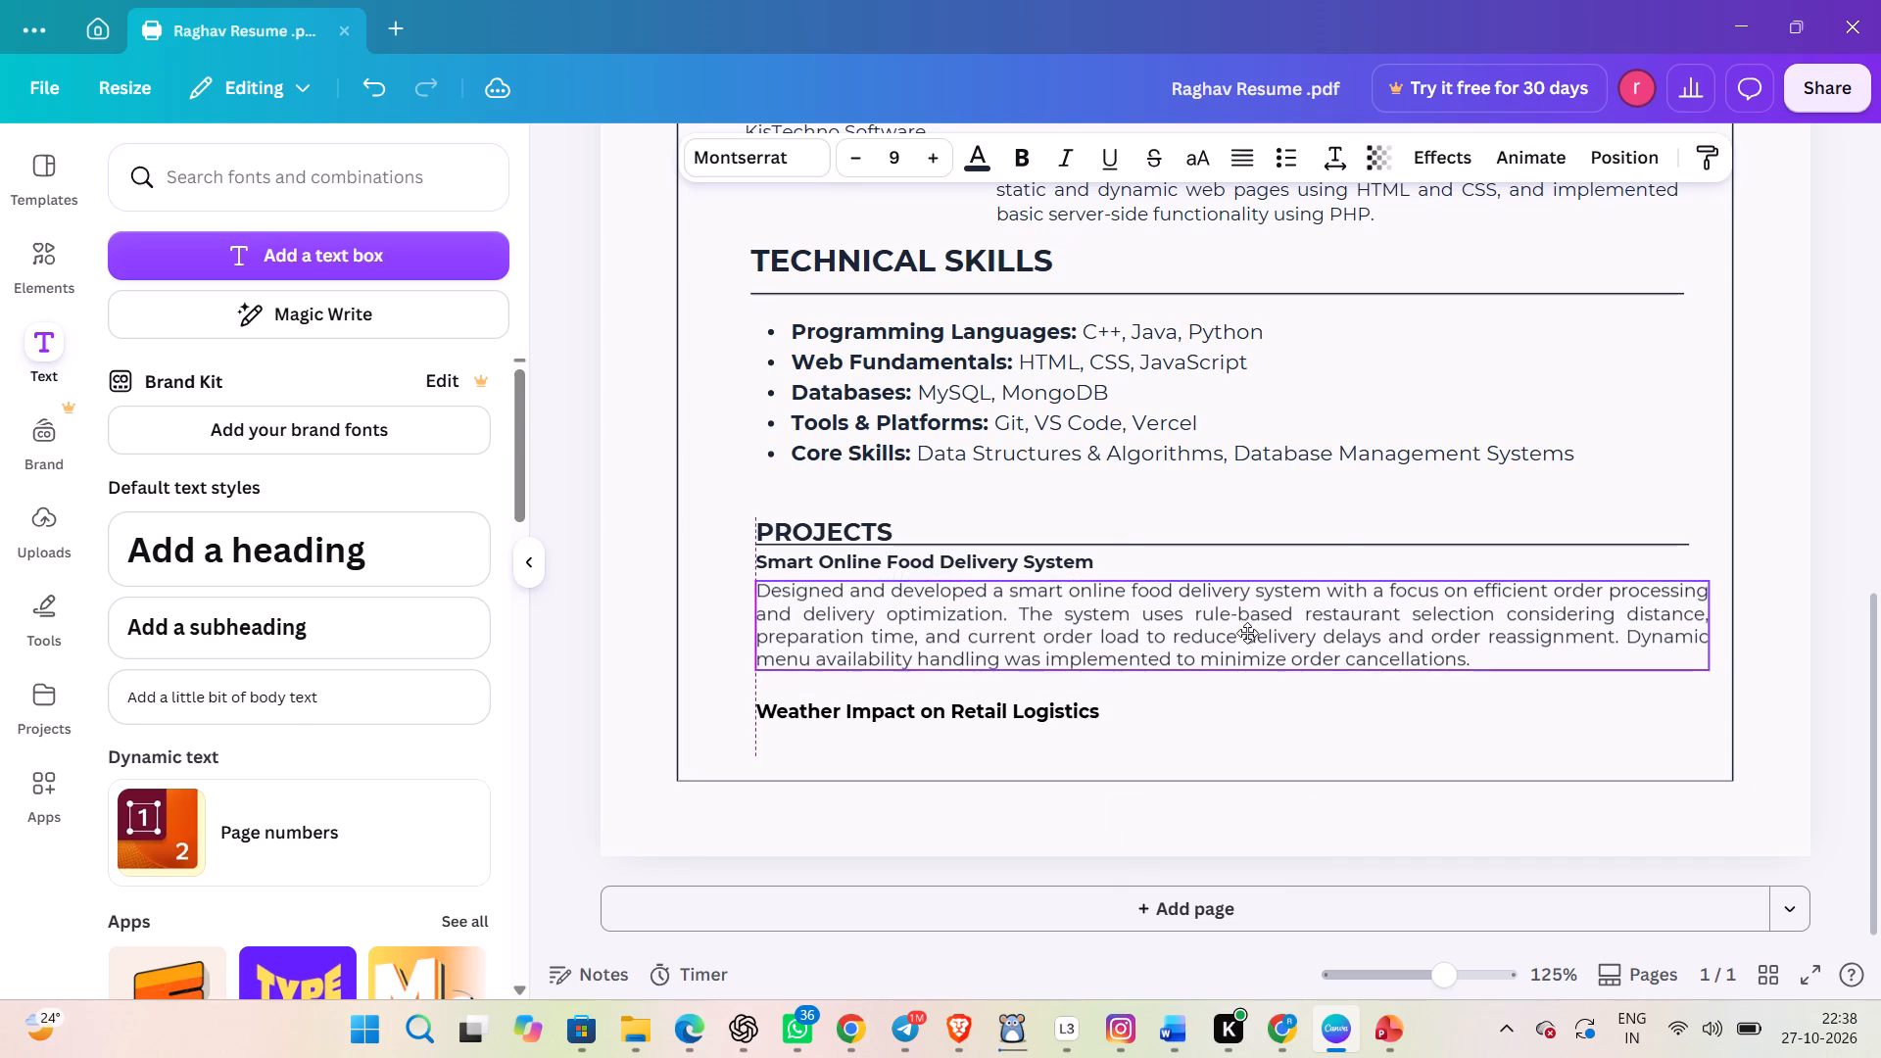
left_click_drag(1247, 633, 1247, 631)
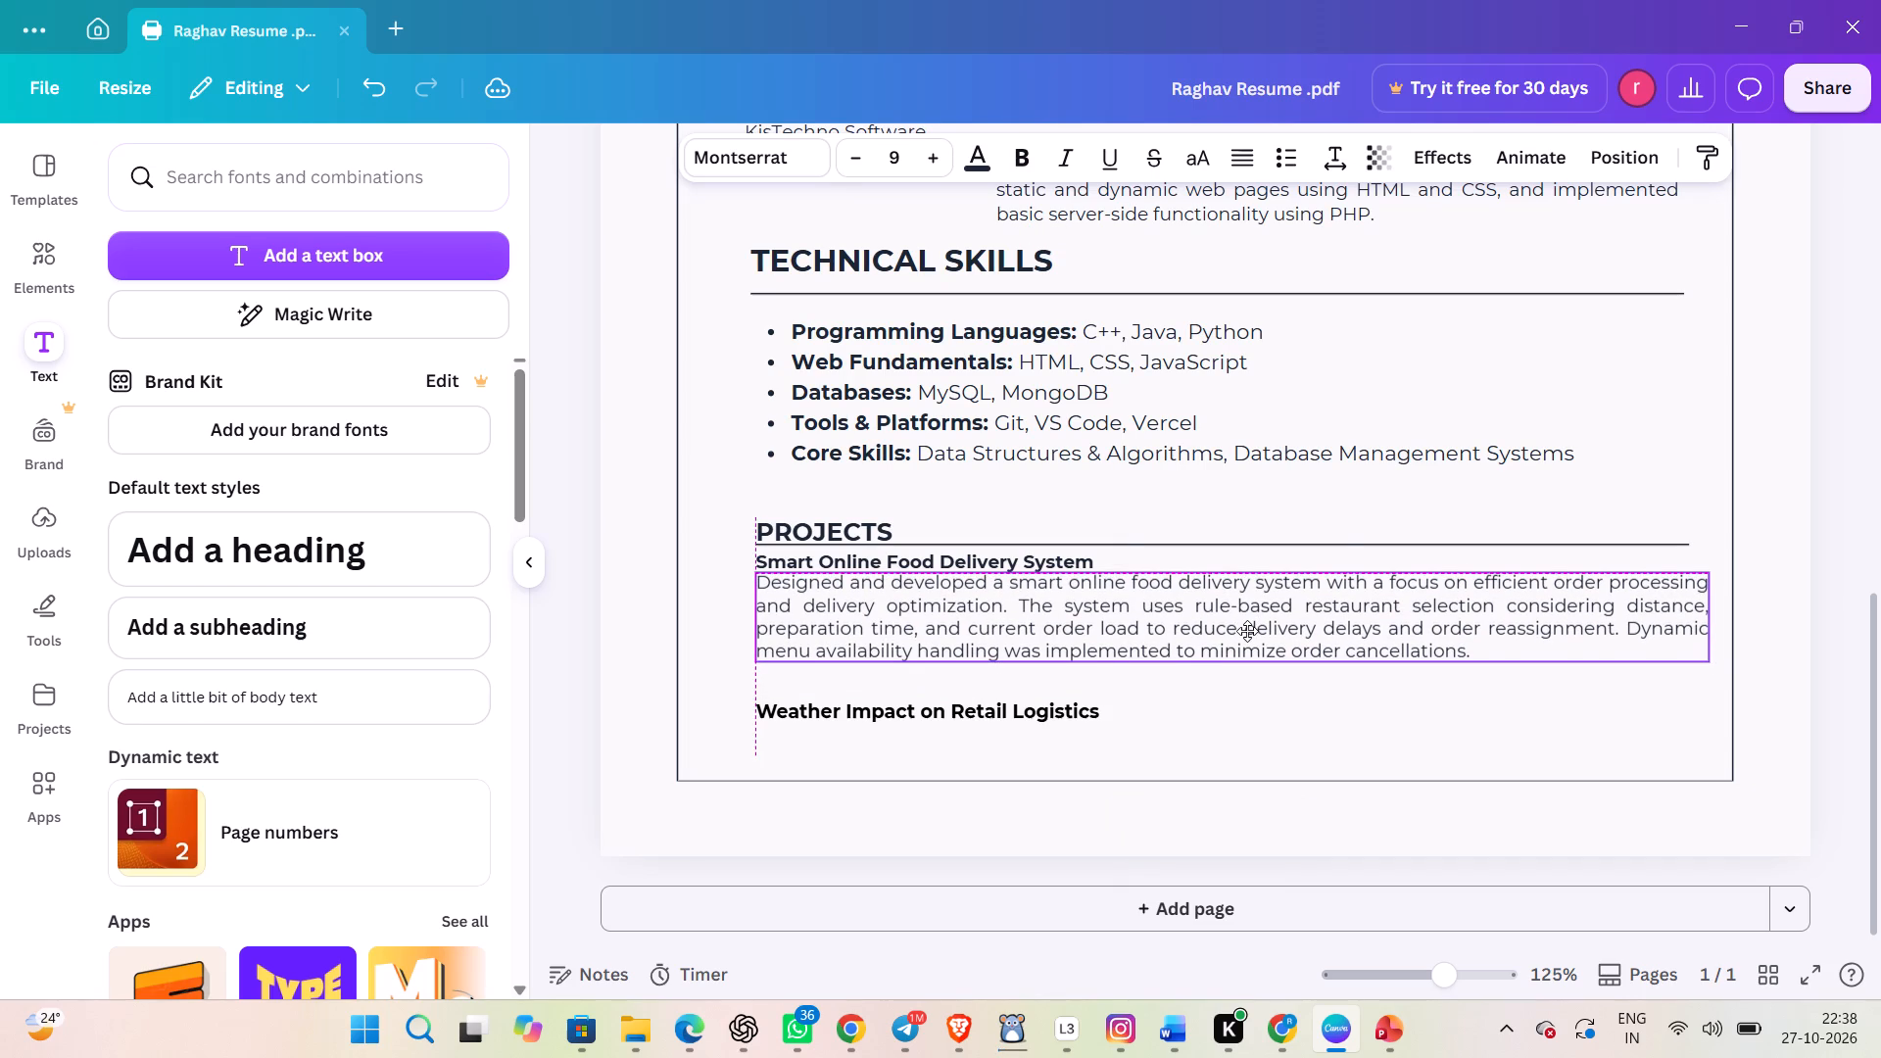
left_click_drag(1247, 631, 1247, 632)
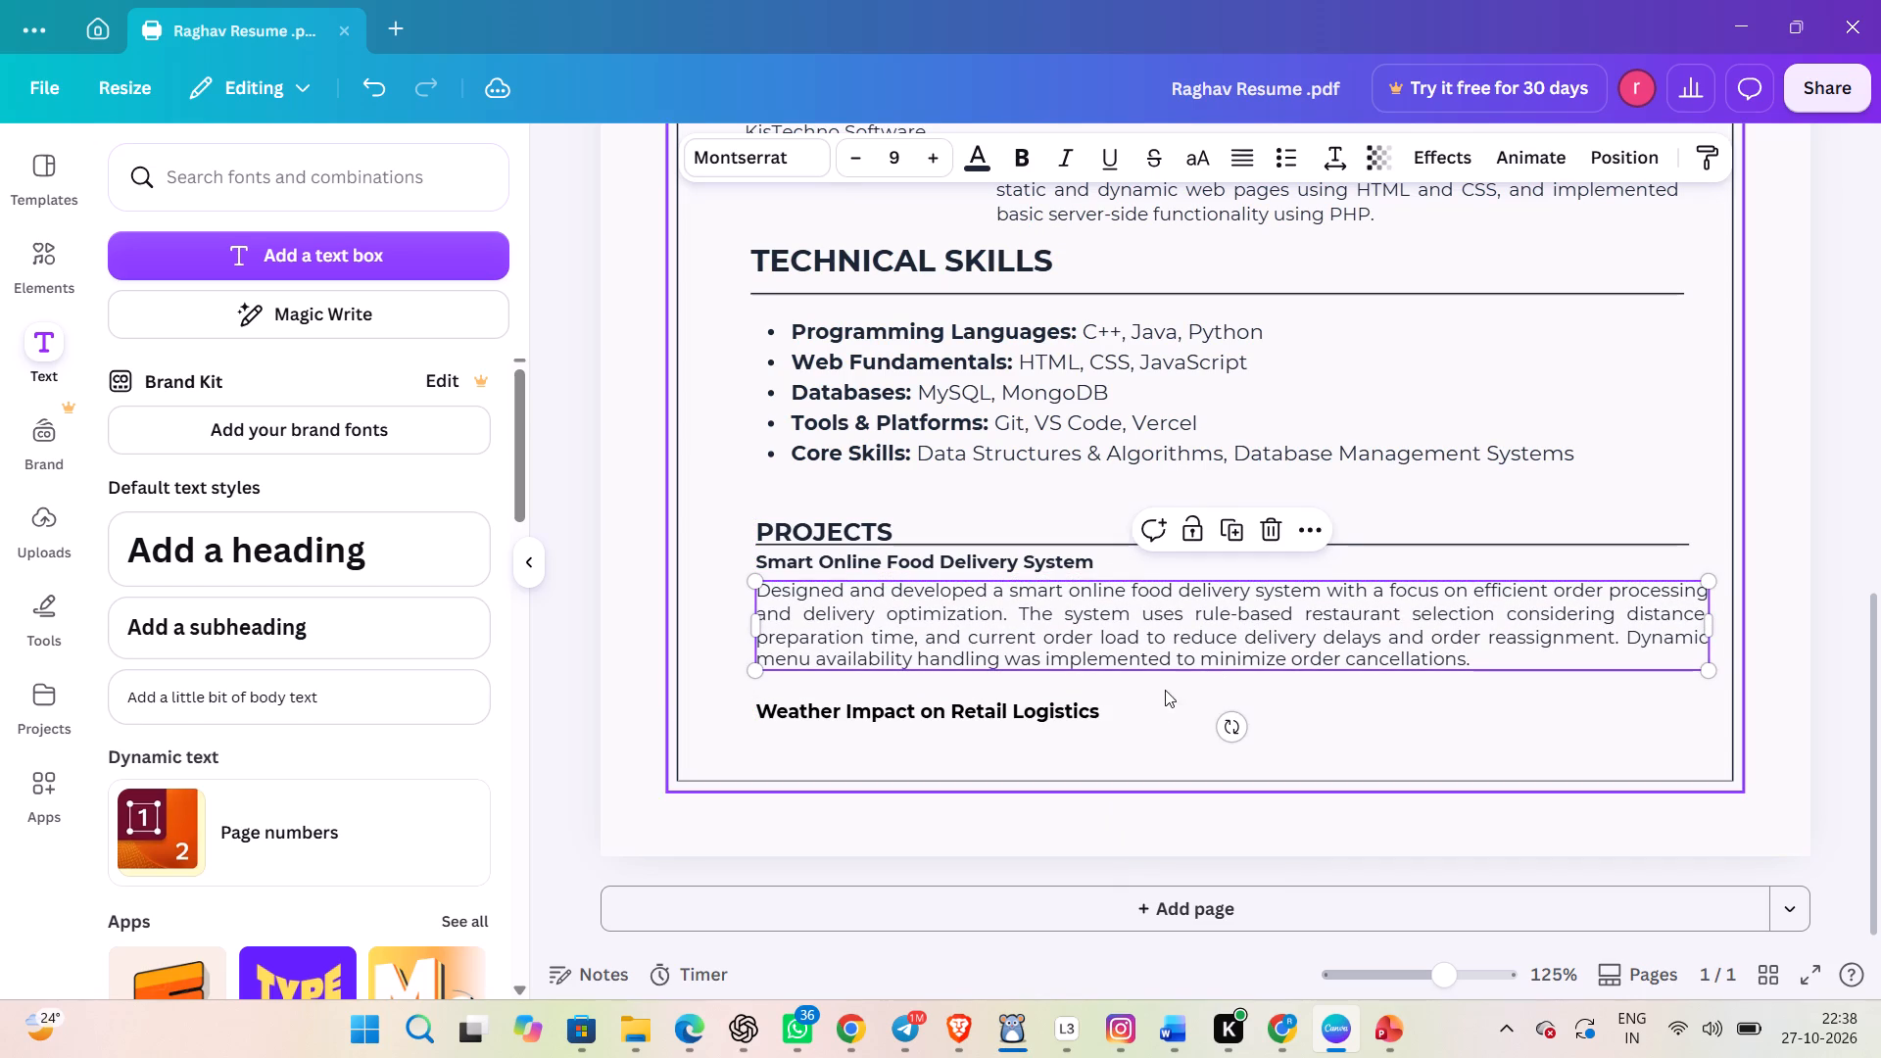
Move the Weather Impact on Retail Logistics heading up to just below the food delivery project description.
left_click(1080, 704)
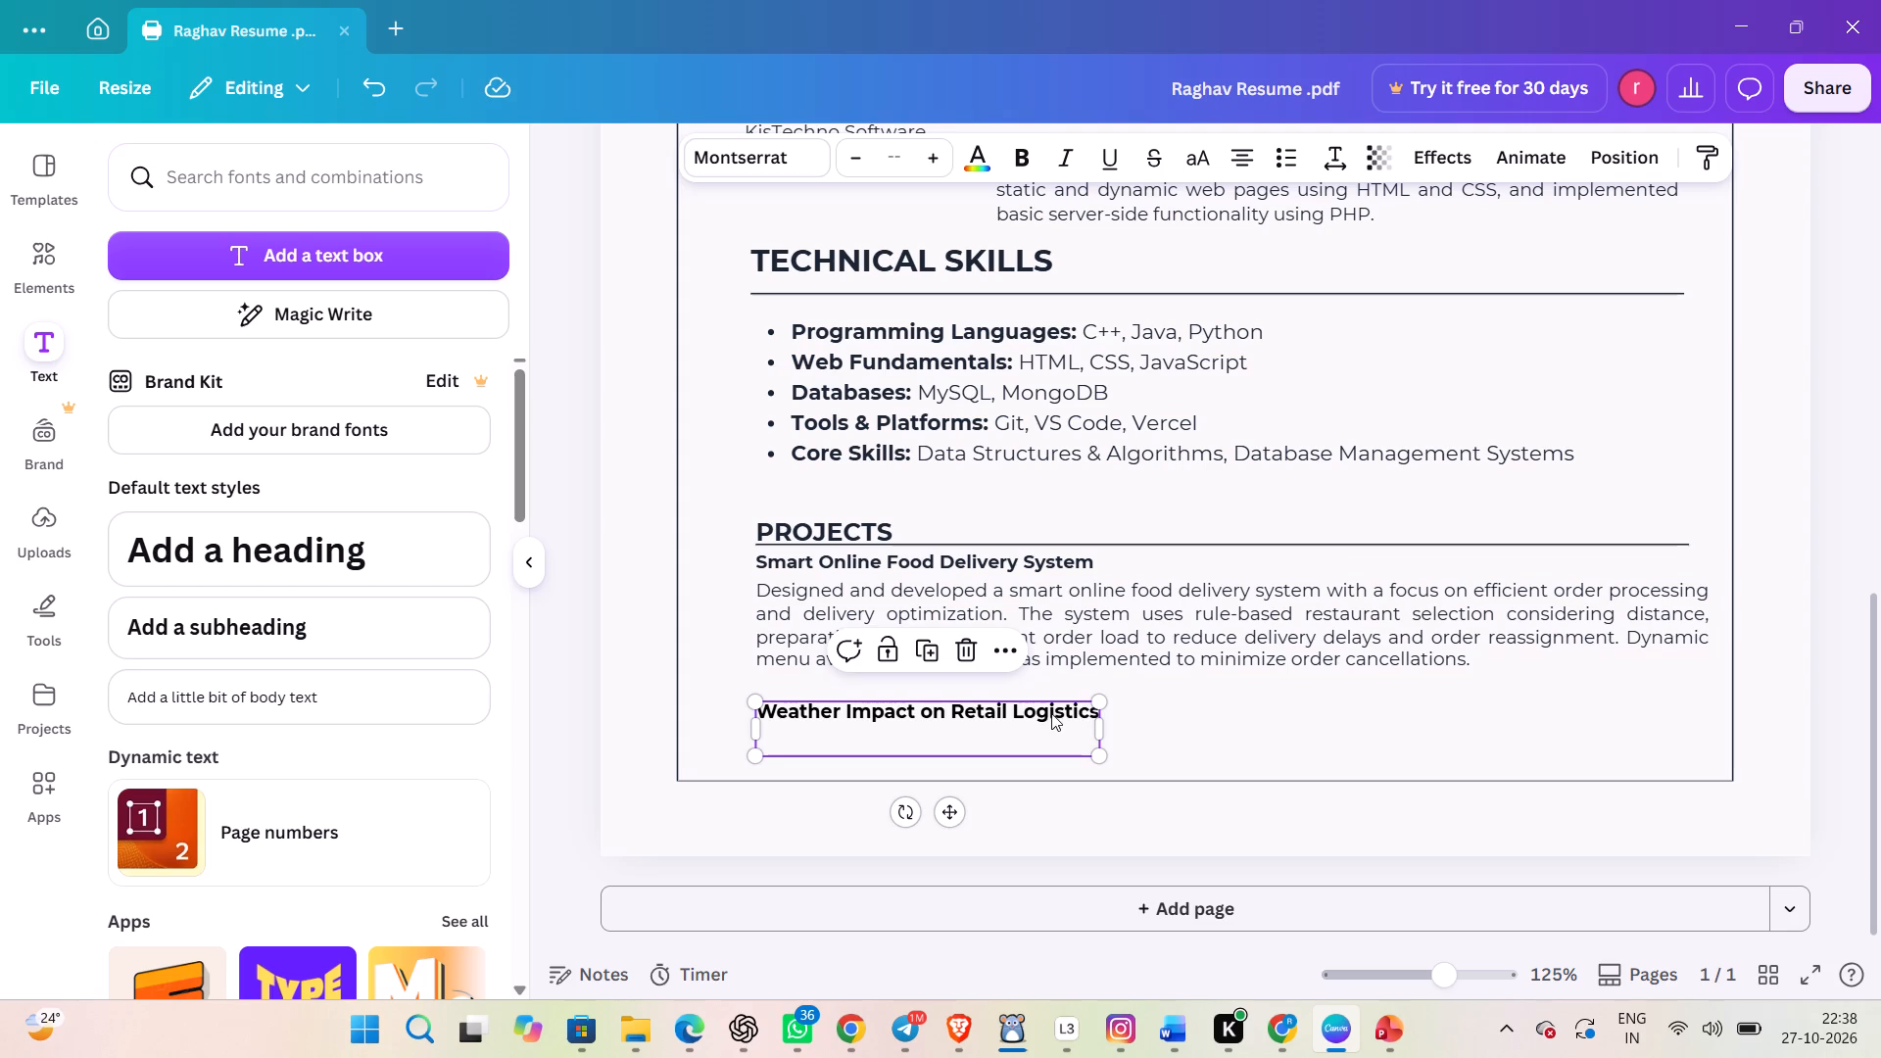
left_click_drag(1051, 710, 1051, 683)
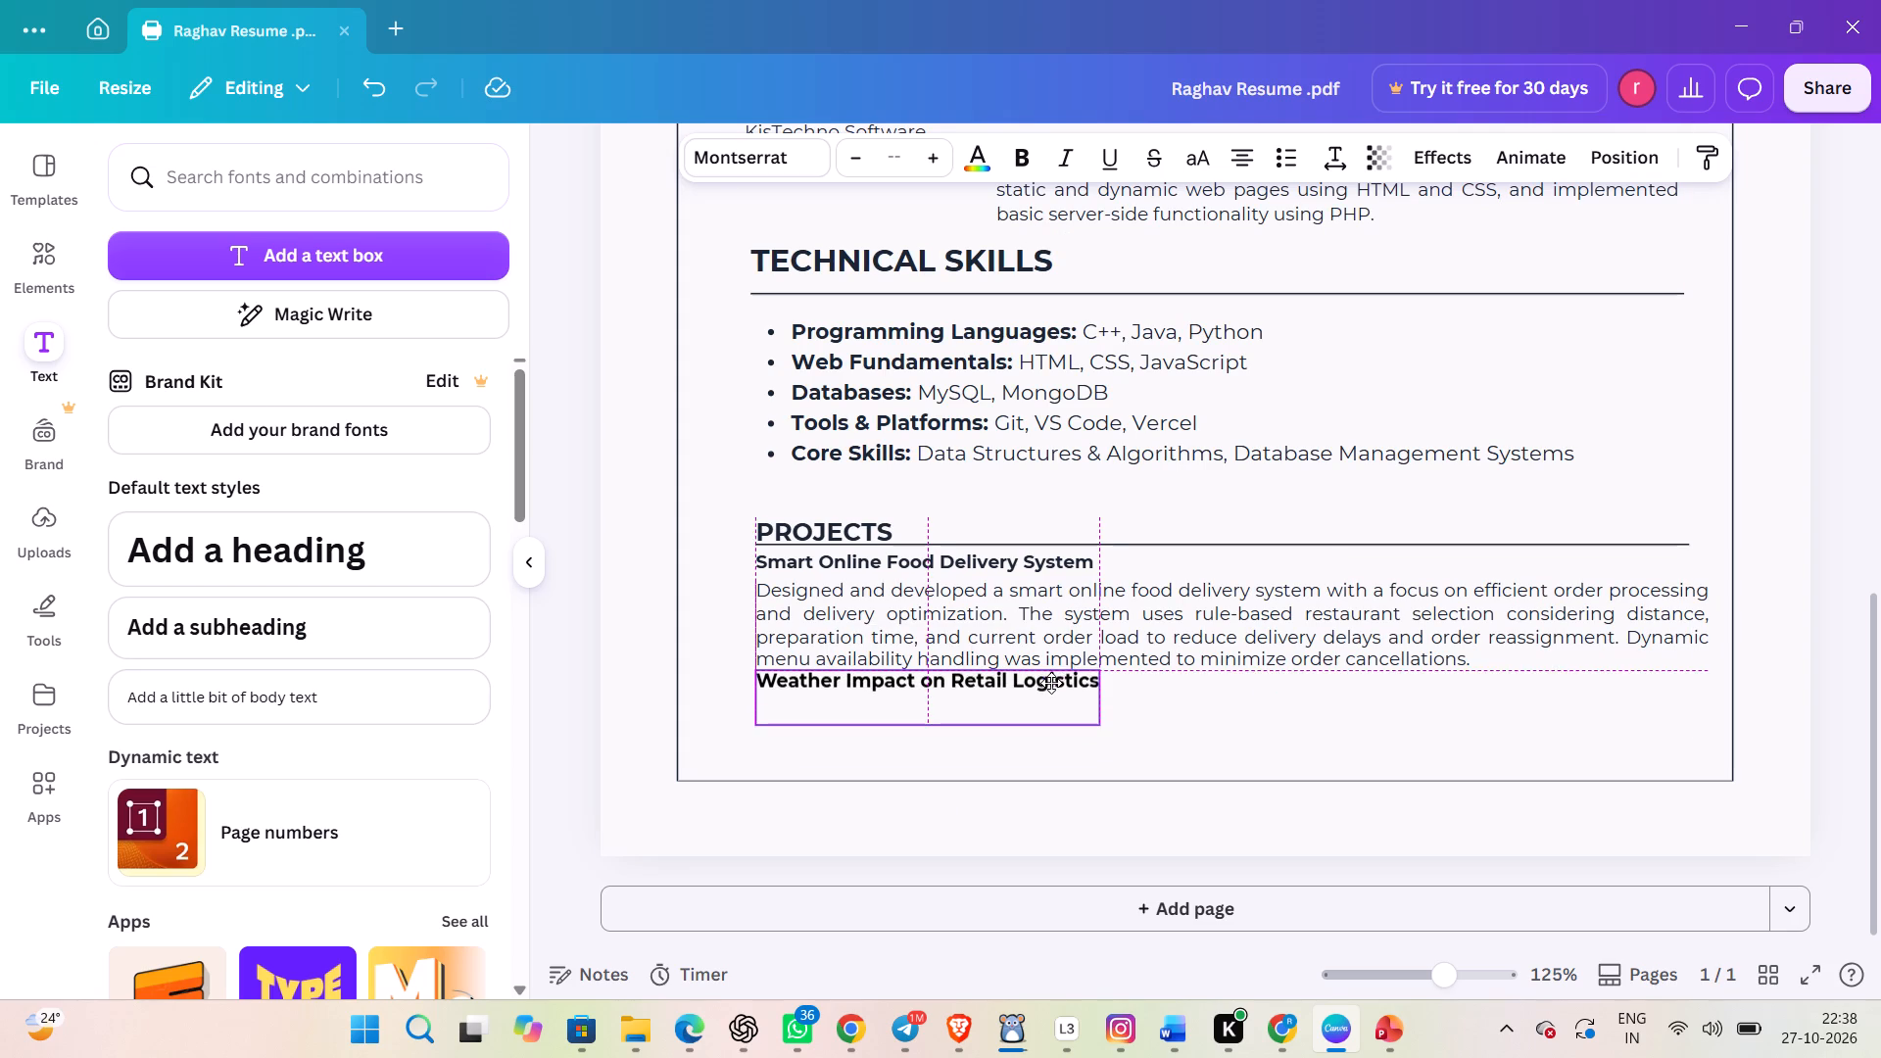
left_click_drag(1051, 683, 1051, 685)
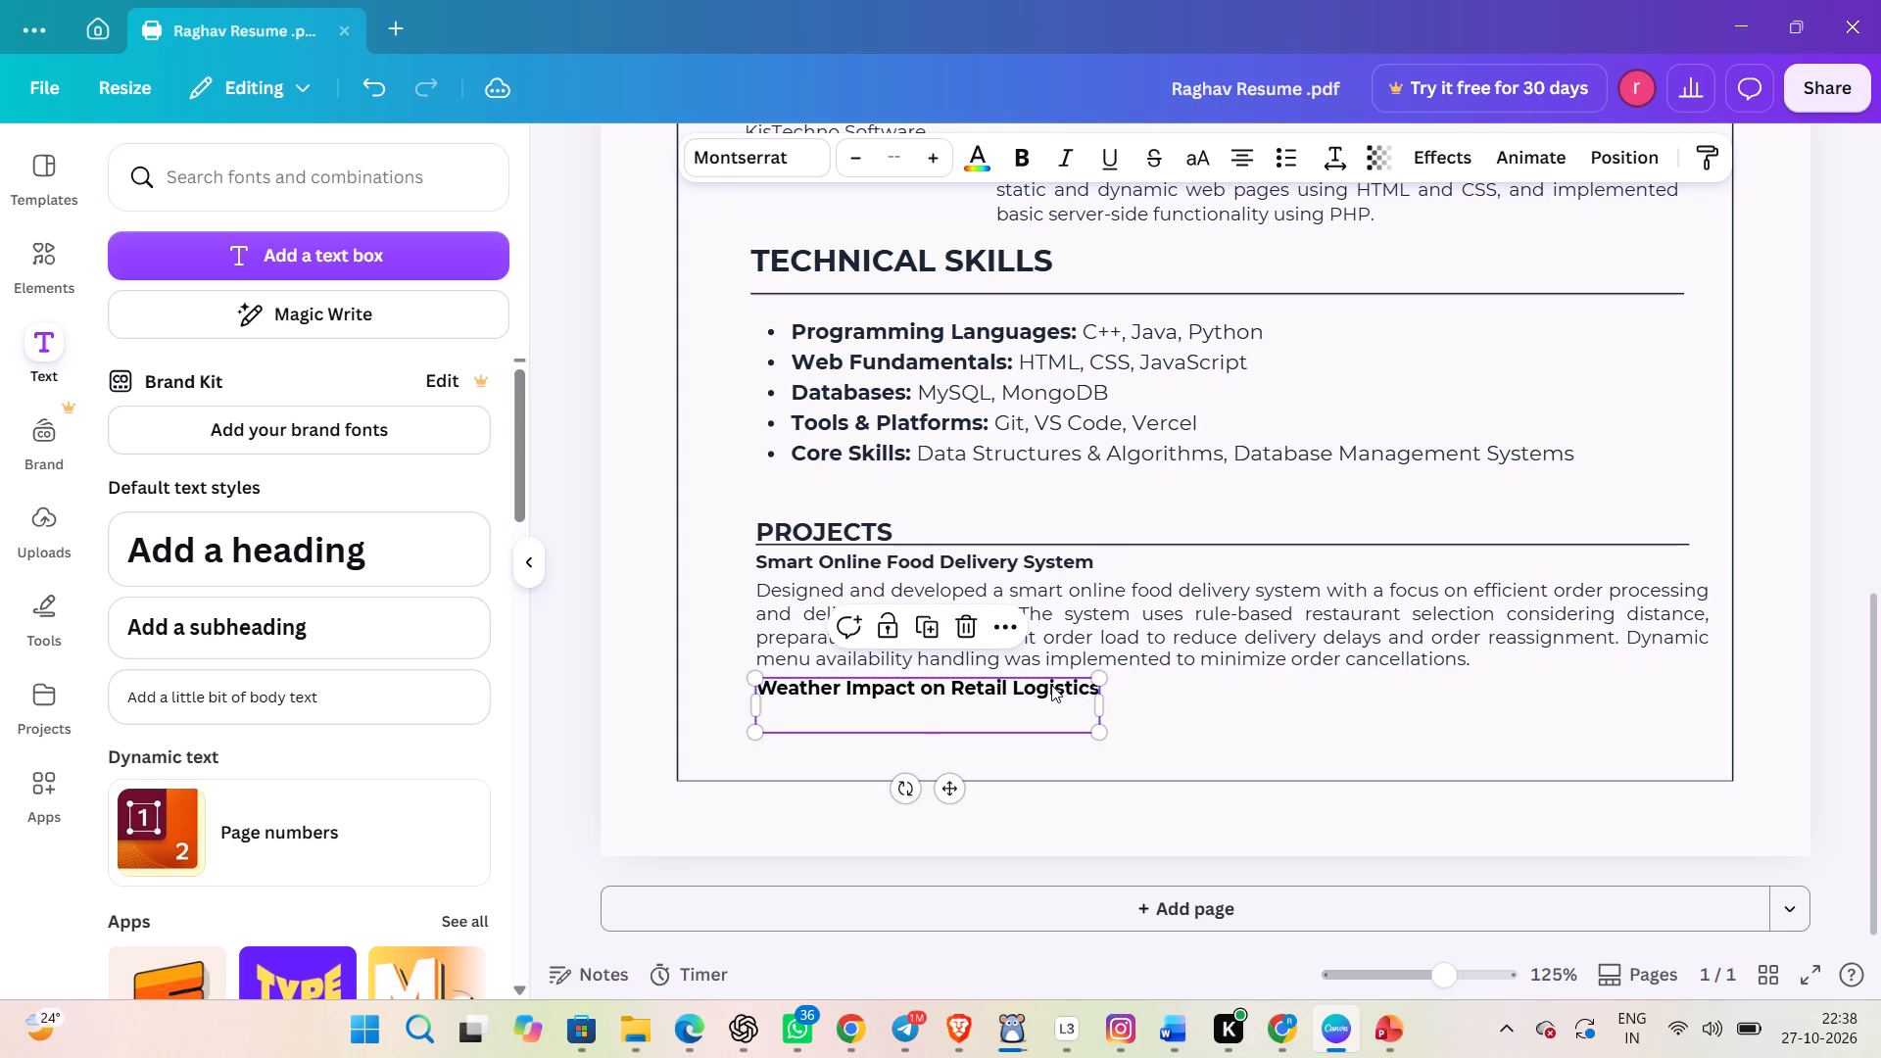
left_click(998, 754)
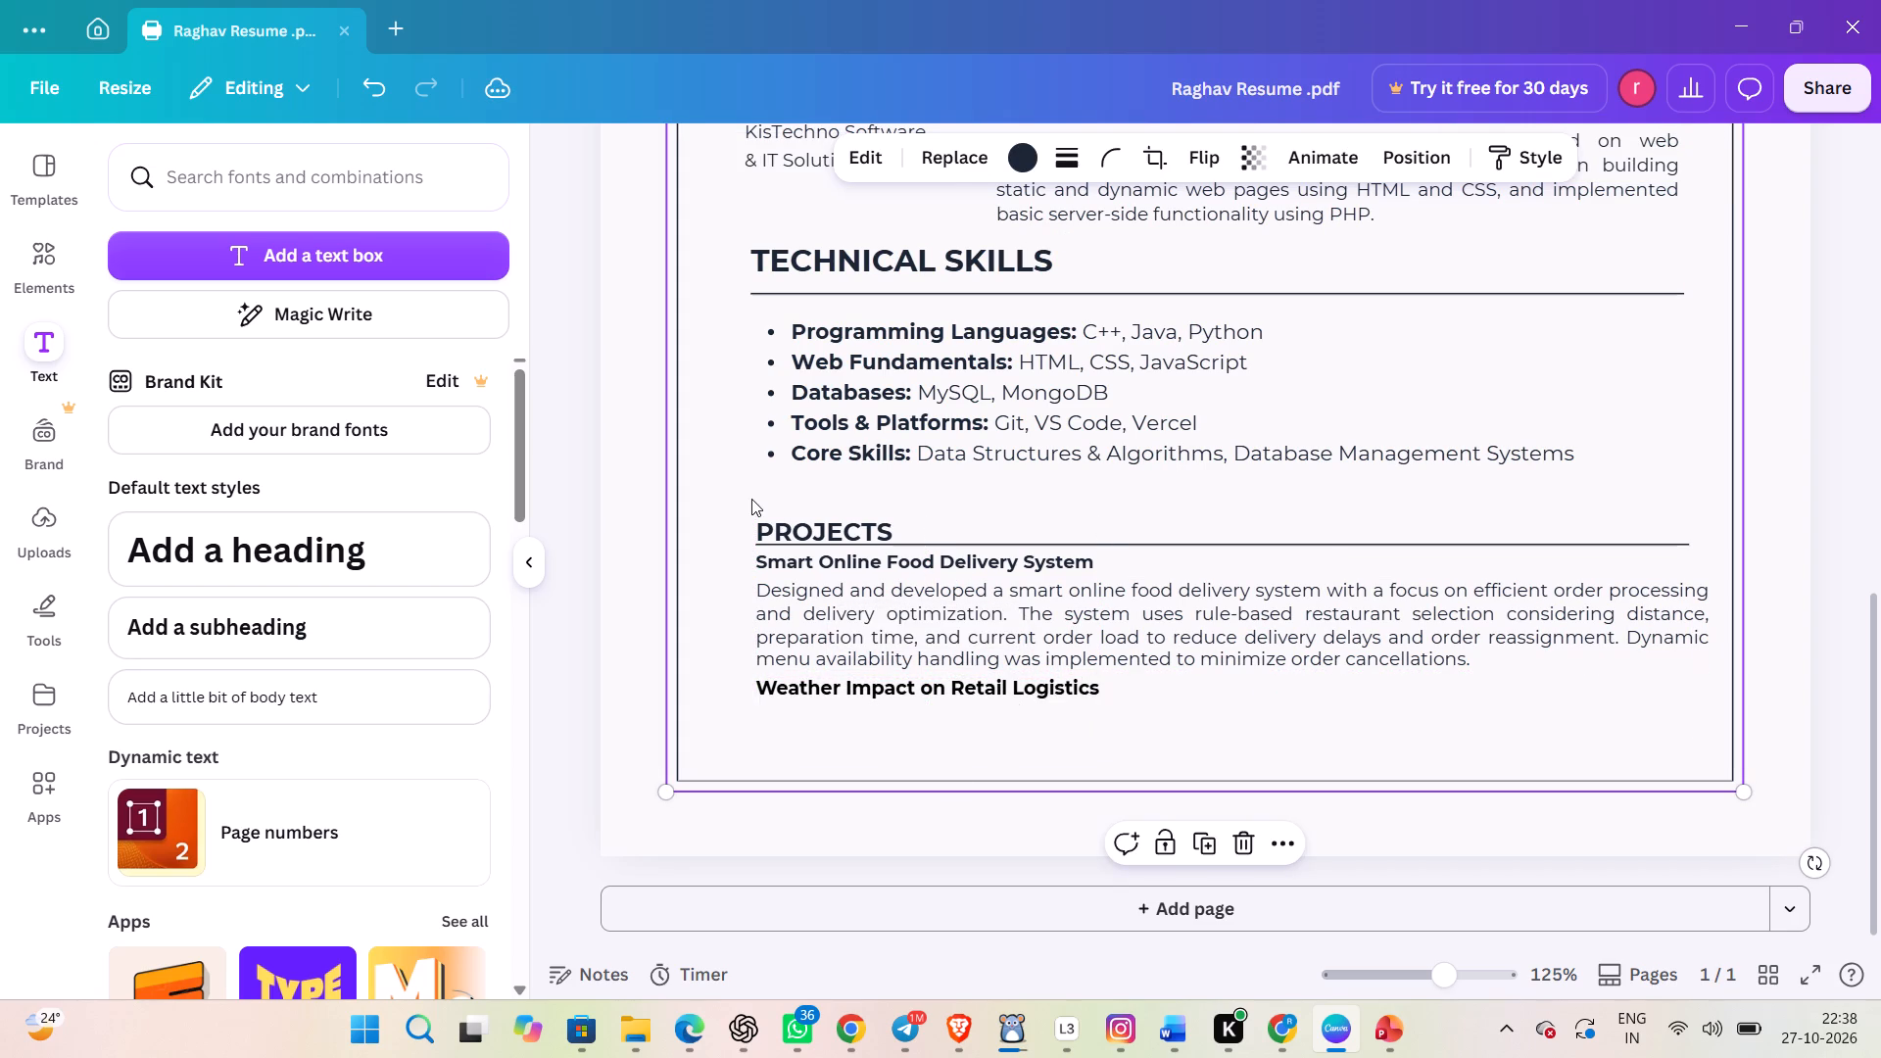
Add a new text box and place it directly beneath the Weather Impact on Retail Logistics heading.
left_click(427, 262)
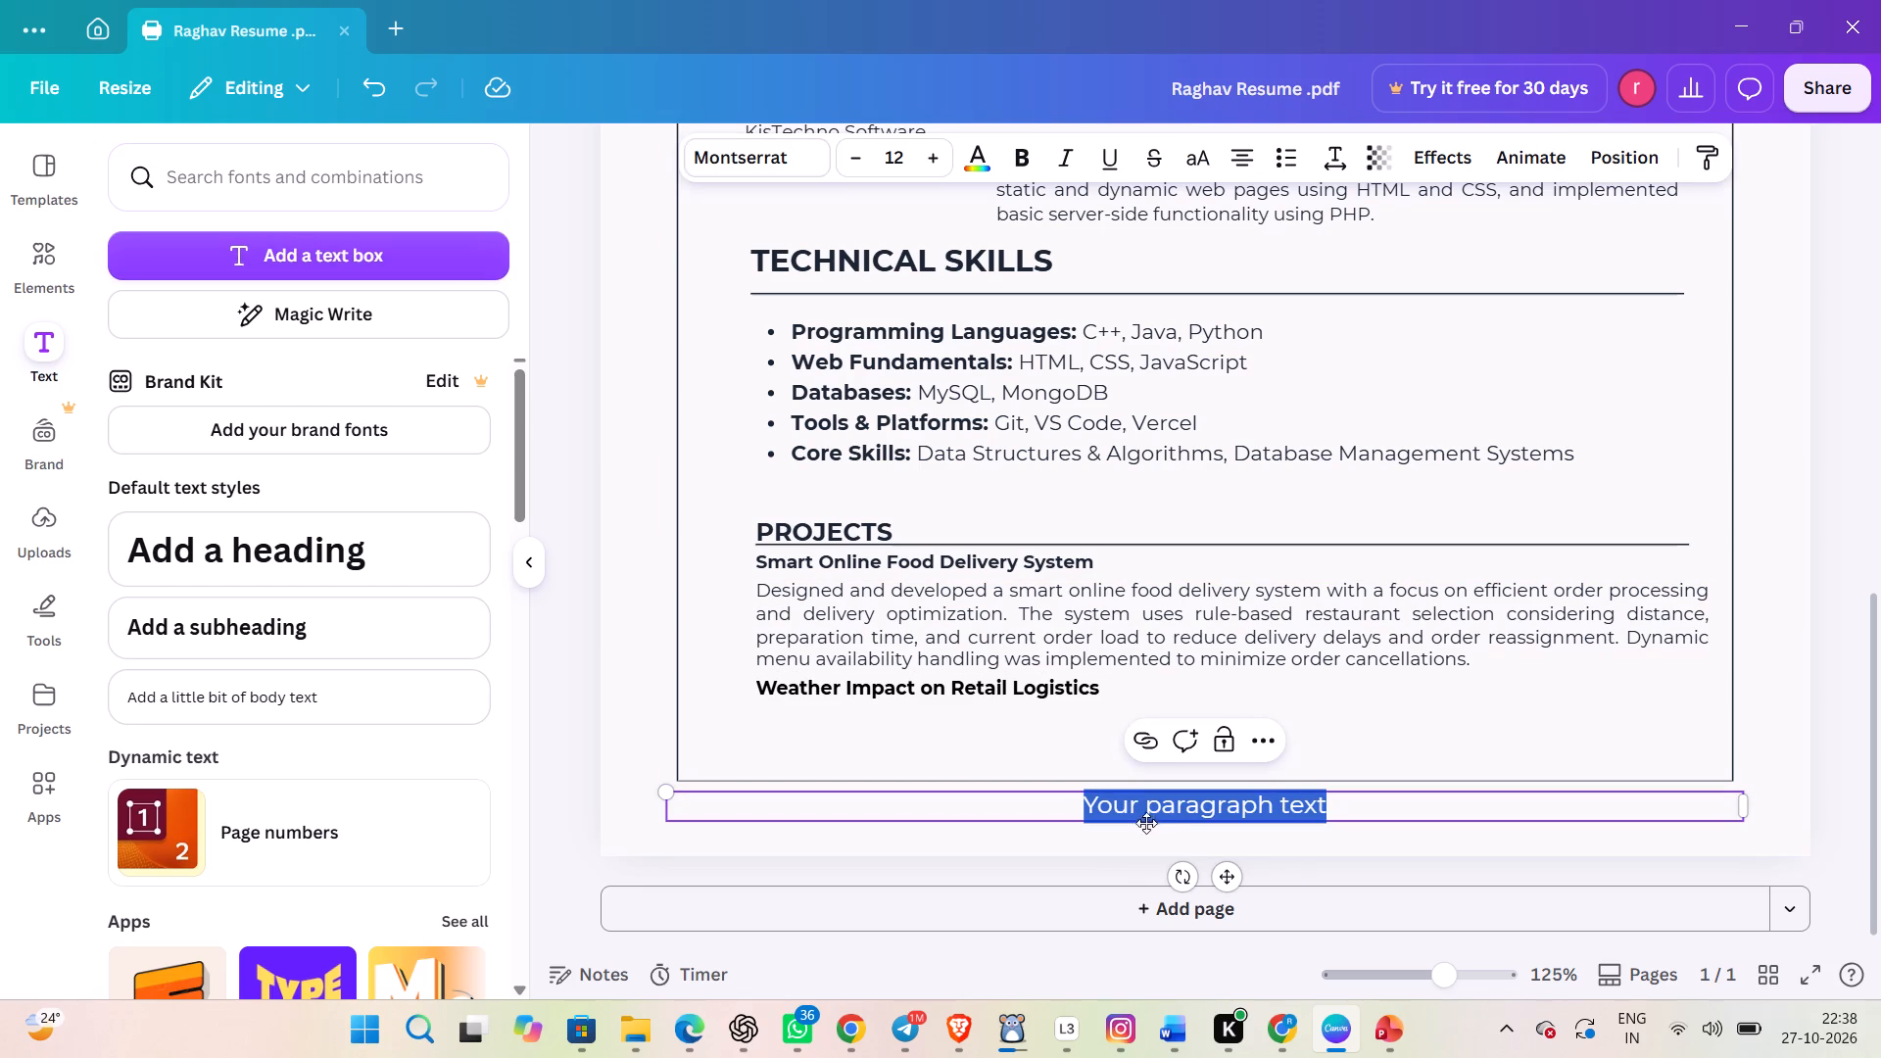
left_click_drag(1172, 806, 1026, 735)
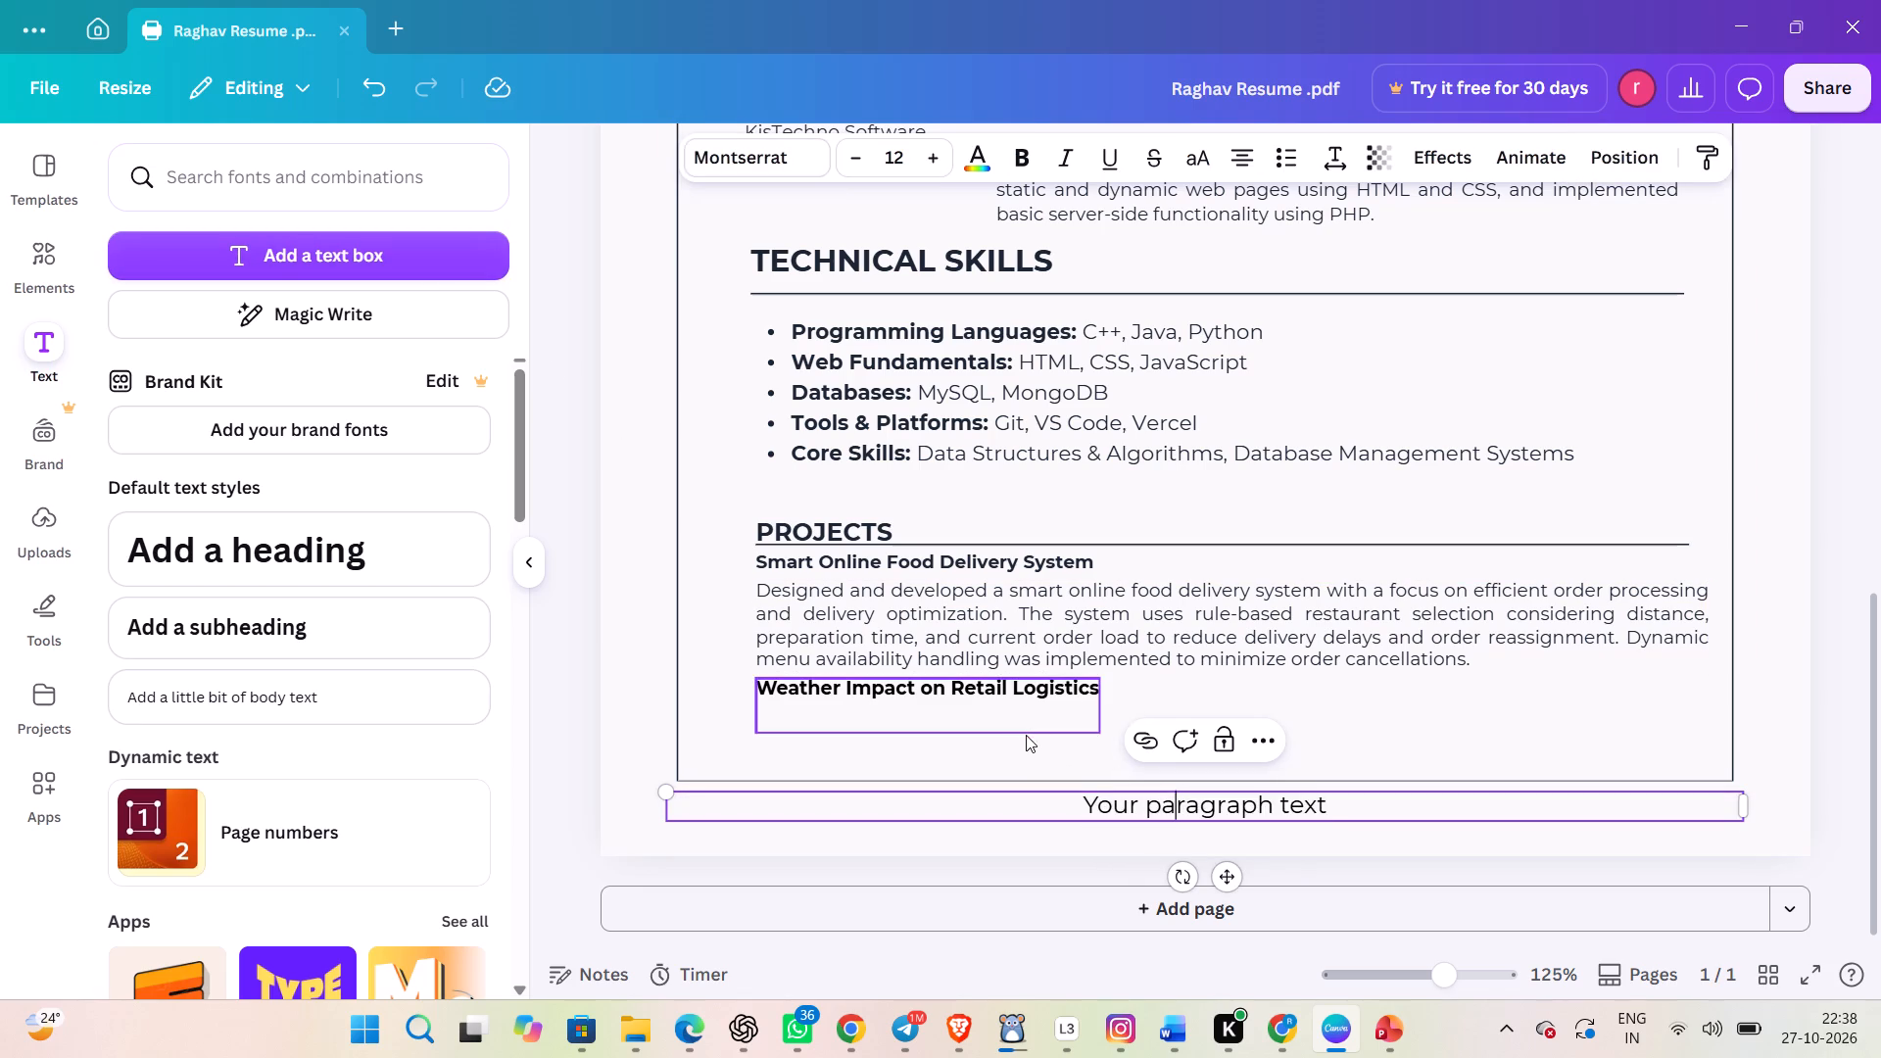
left_click_drag(1026, 735, 1029, 738)
left_click(1173, 804)
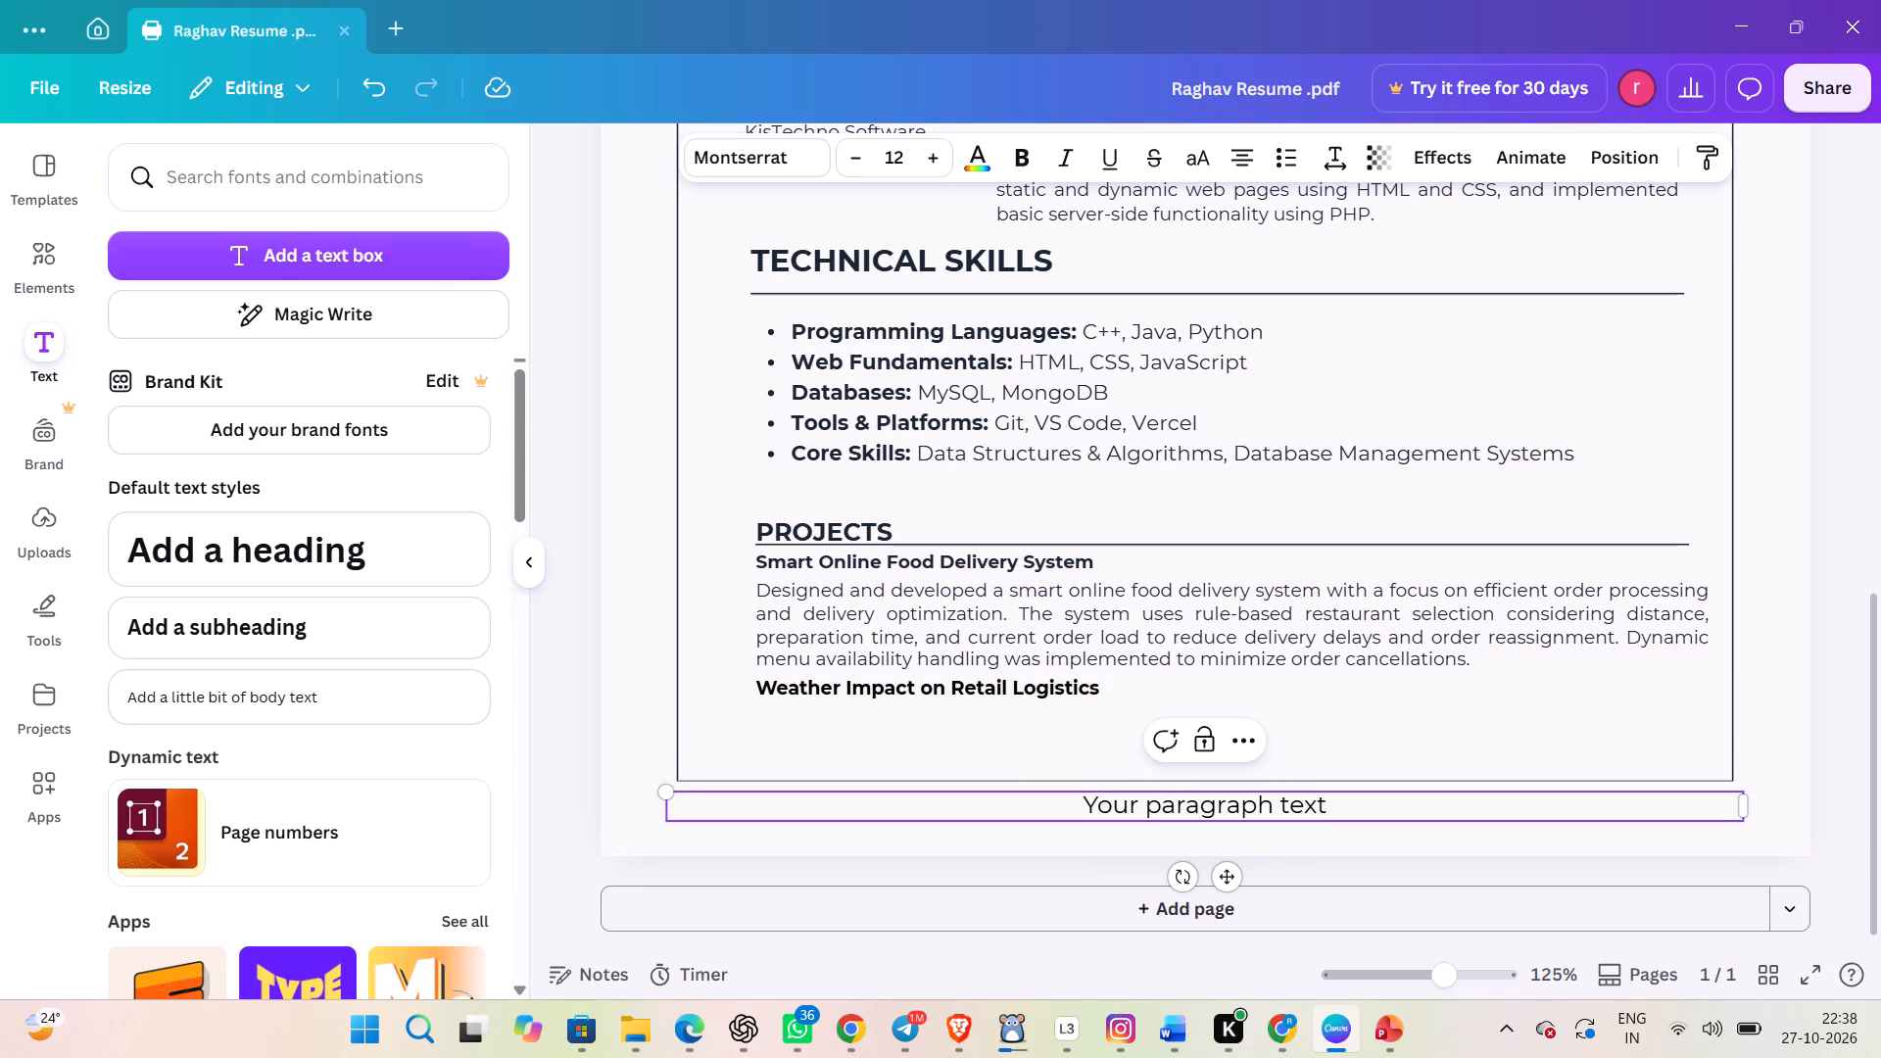
left_click(1195, 811)
double_click(1195, 811)
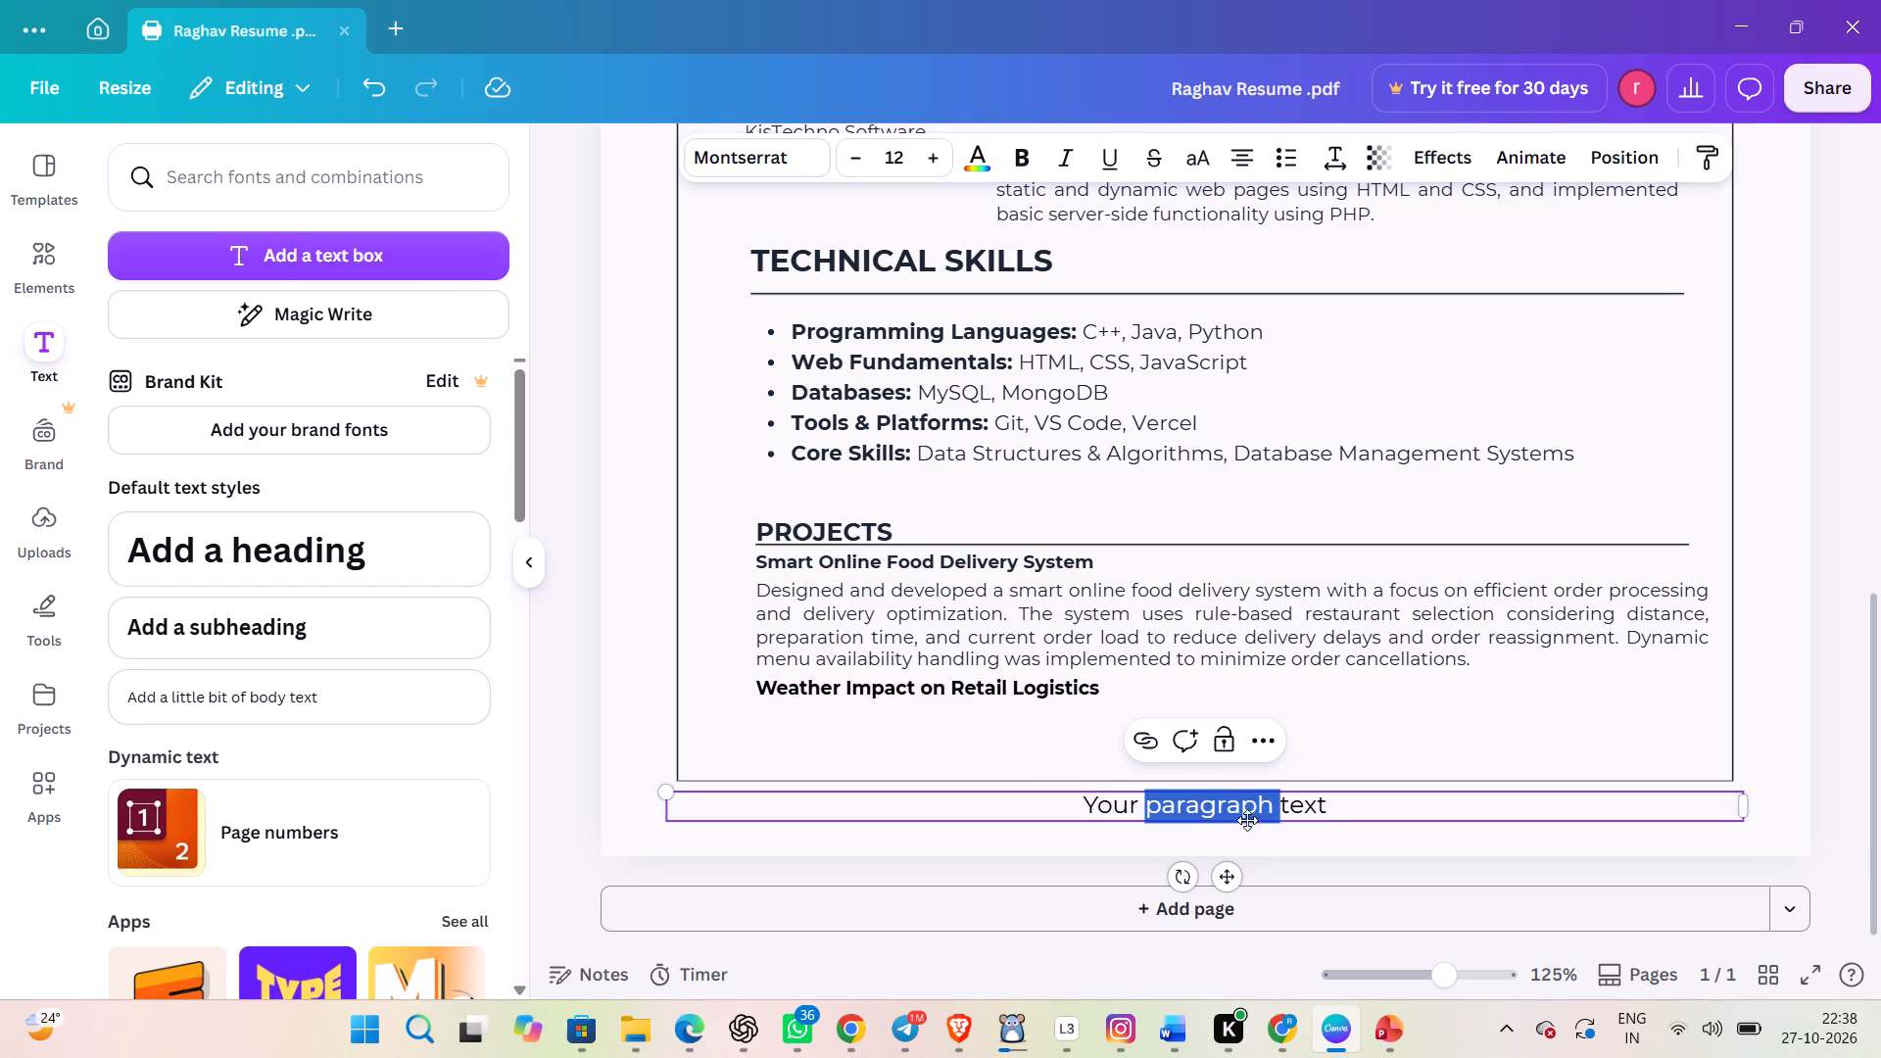
left_click(1257, 833)
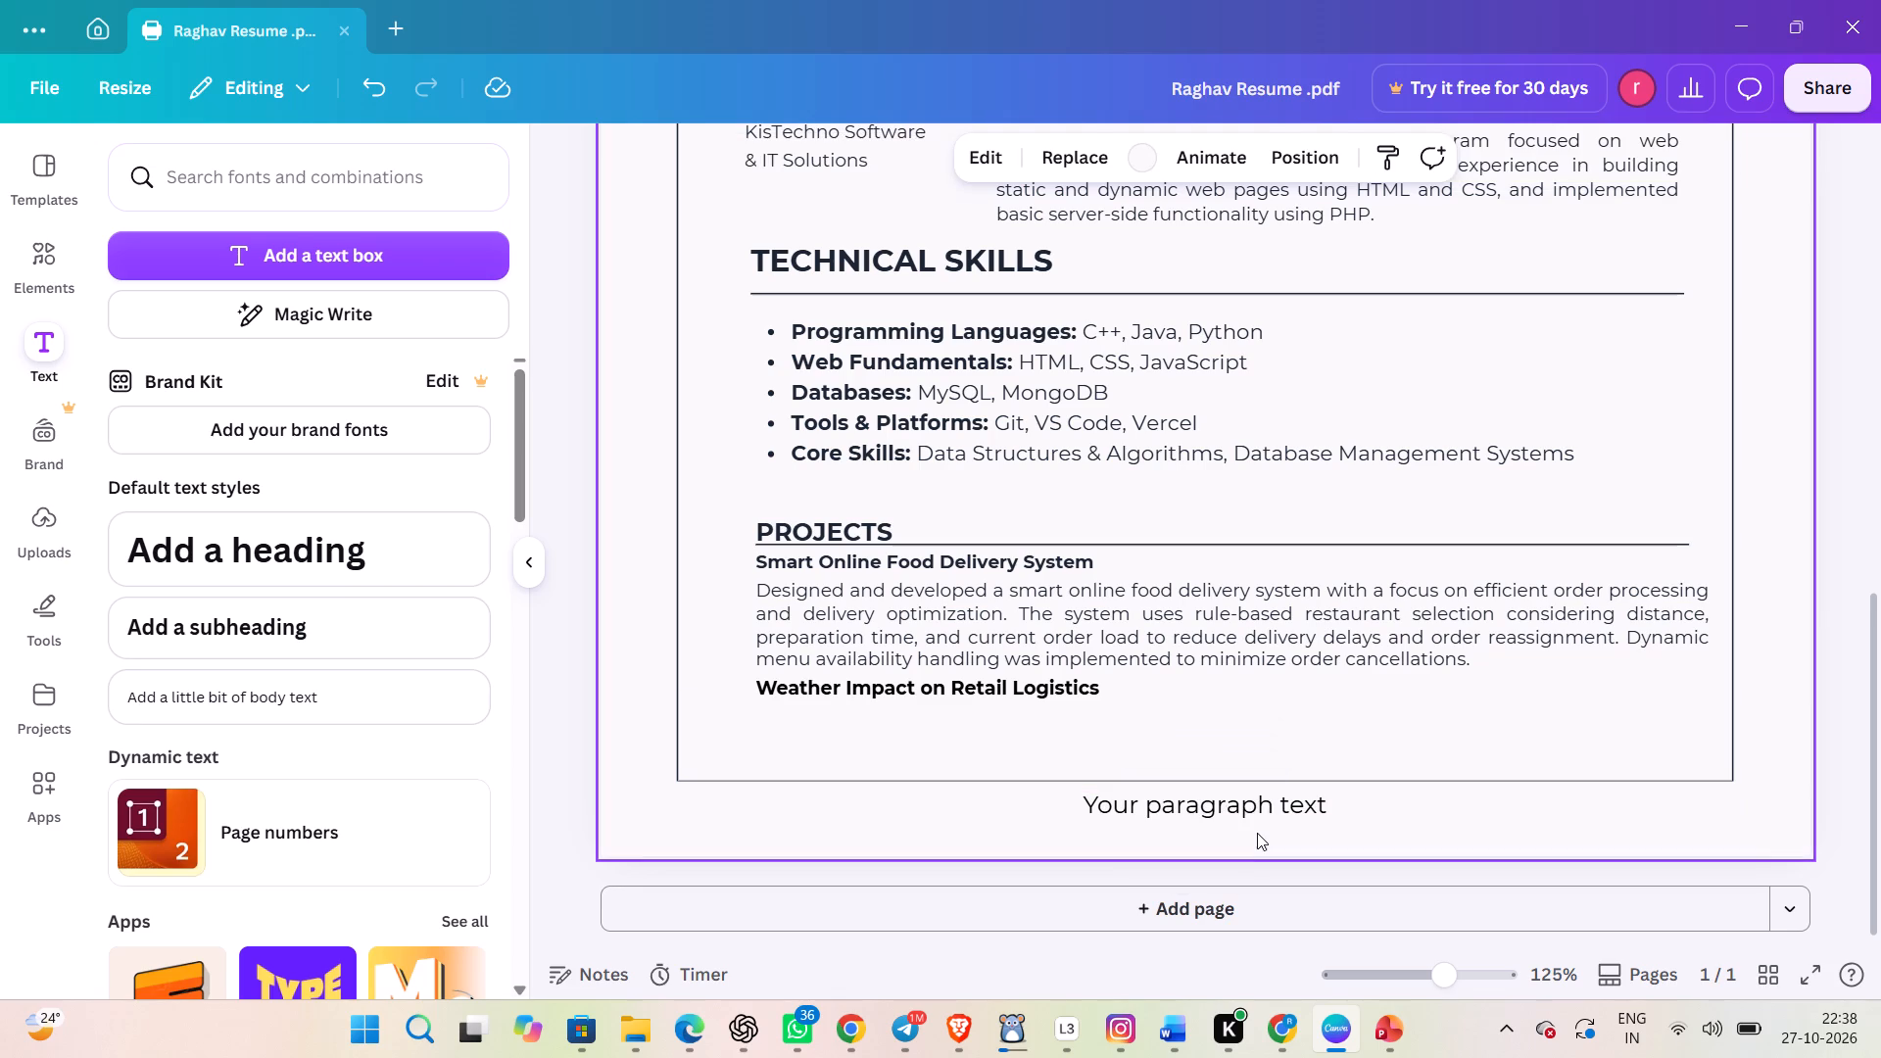
left_click(1243, 806)
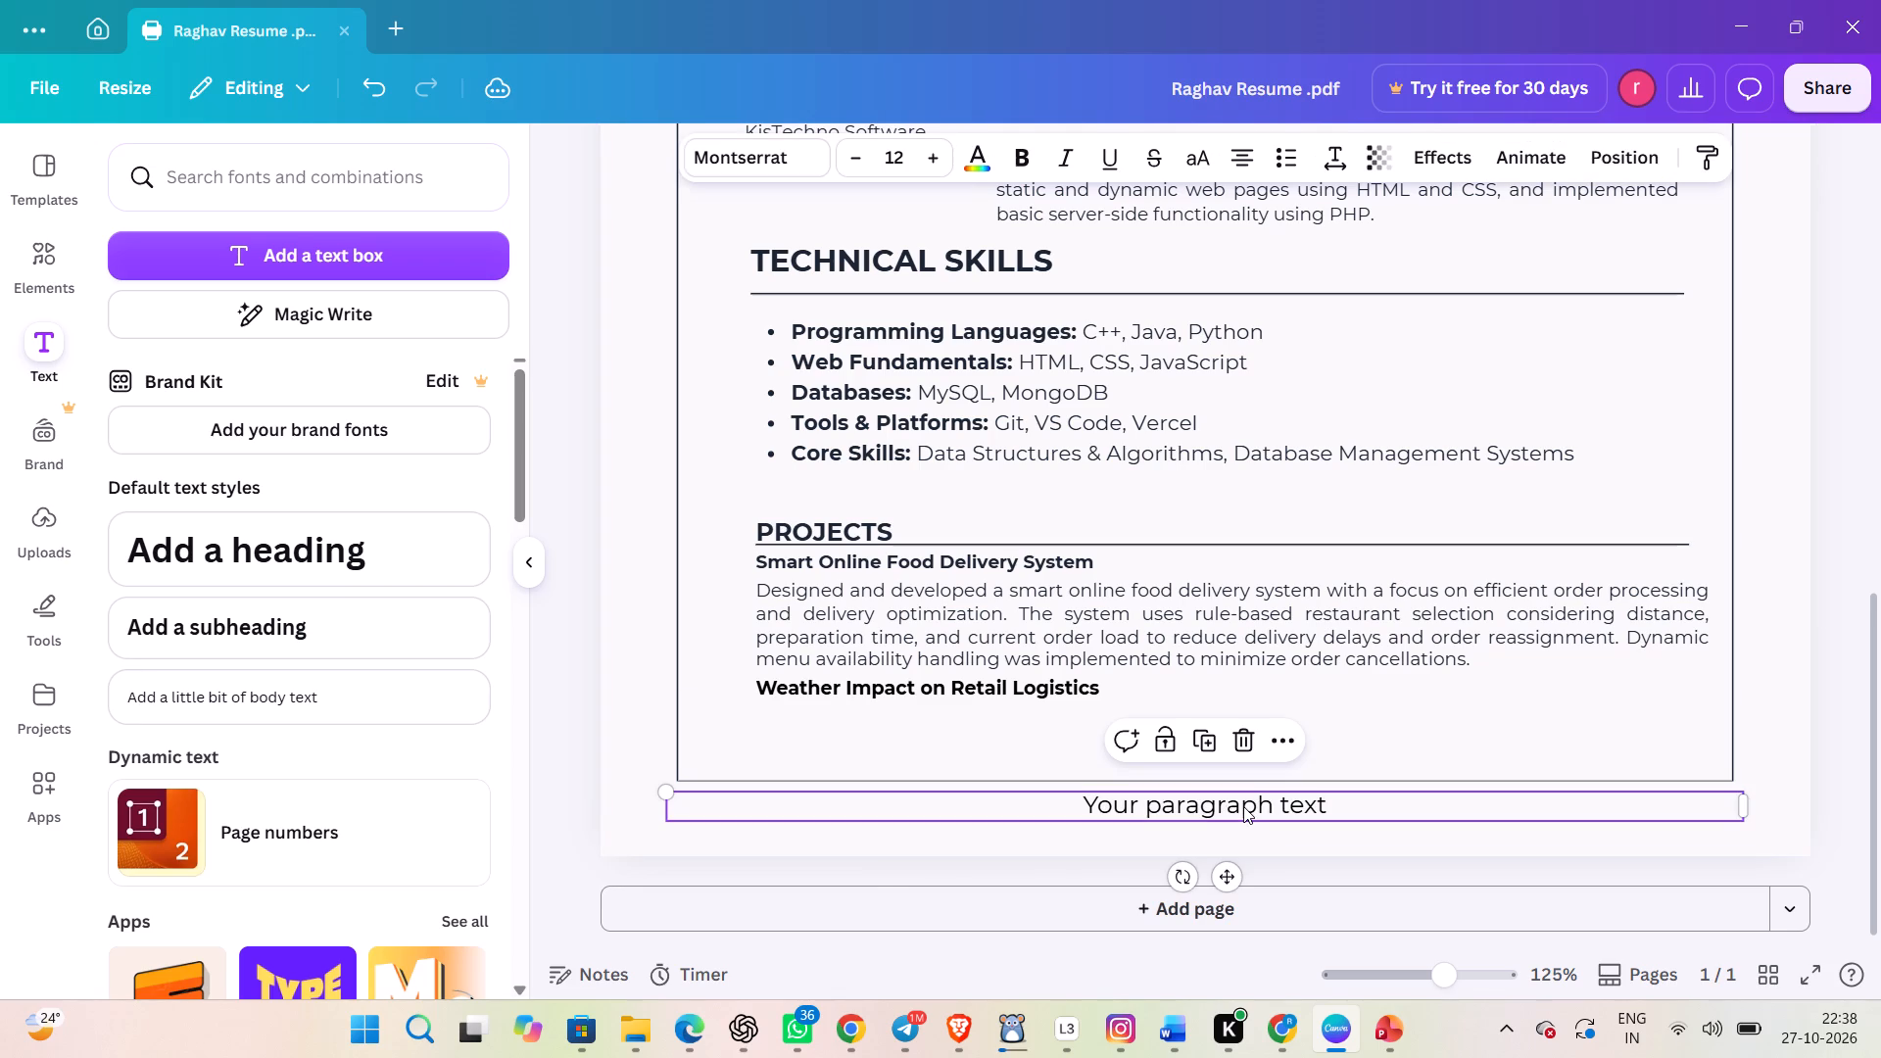
left_click(1243, 806)
left_click(1377, 814)
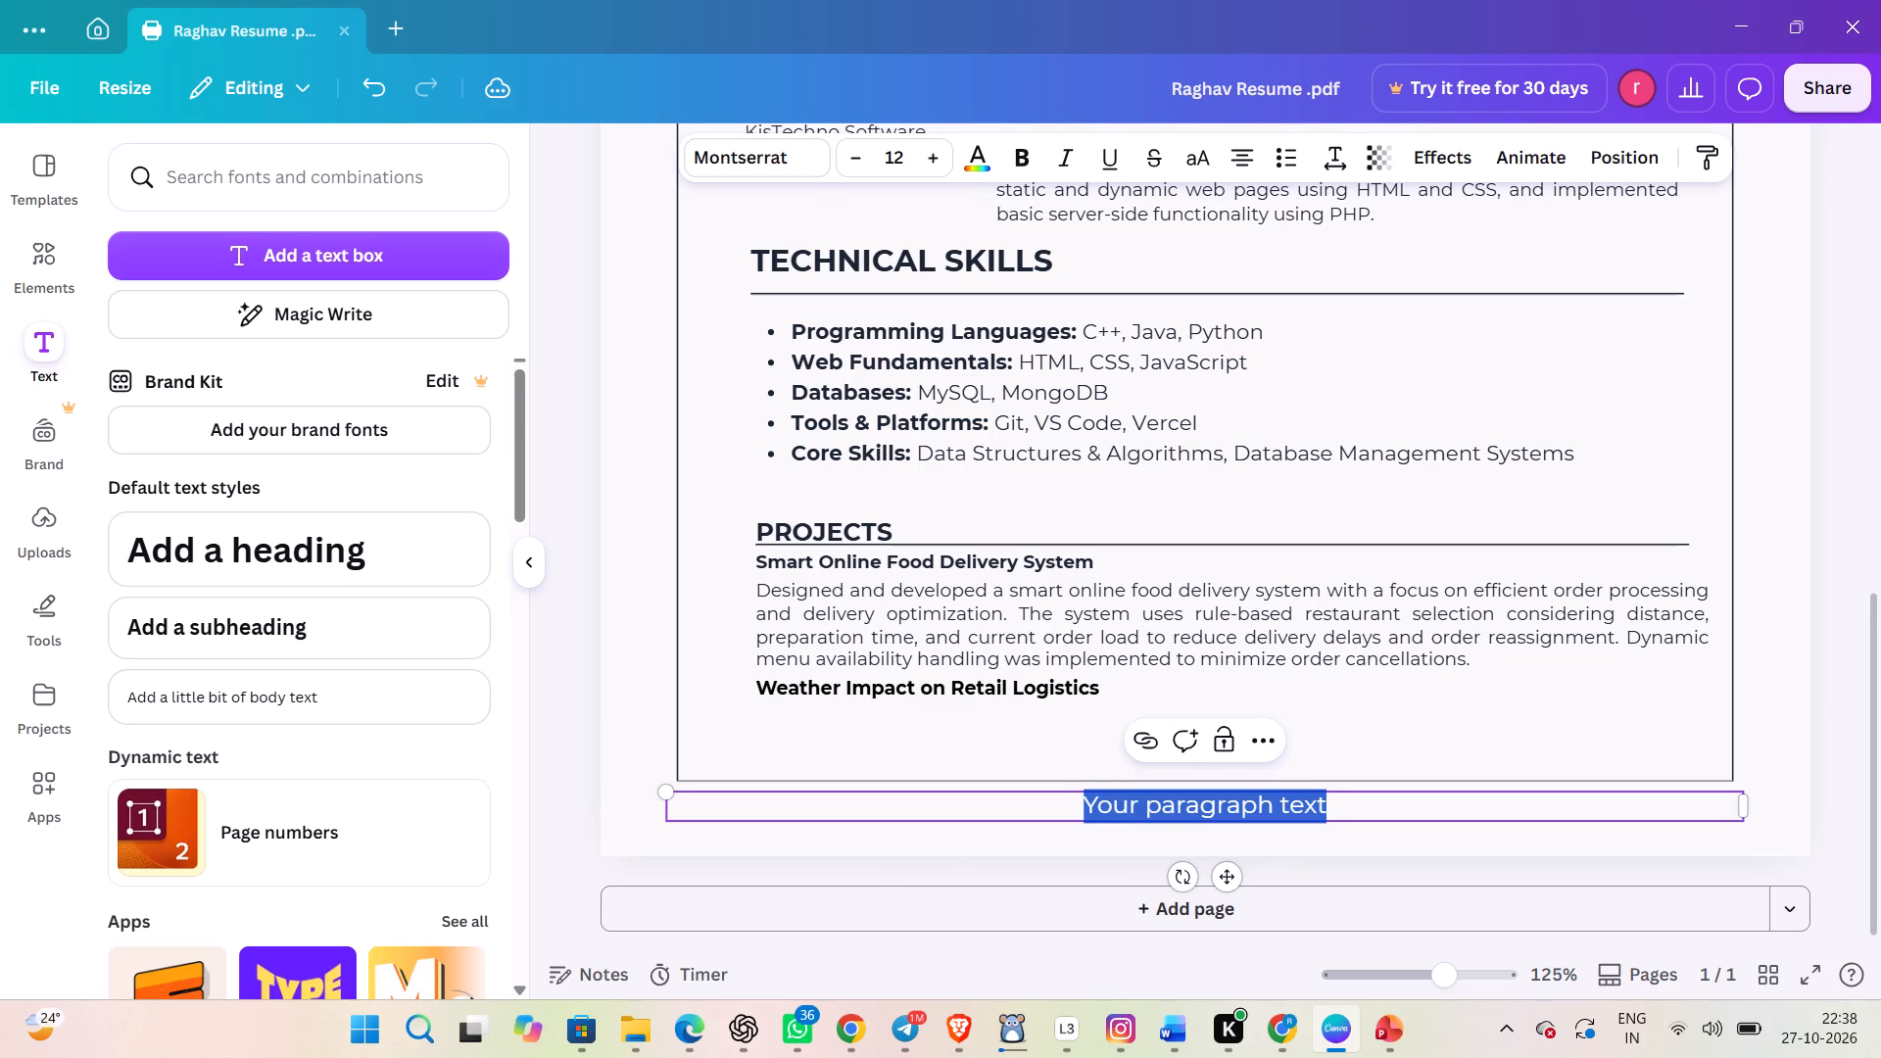
left_click_drag(1377, 814, 1350, 789)
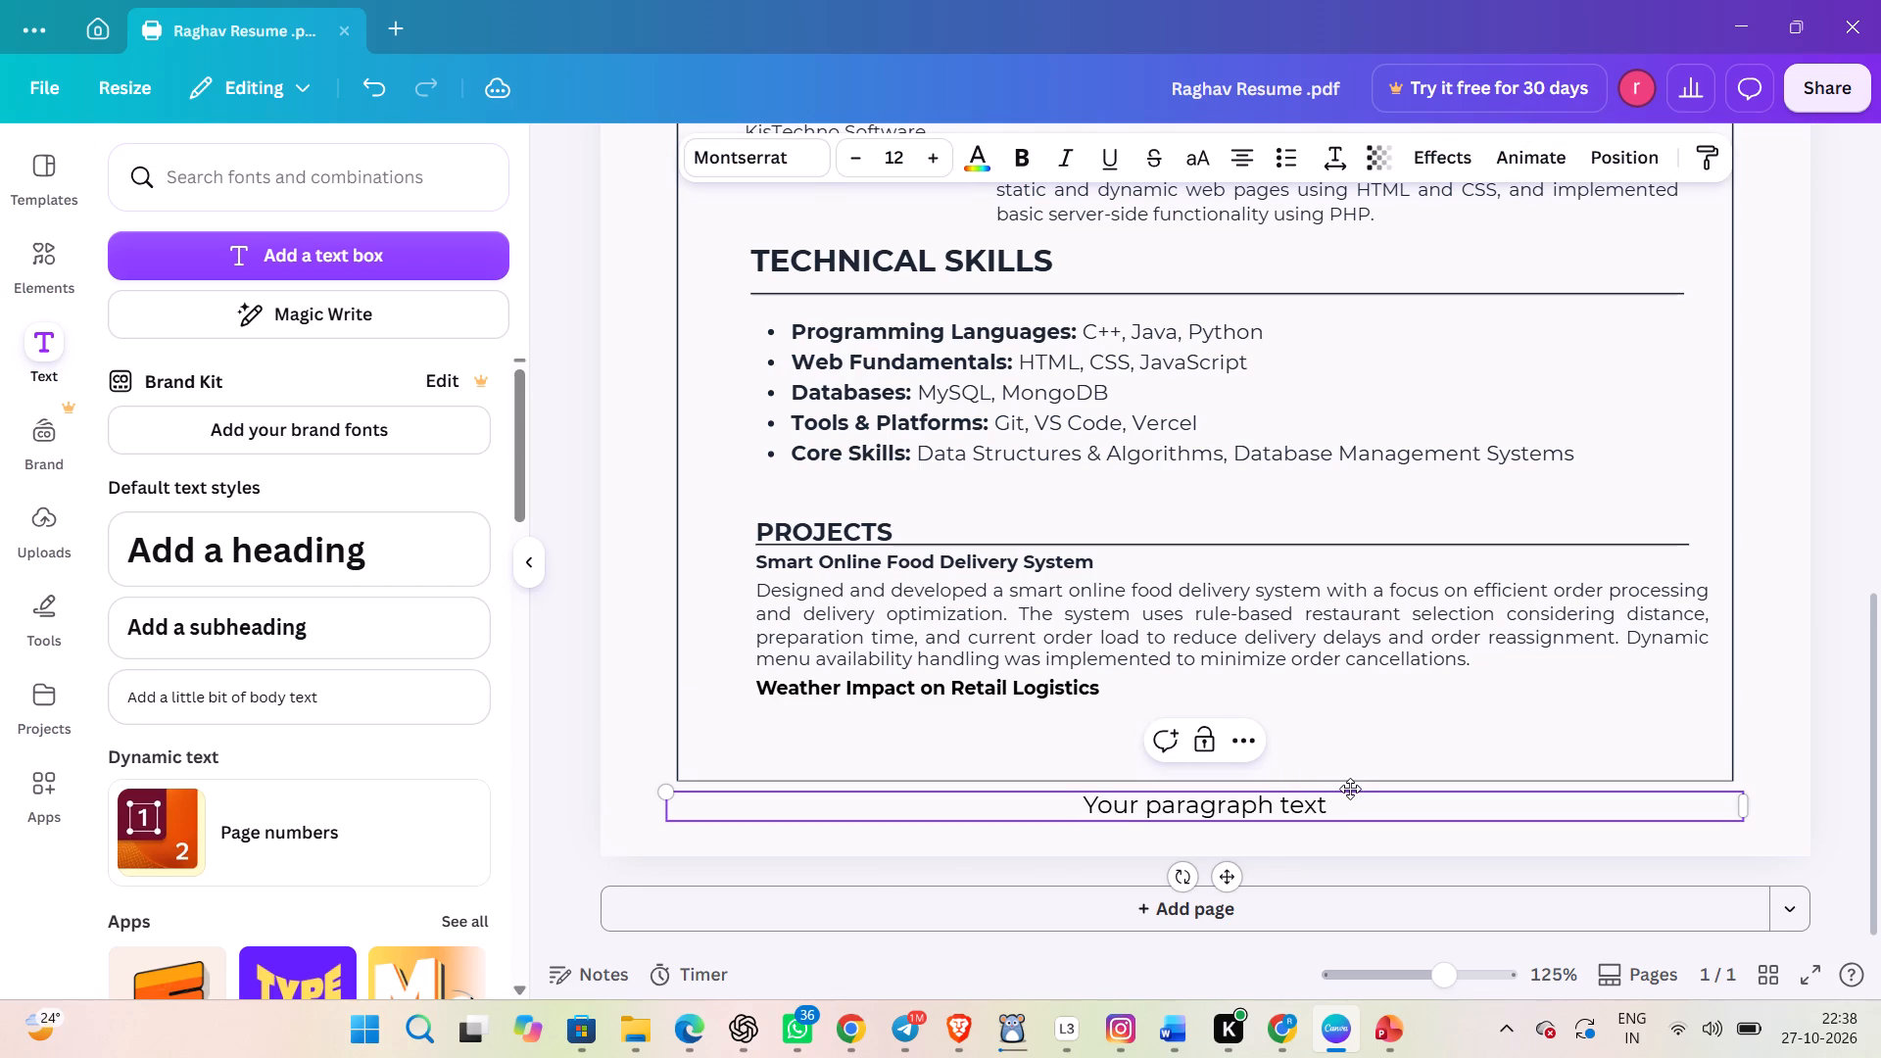
left_click(1358, 804)
double_click(1358, 804)
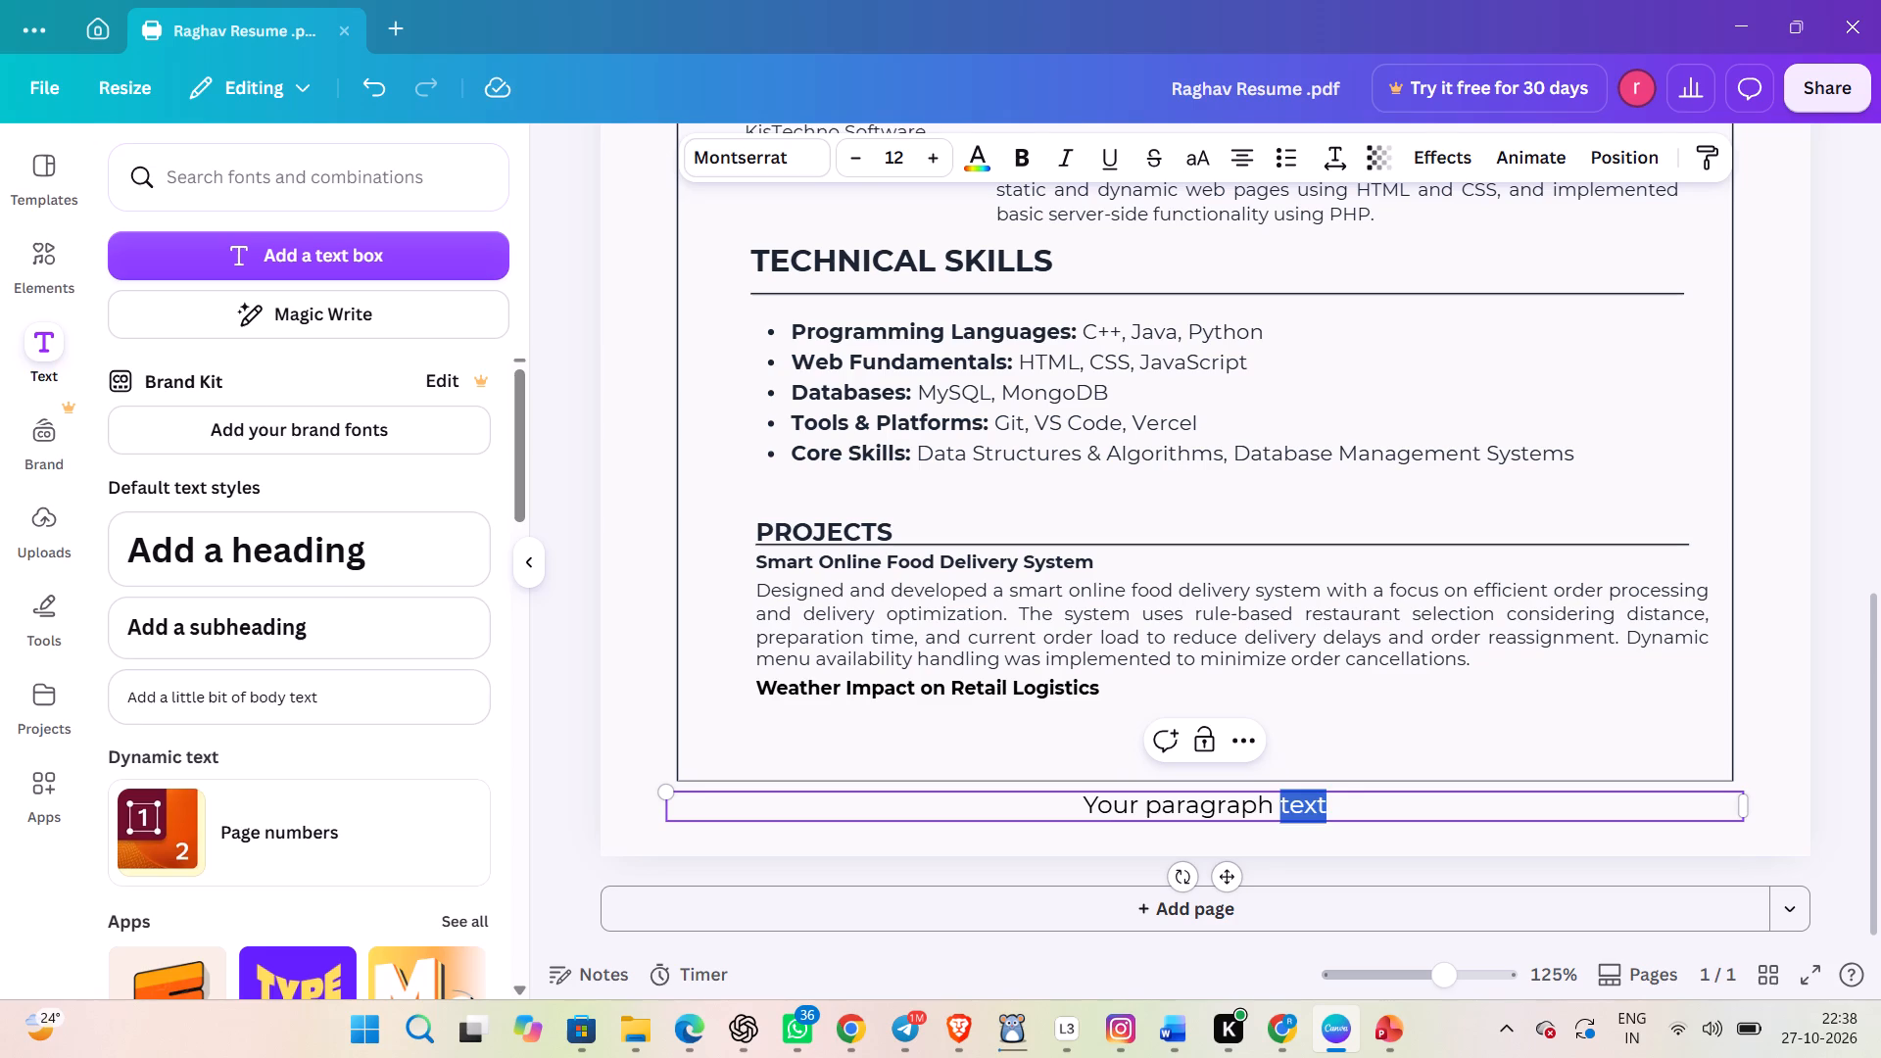
left_click(1367, 820)
left_click_drag(1367, 820, 1349, 812)
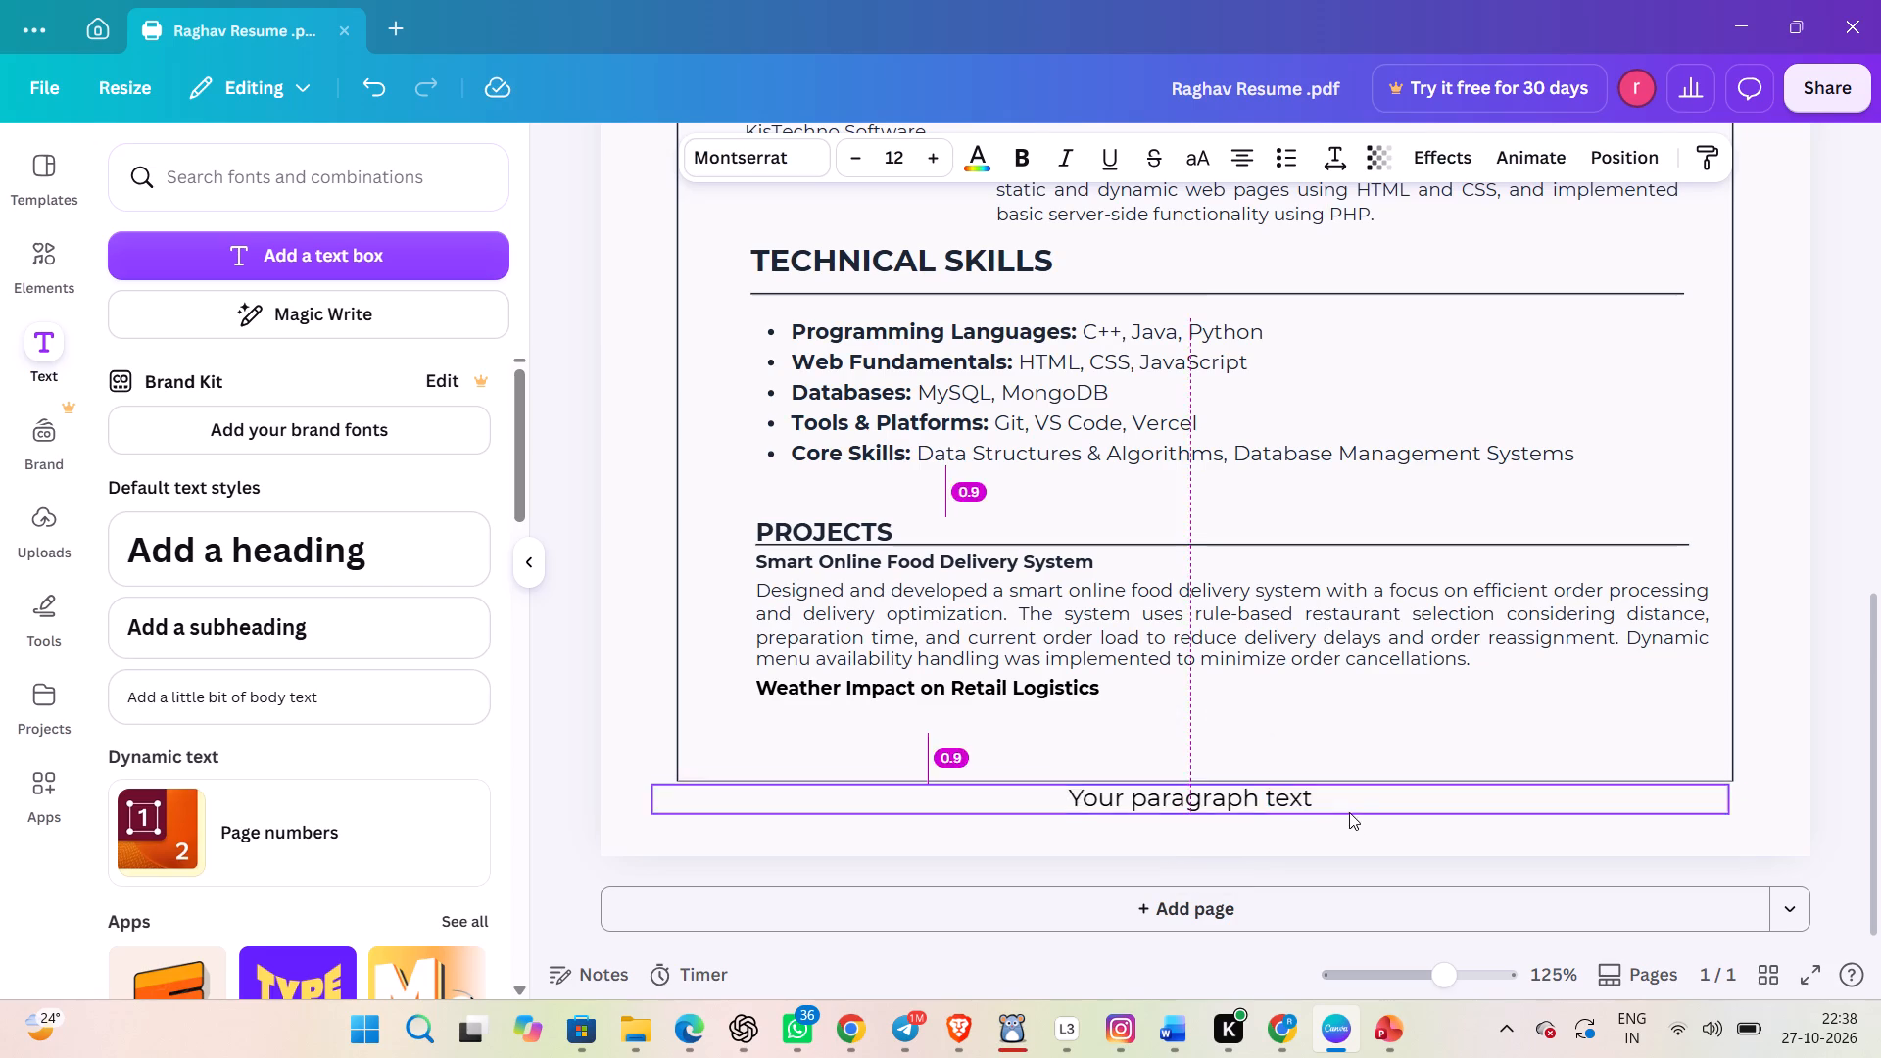
left_click_drag(1349, 812, 1330, 729)
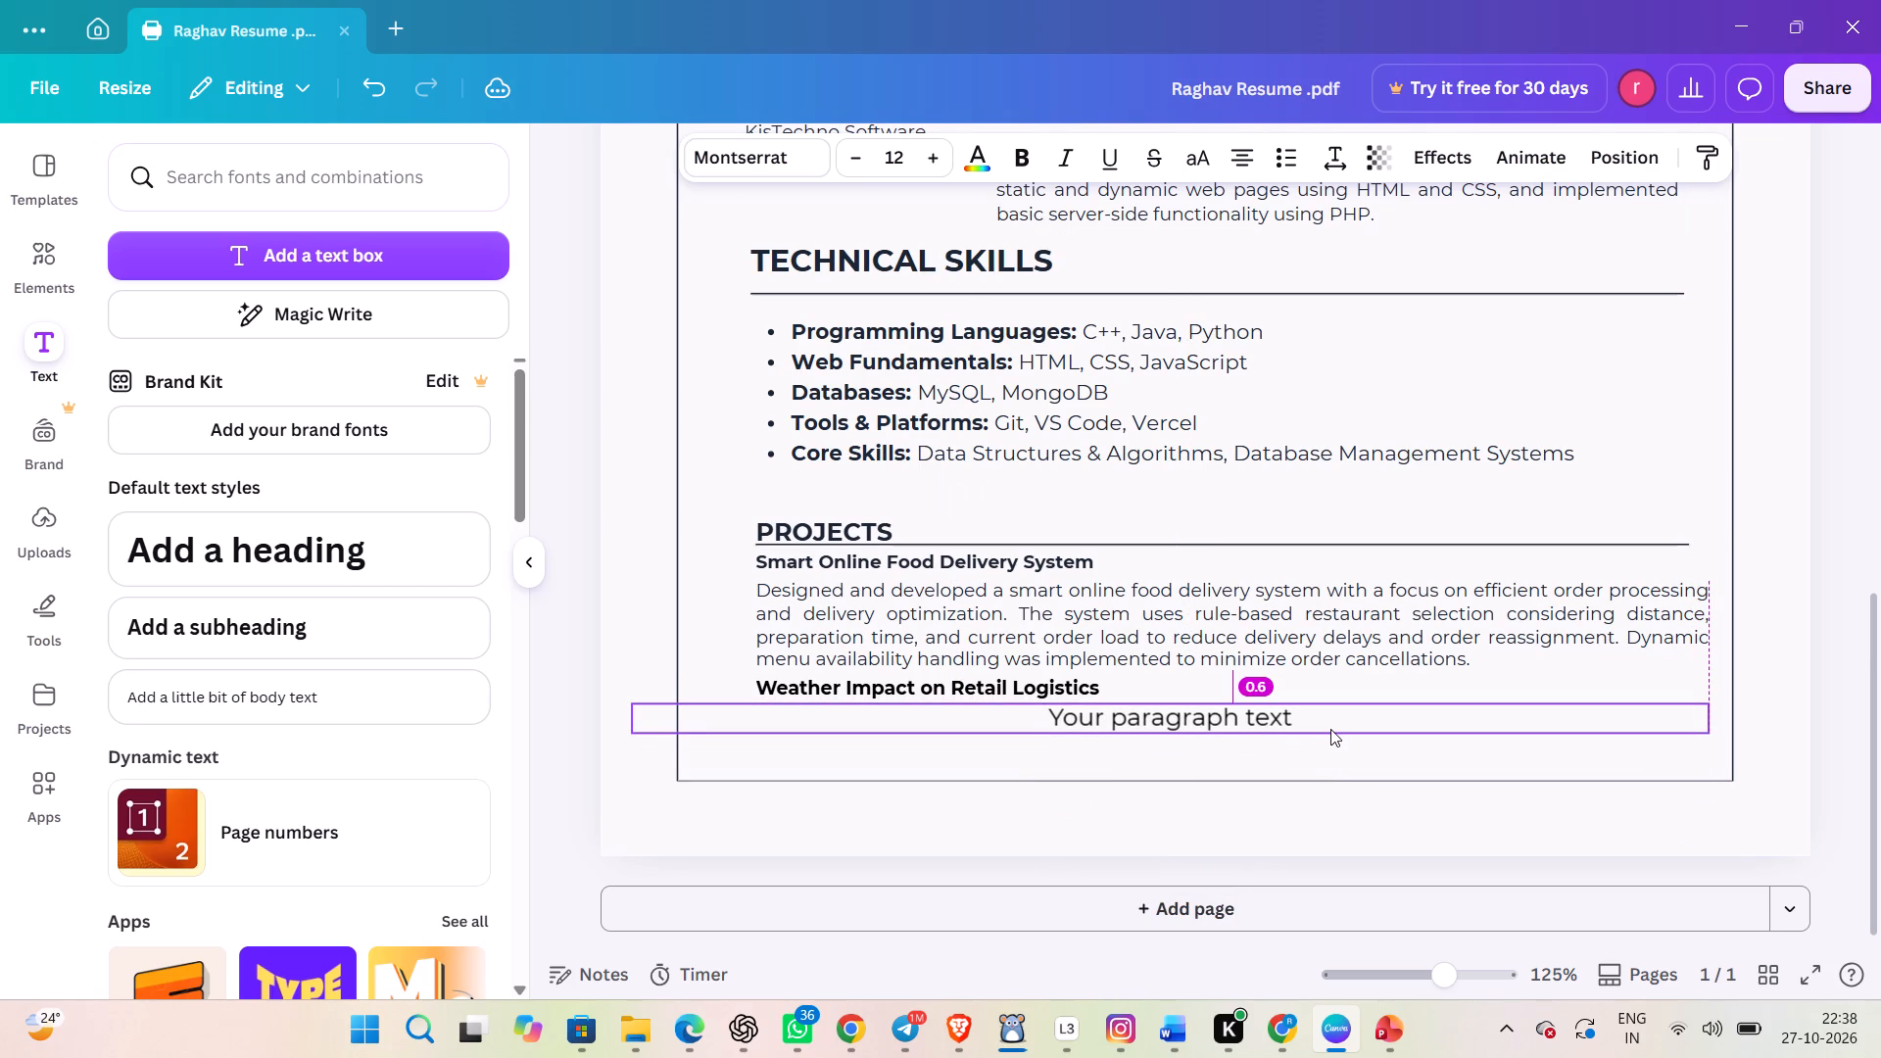
left_click_drag(1330, 729, 1349, 733)
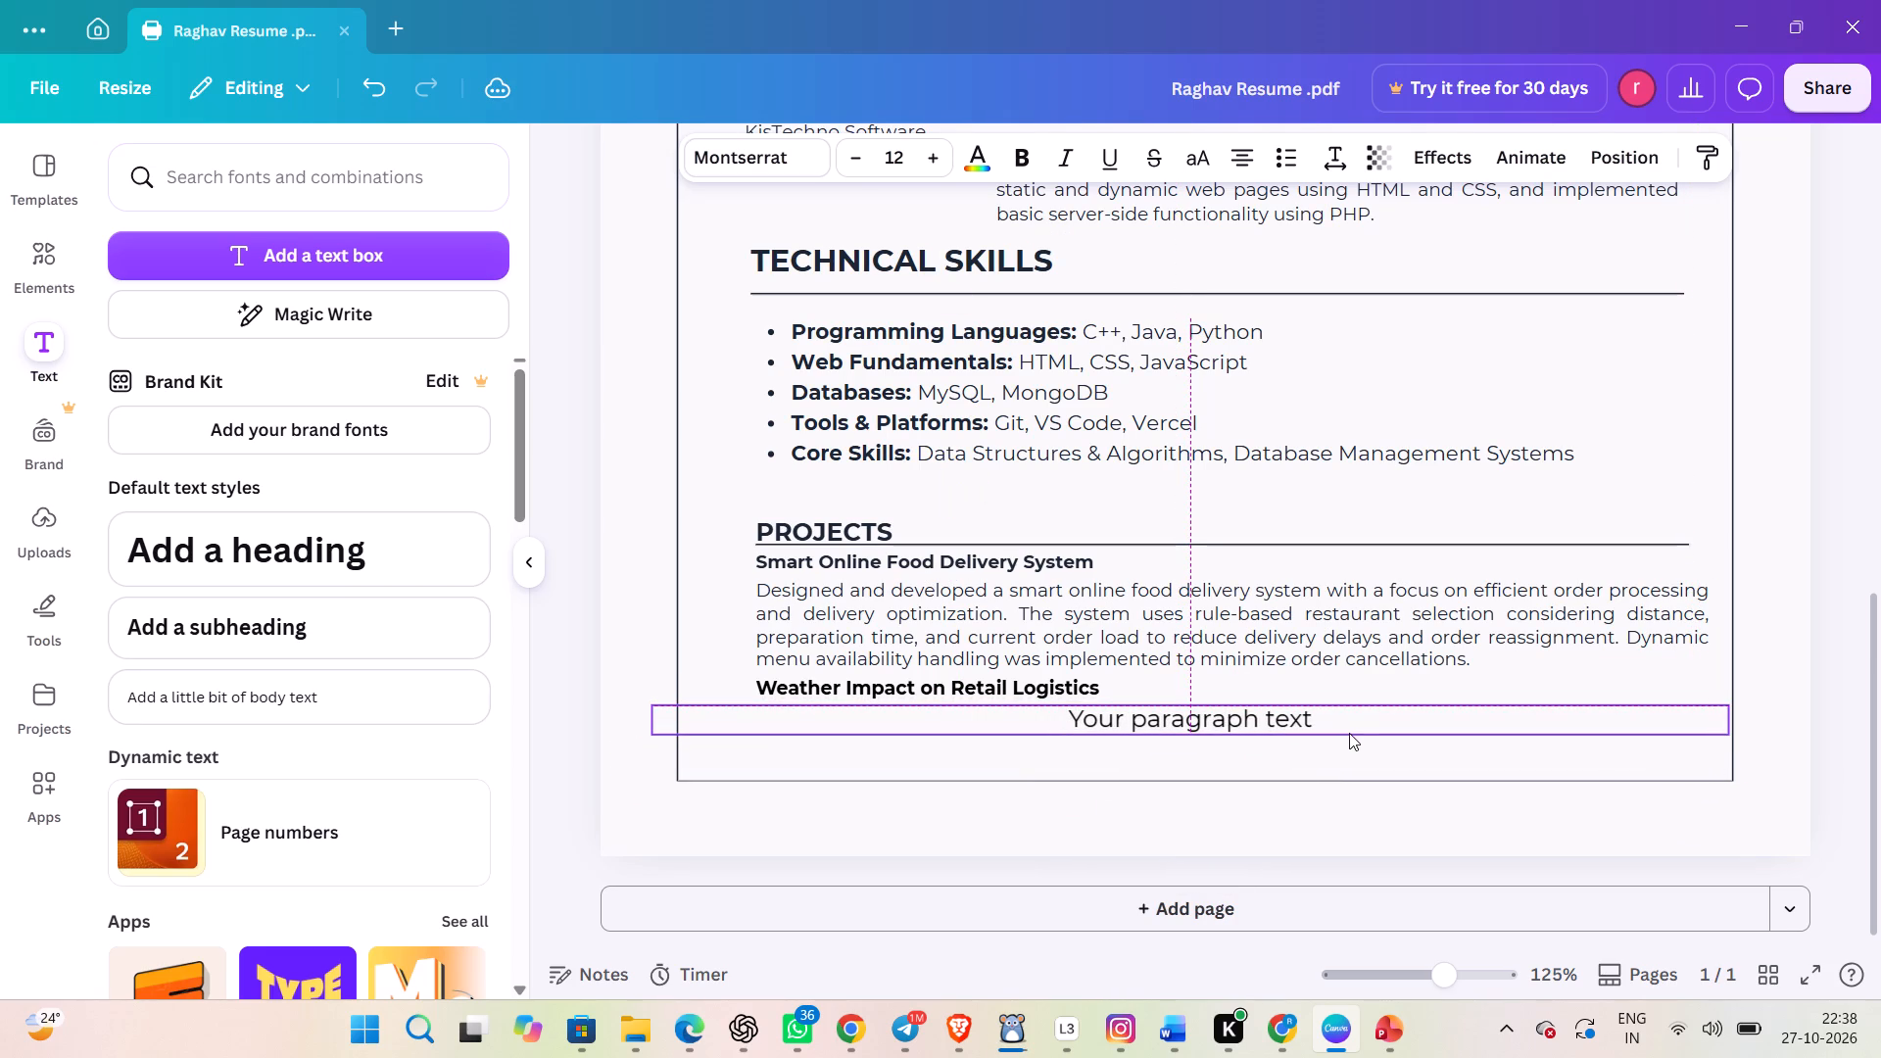
left_click_drag(1349, 733, 1352, 731)
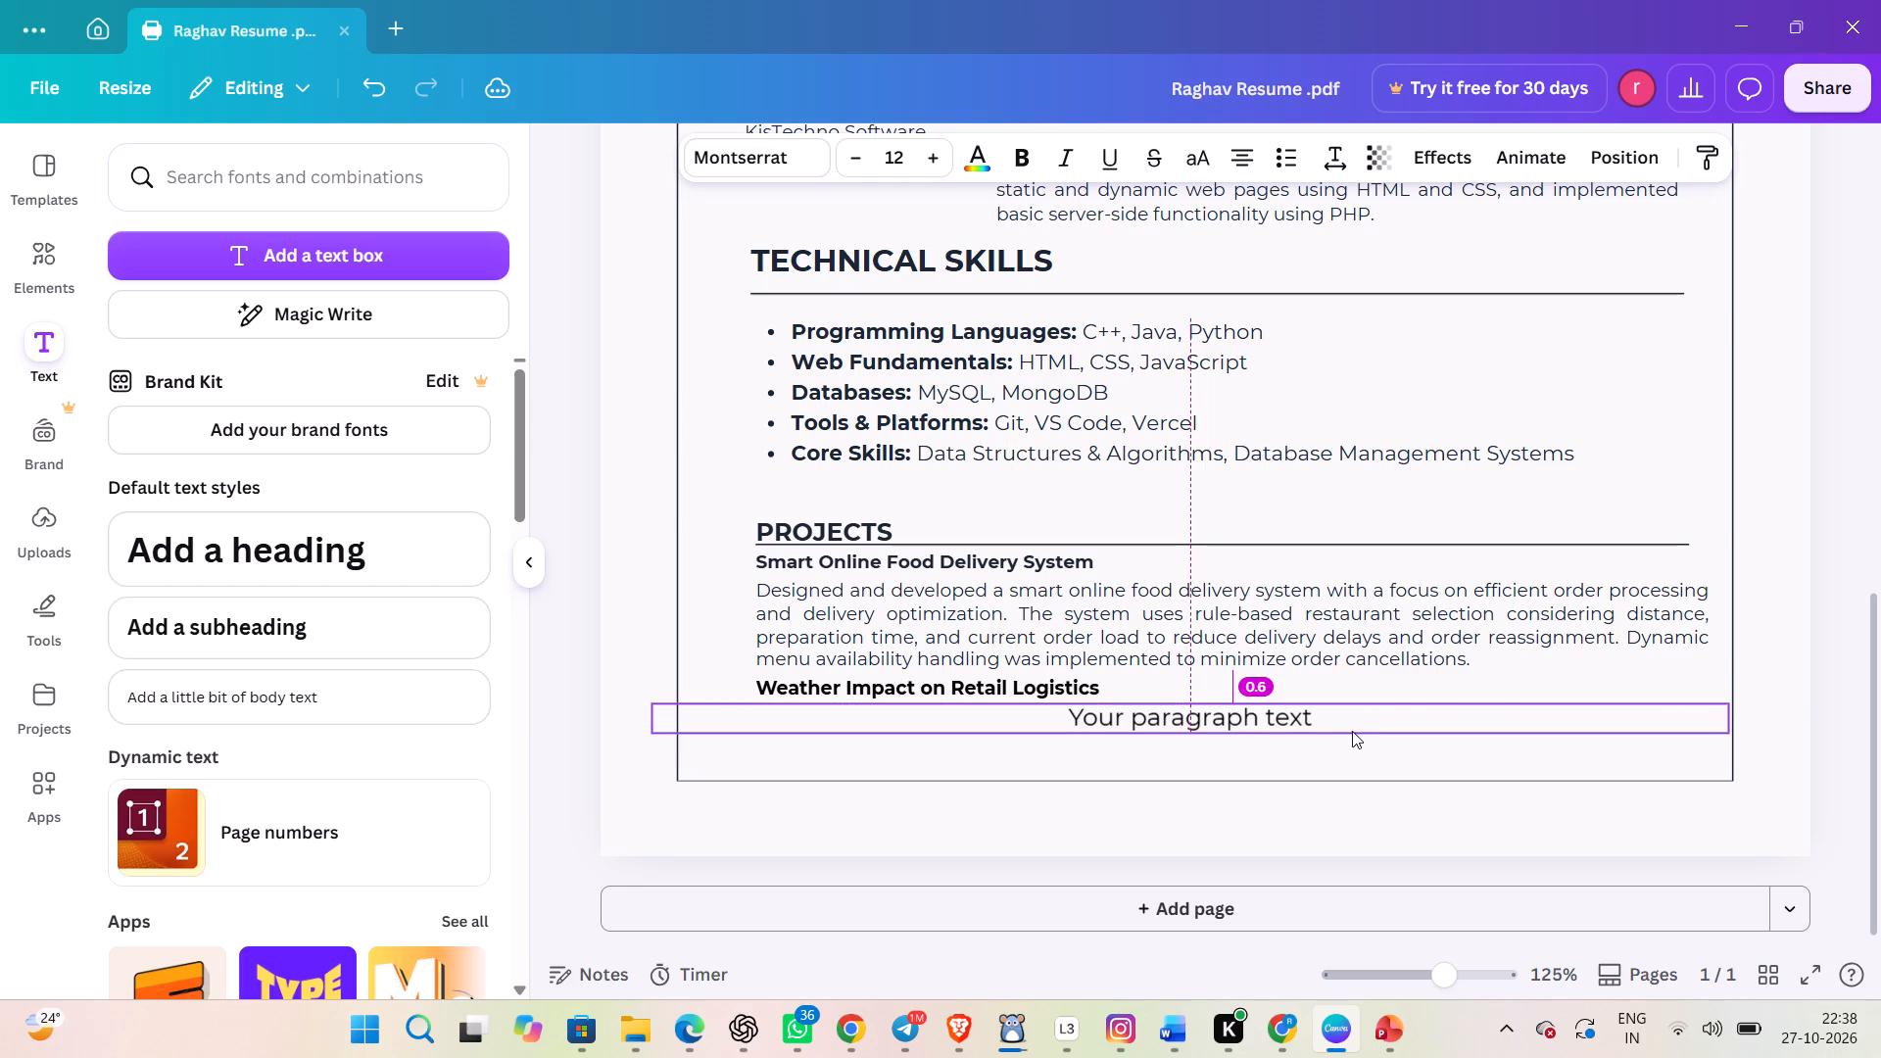
left_click_drag(1352, 731, 1358, 729)
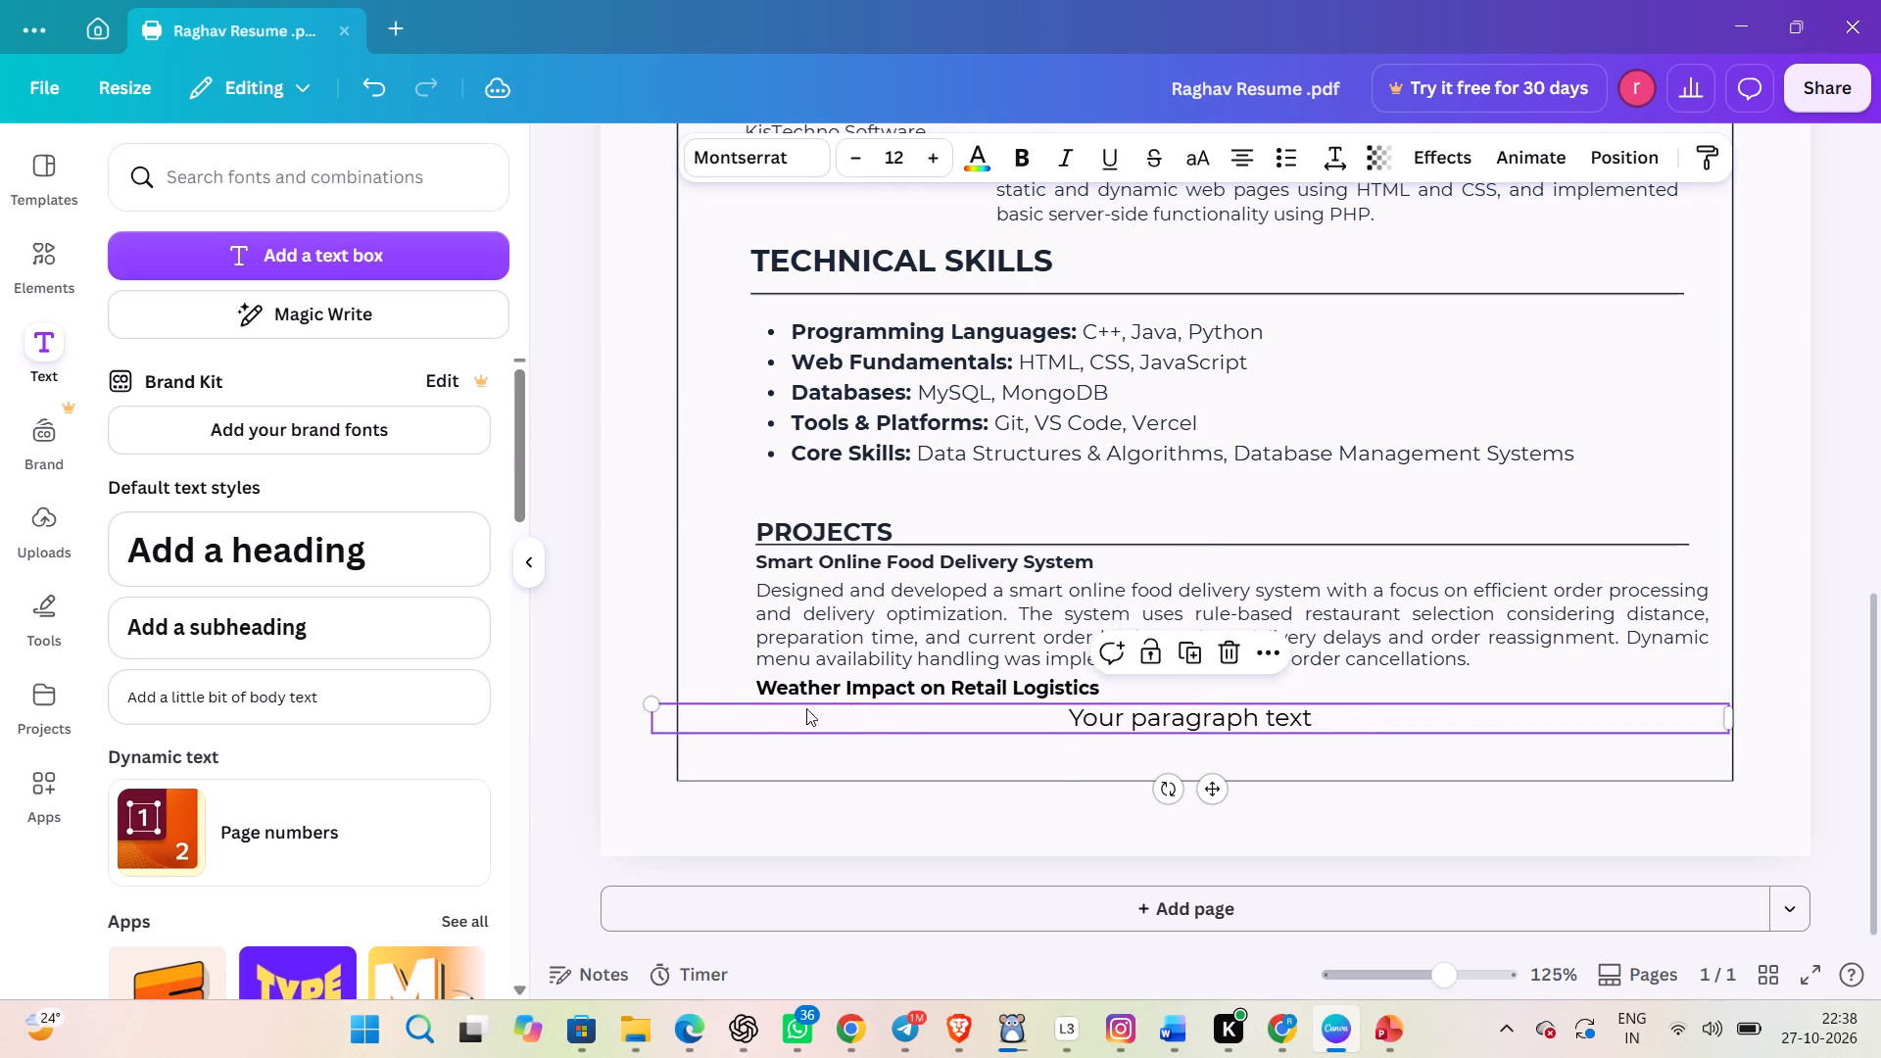
Resize the new text box to span about the same width as the food delivery description, bringing its text size to 11.
left_click_drag(652, 699, 689, 696)
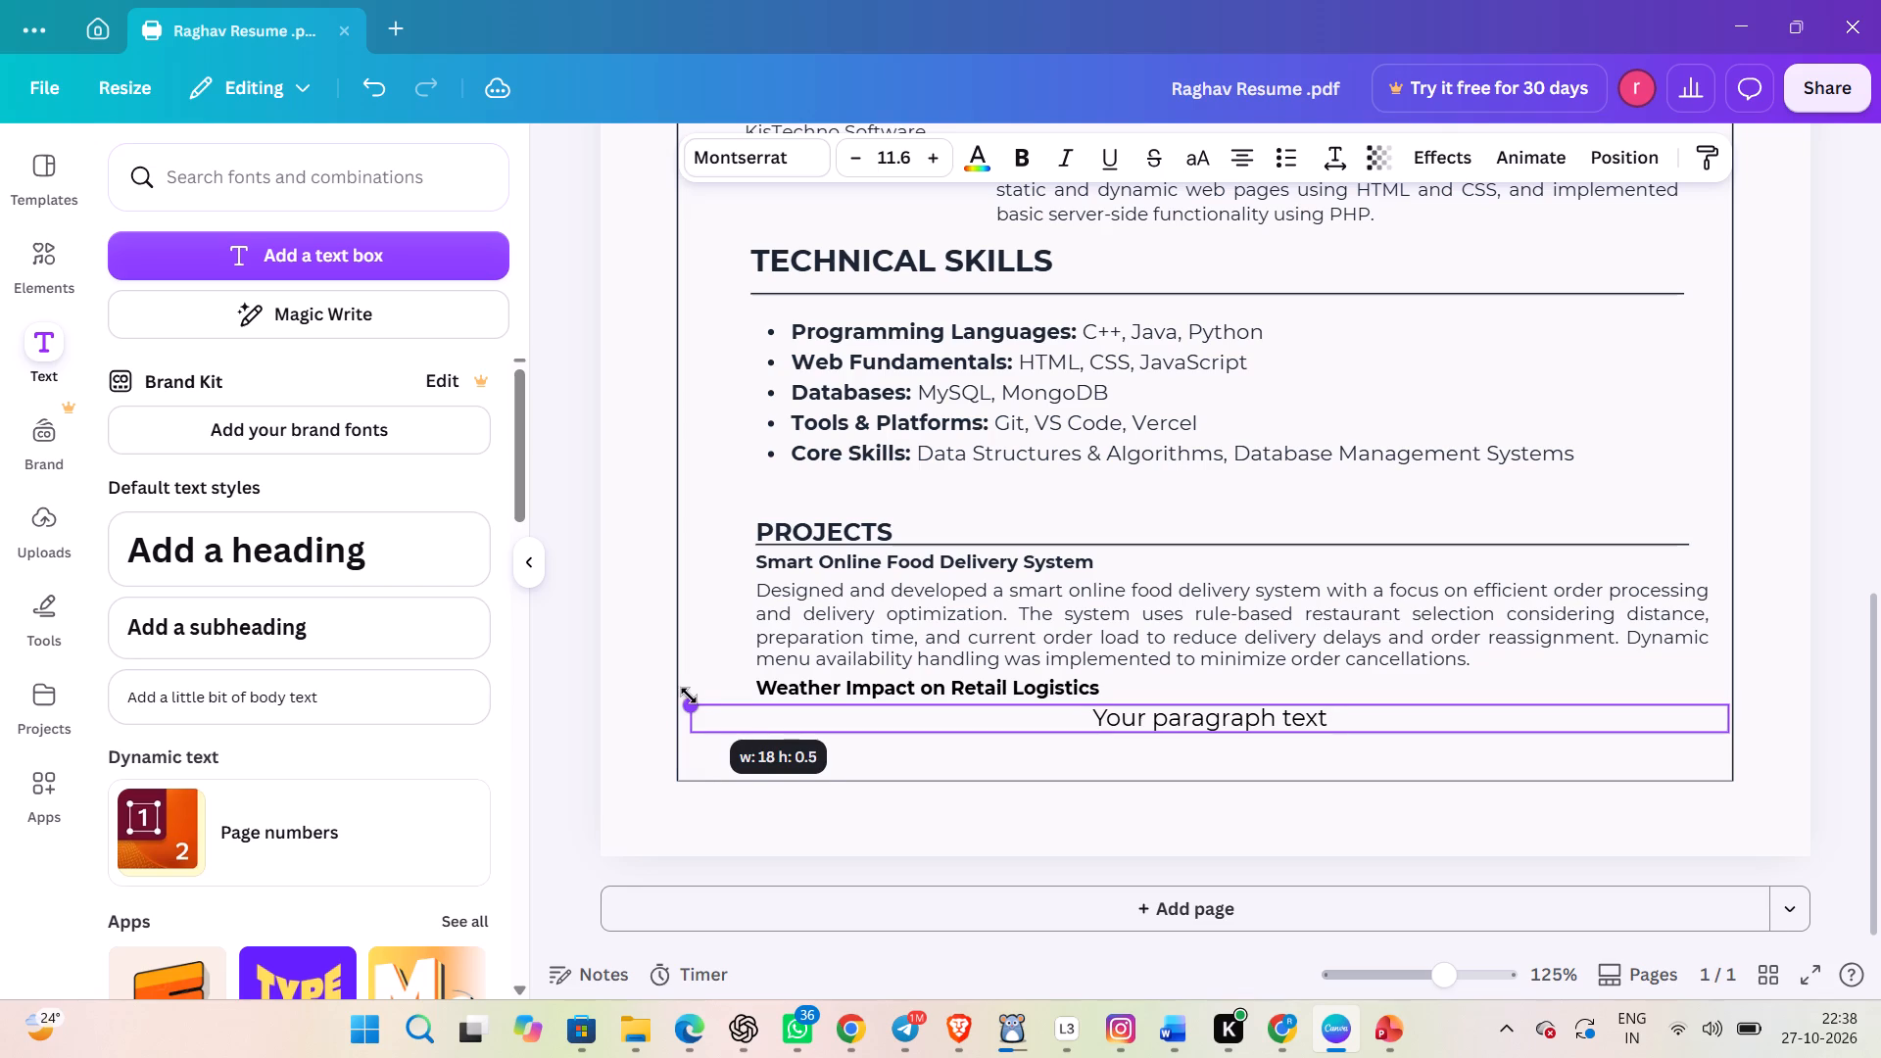
left_click_drag(689, 696, 723, 686)
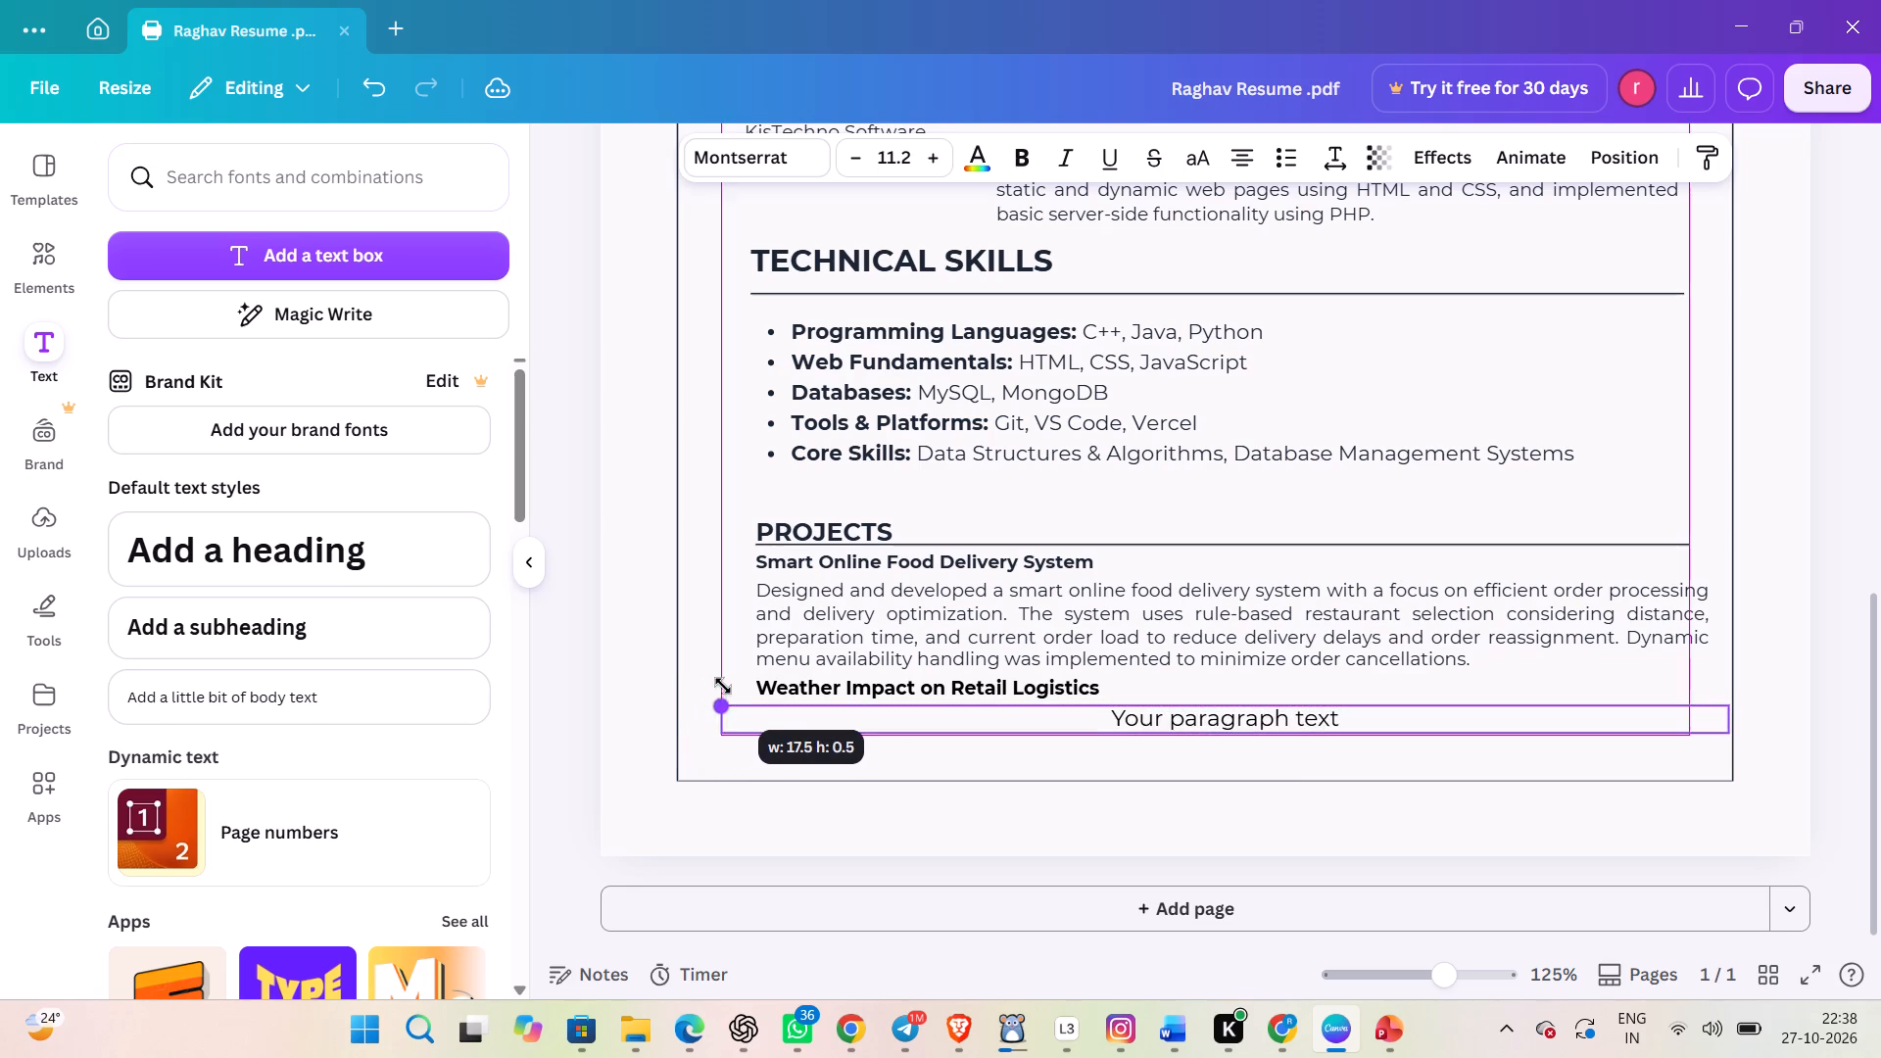
left_click_drag(723, 686, 748, 684)
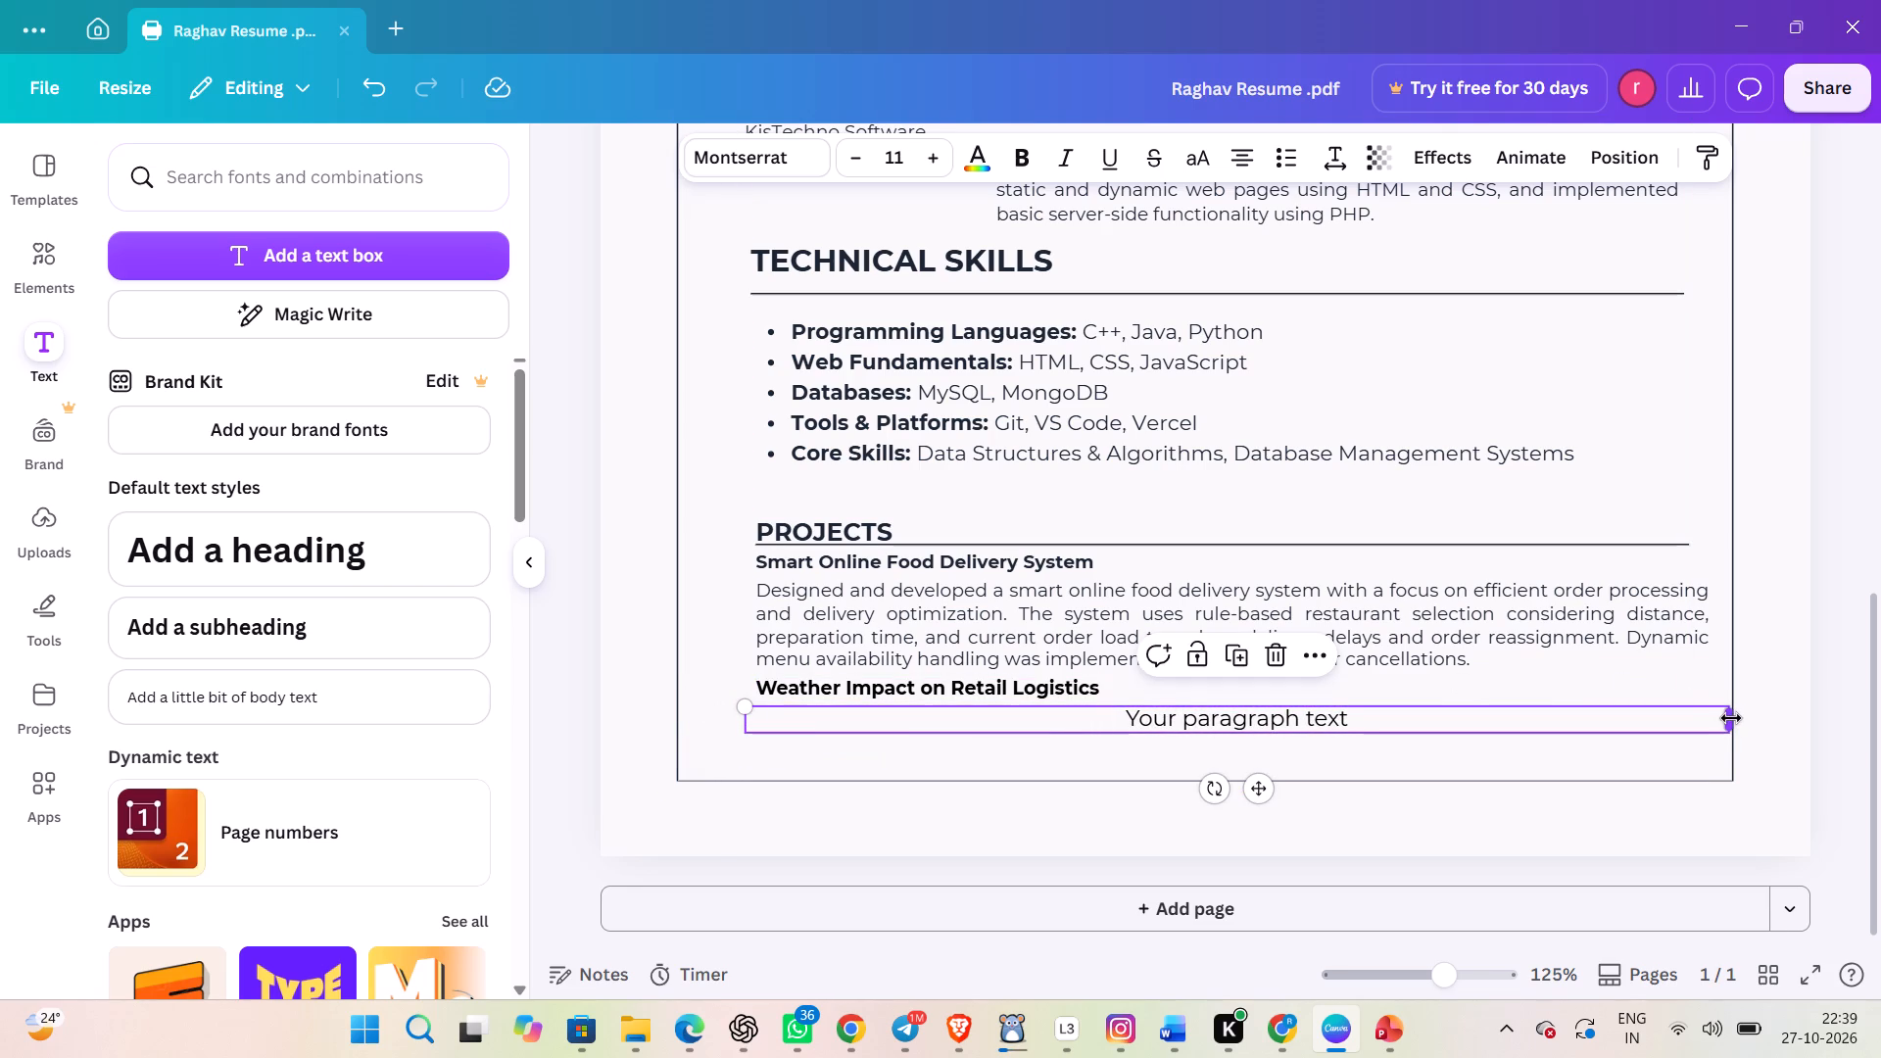
left_click_drag(1731, 718, 1717, 722)
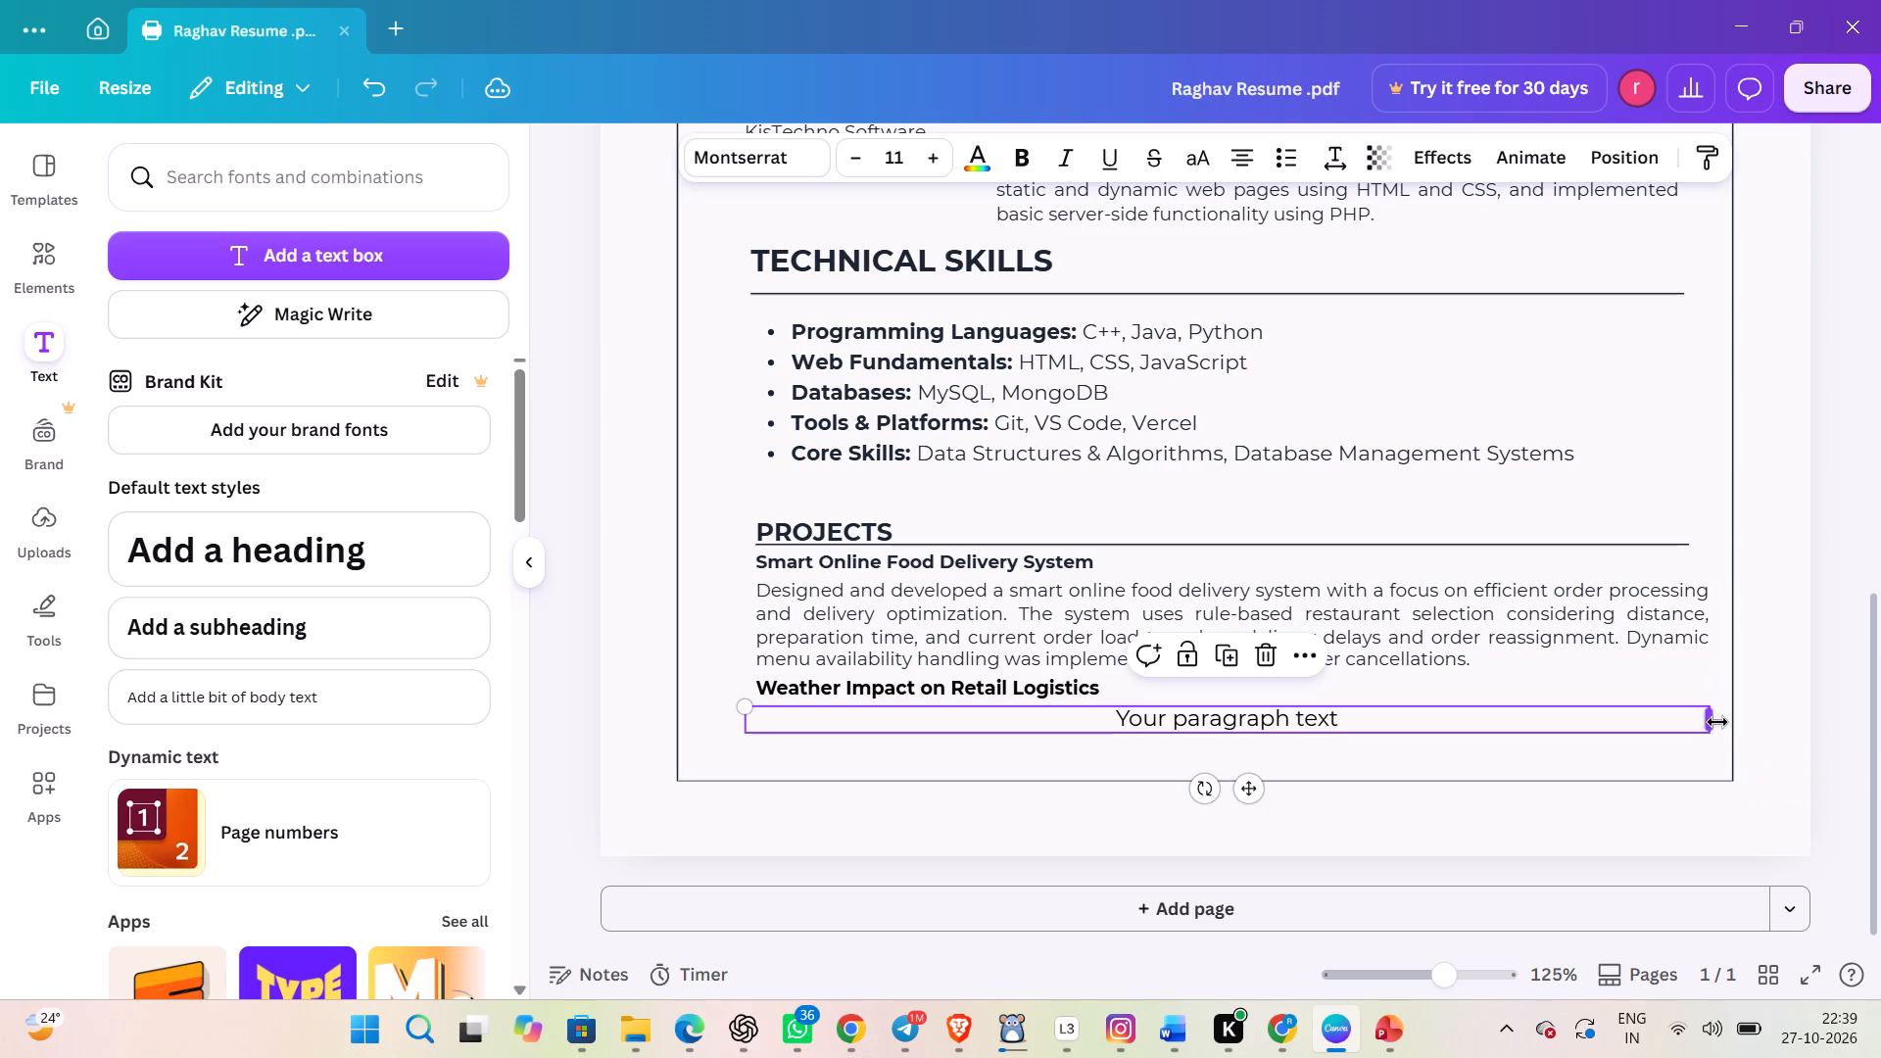
Replace the placeholder text with the copied Weather Impact on Retail Logistics description.
left_click(1323, 712)
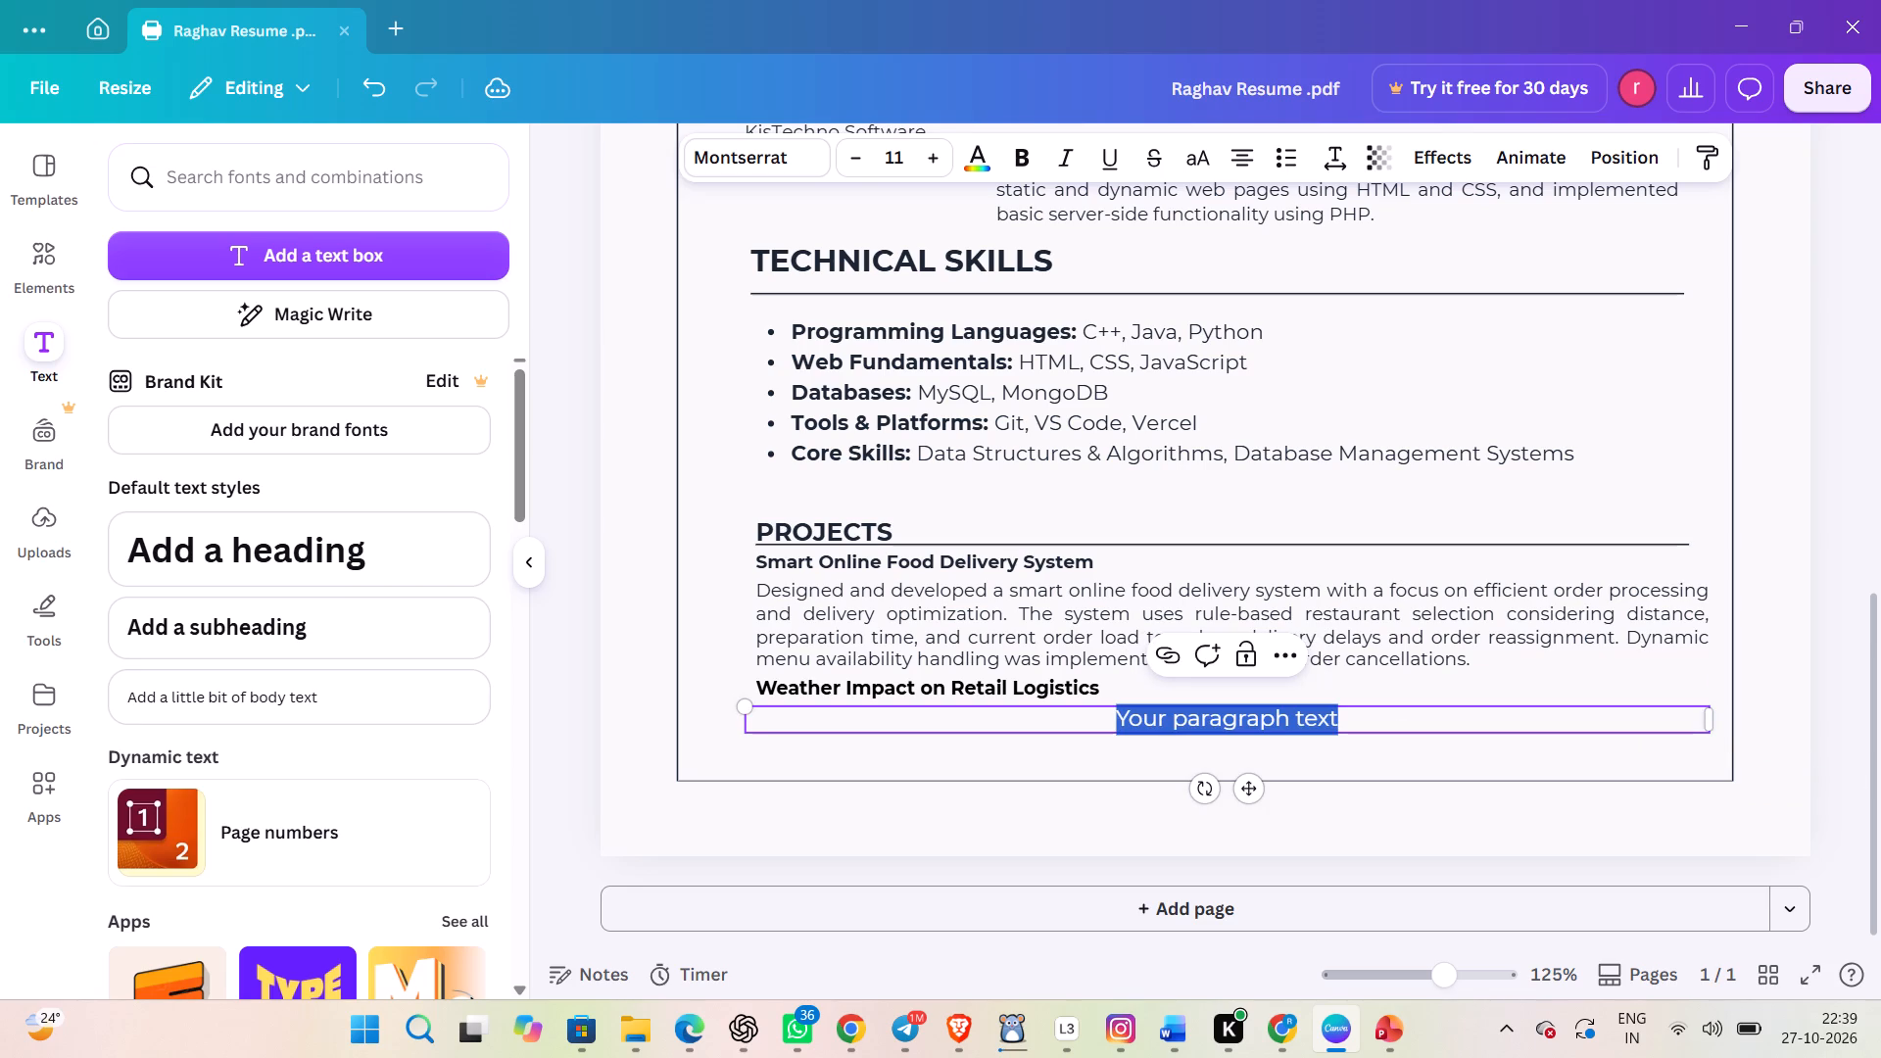
key("ctrl+v")
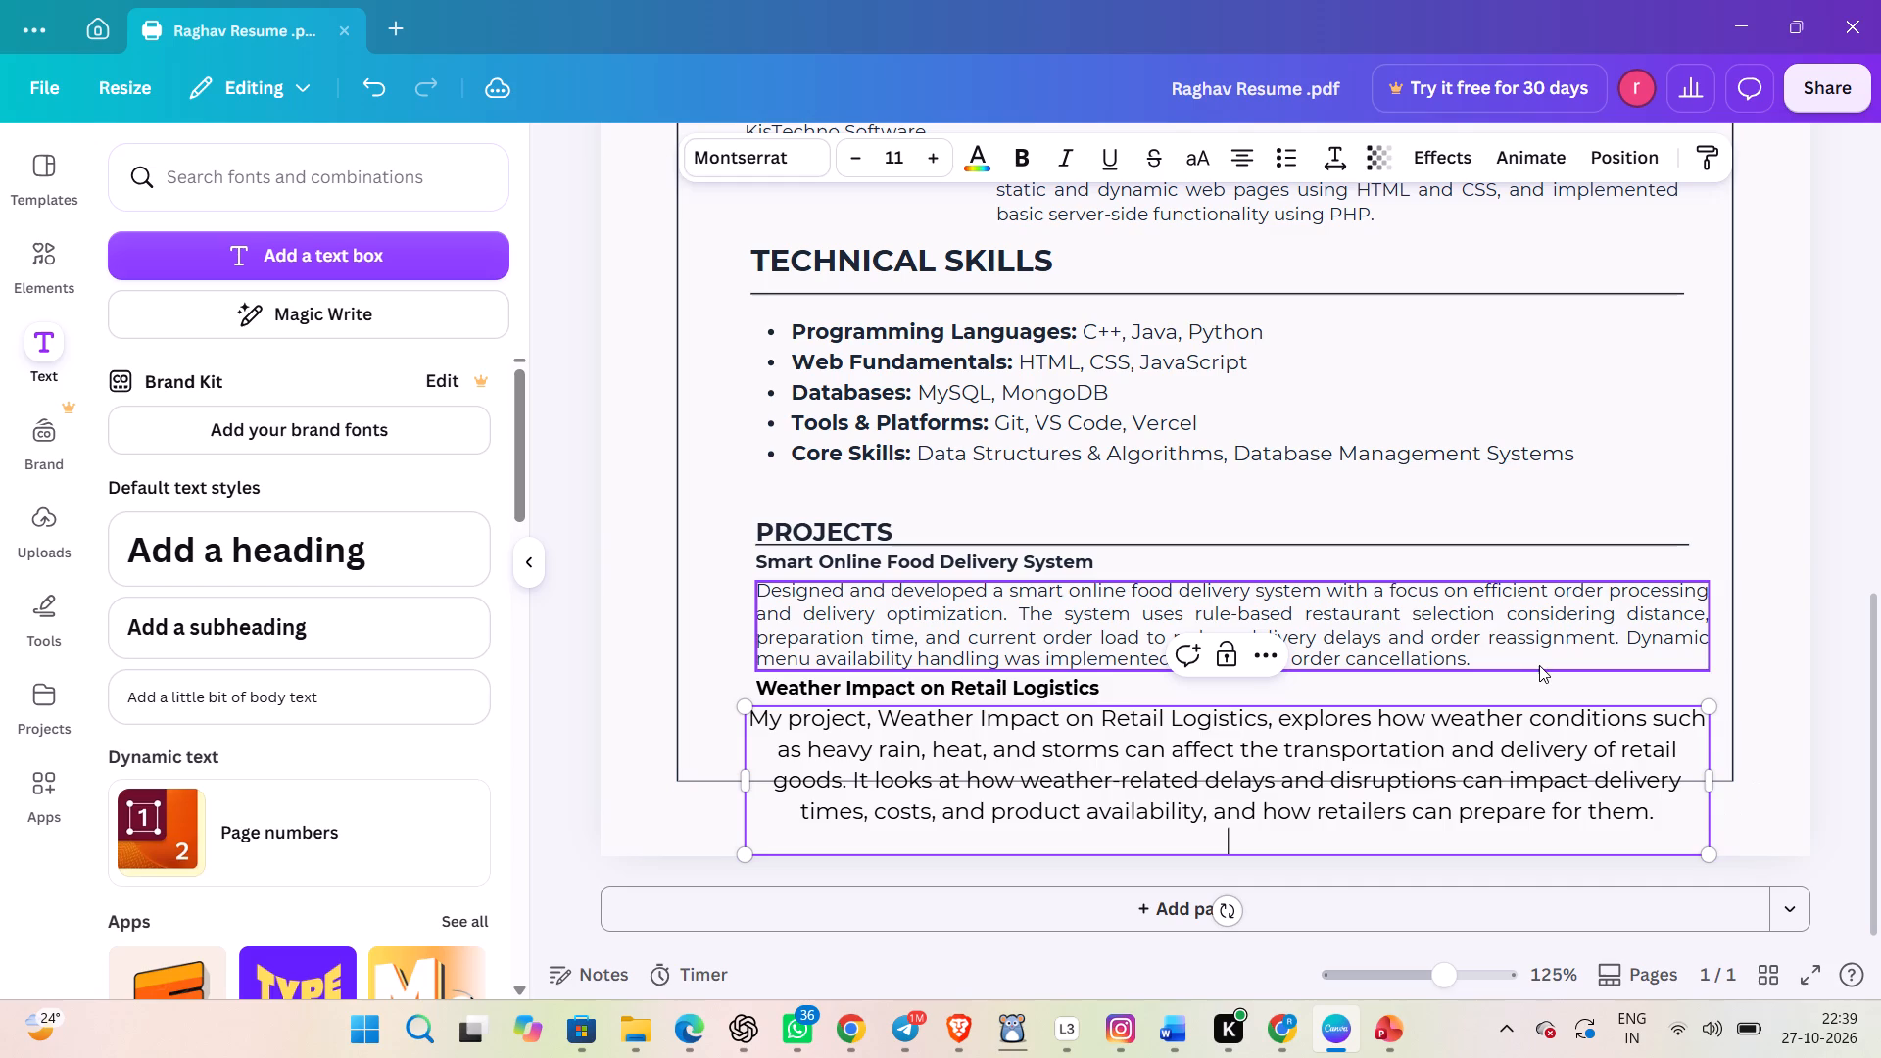
Set the weather project description's font size to 9 to match the food delivery description.
left_click(1085, 597)
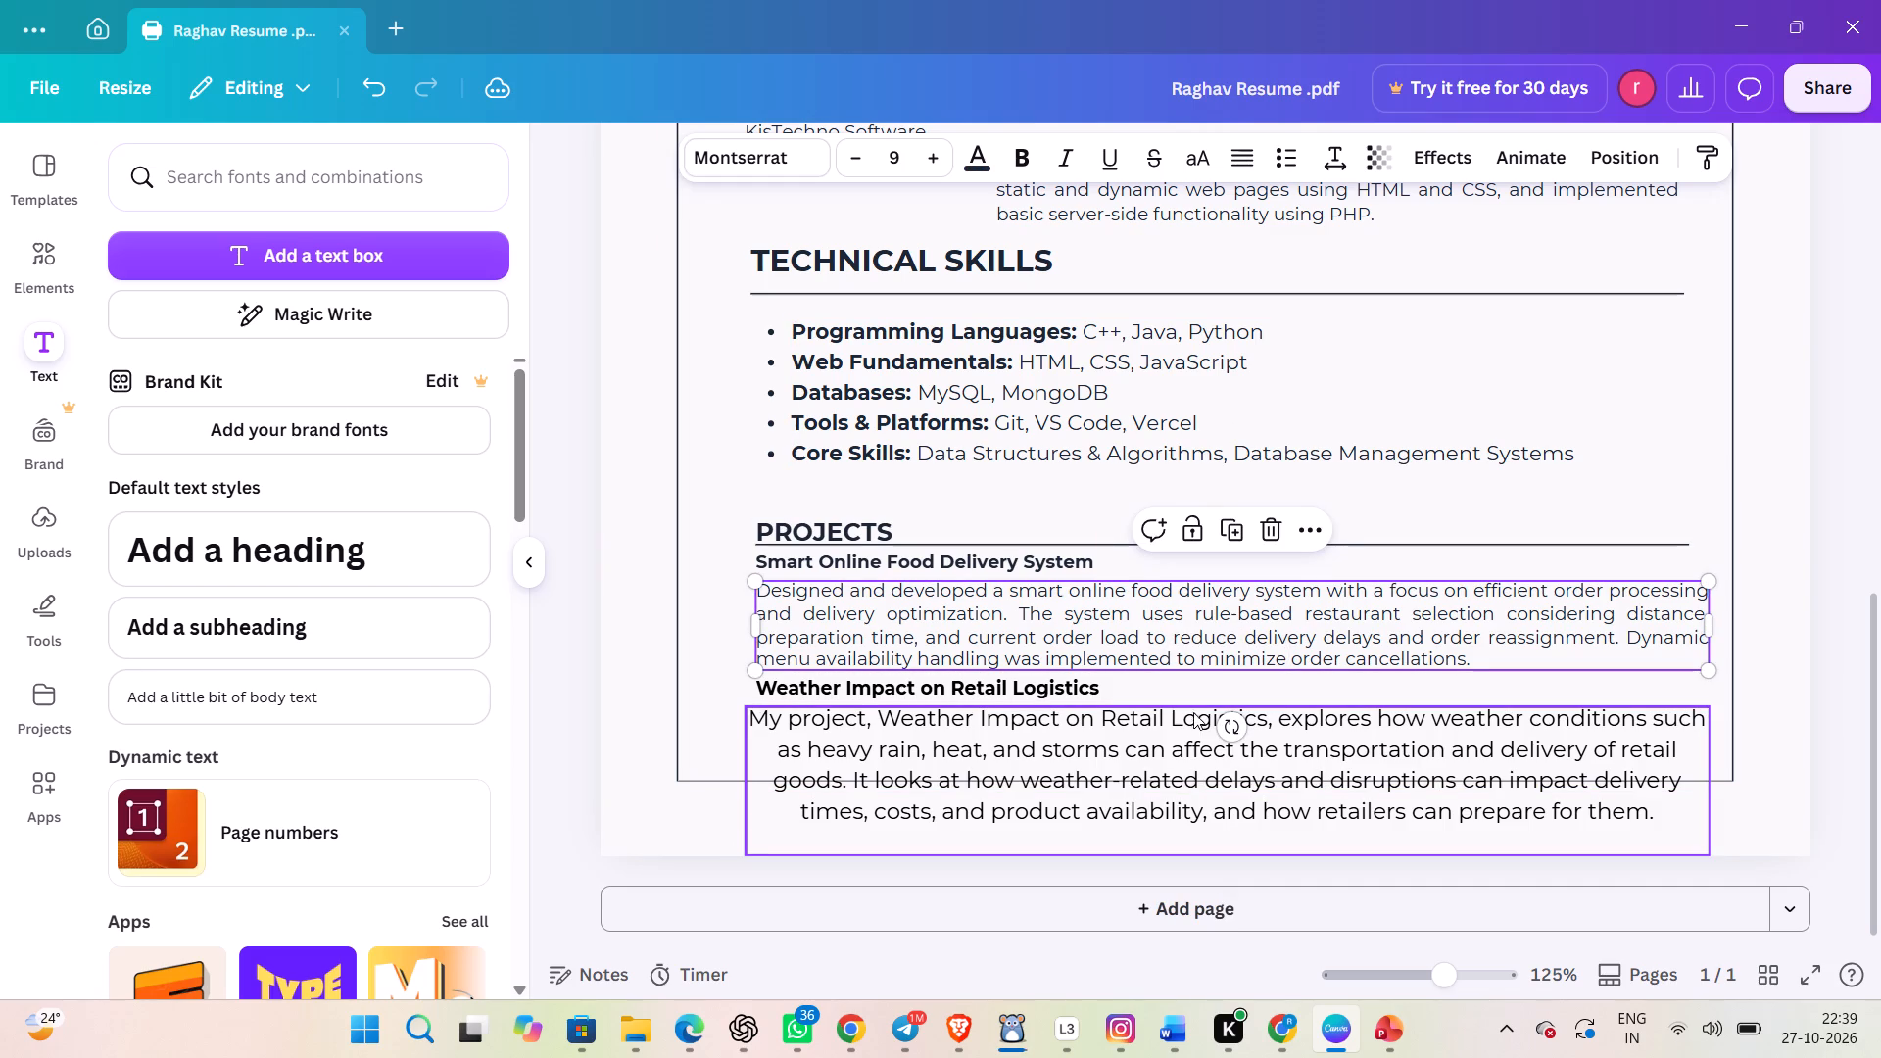
left_click(1183, 729)
double_click(1183, 729)
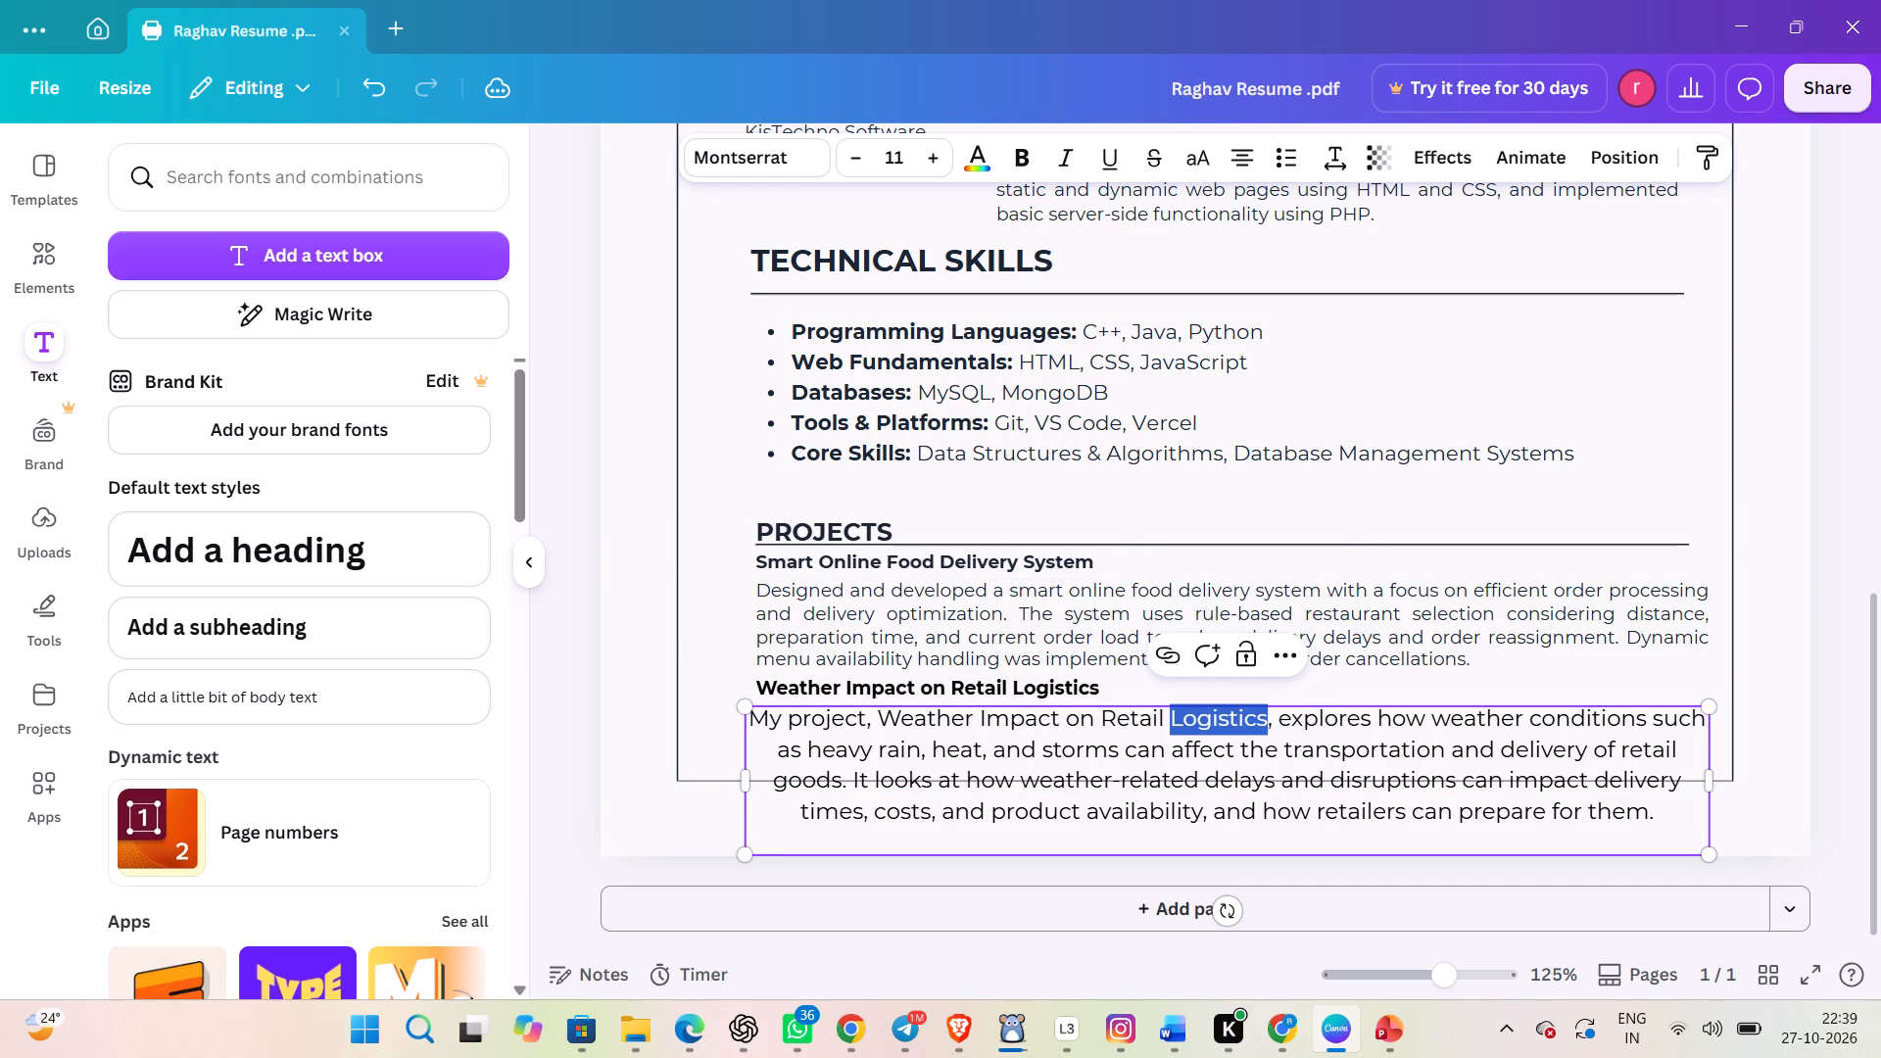
left_click(1181, 750)
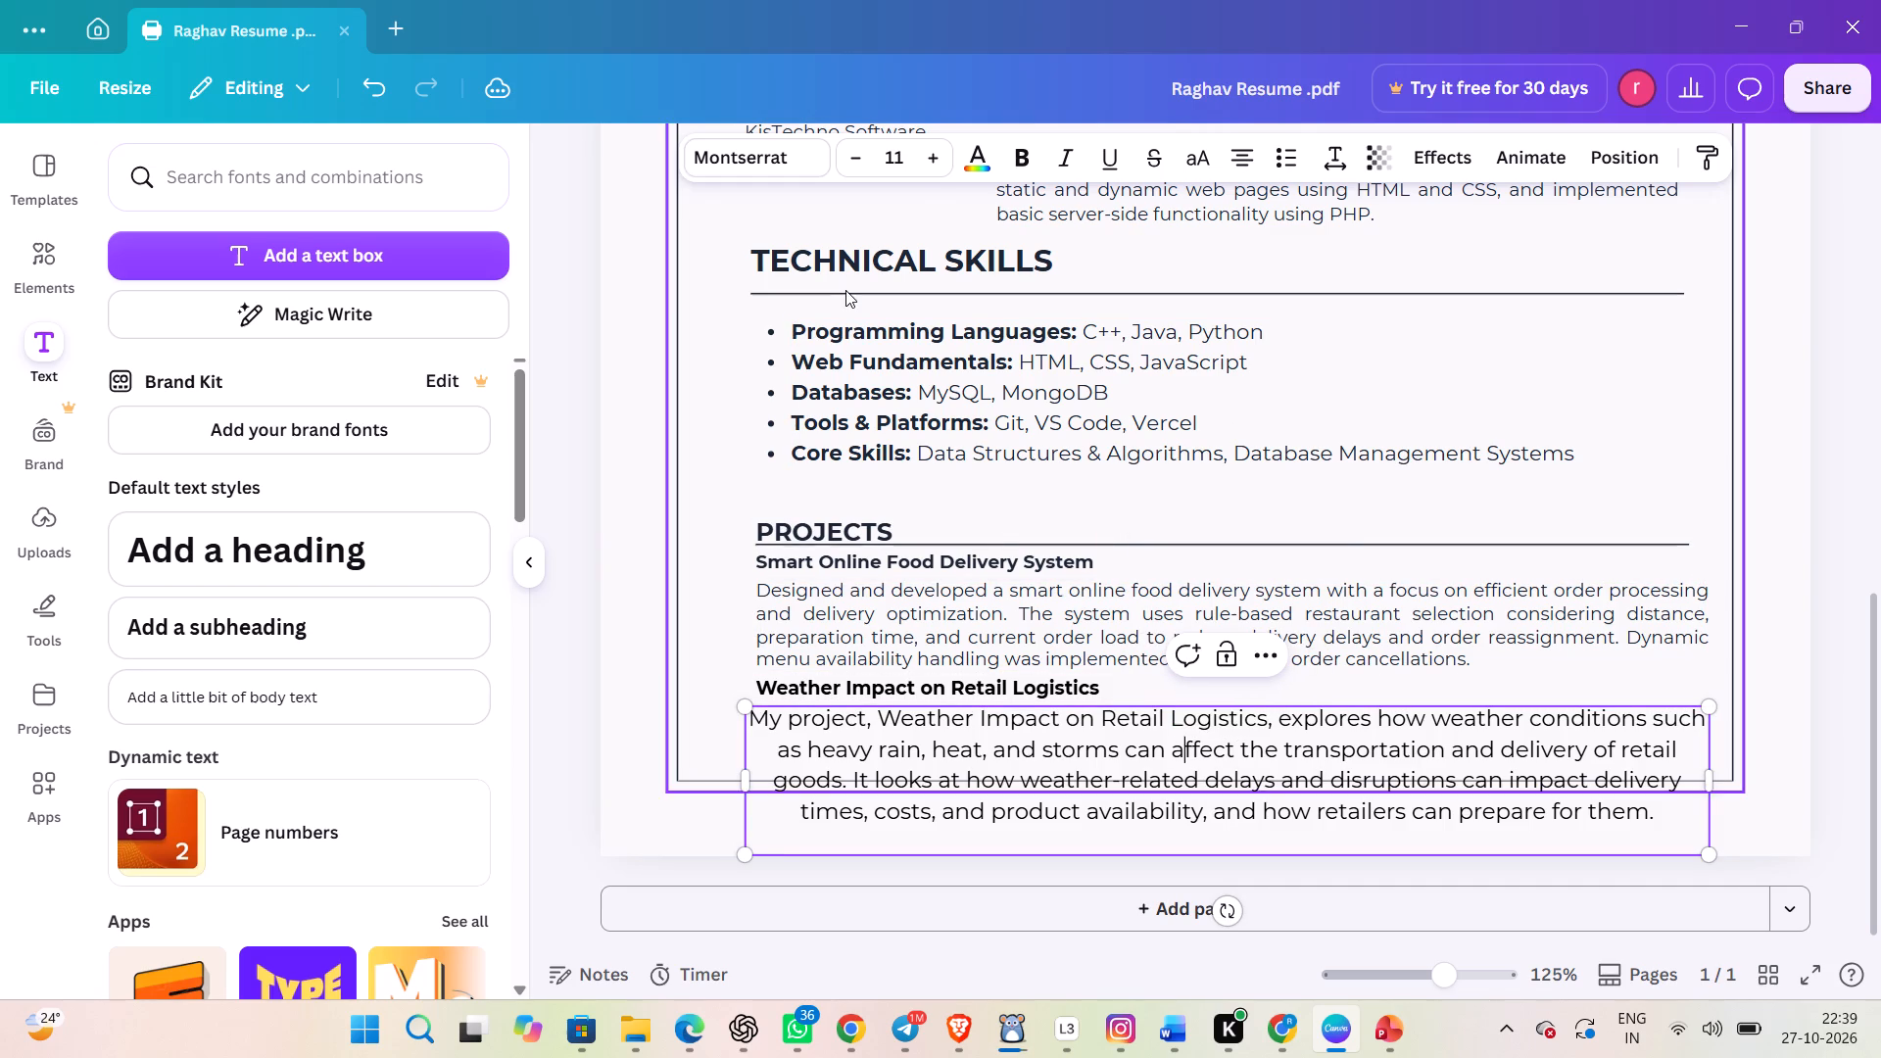
left_click(860, 152)
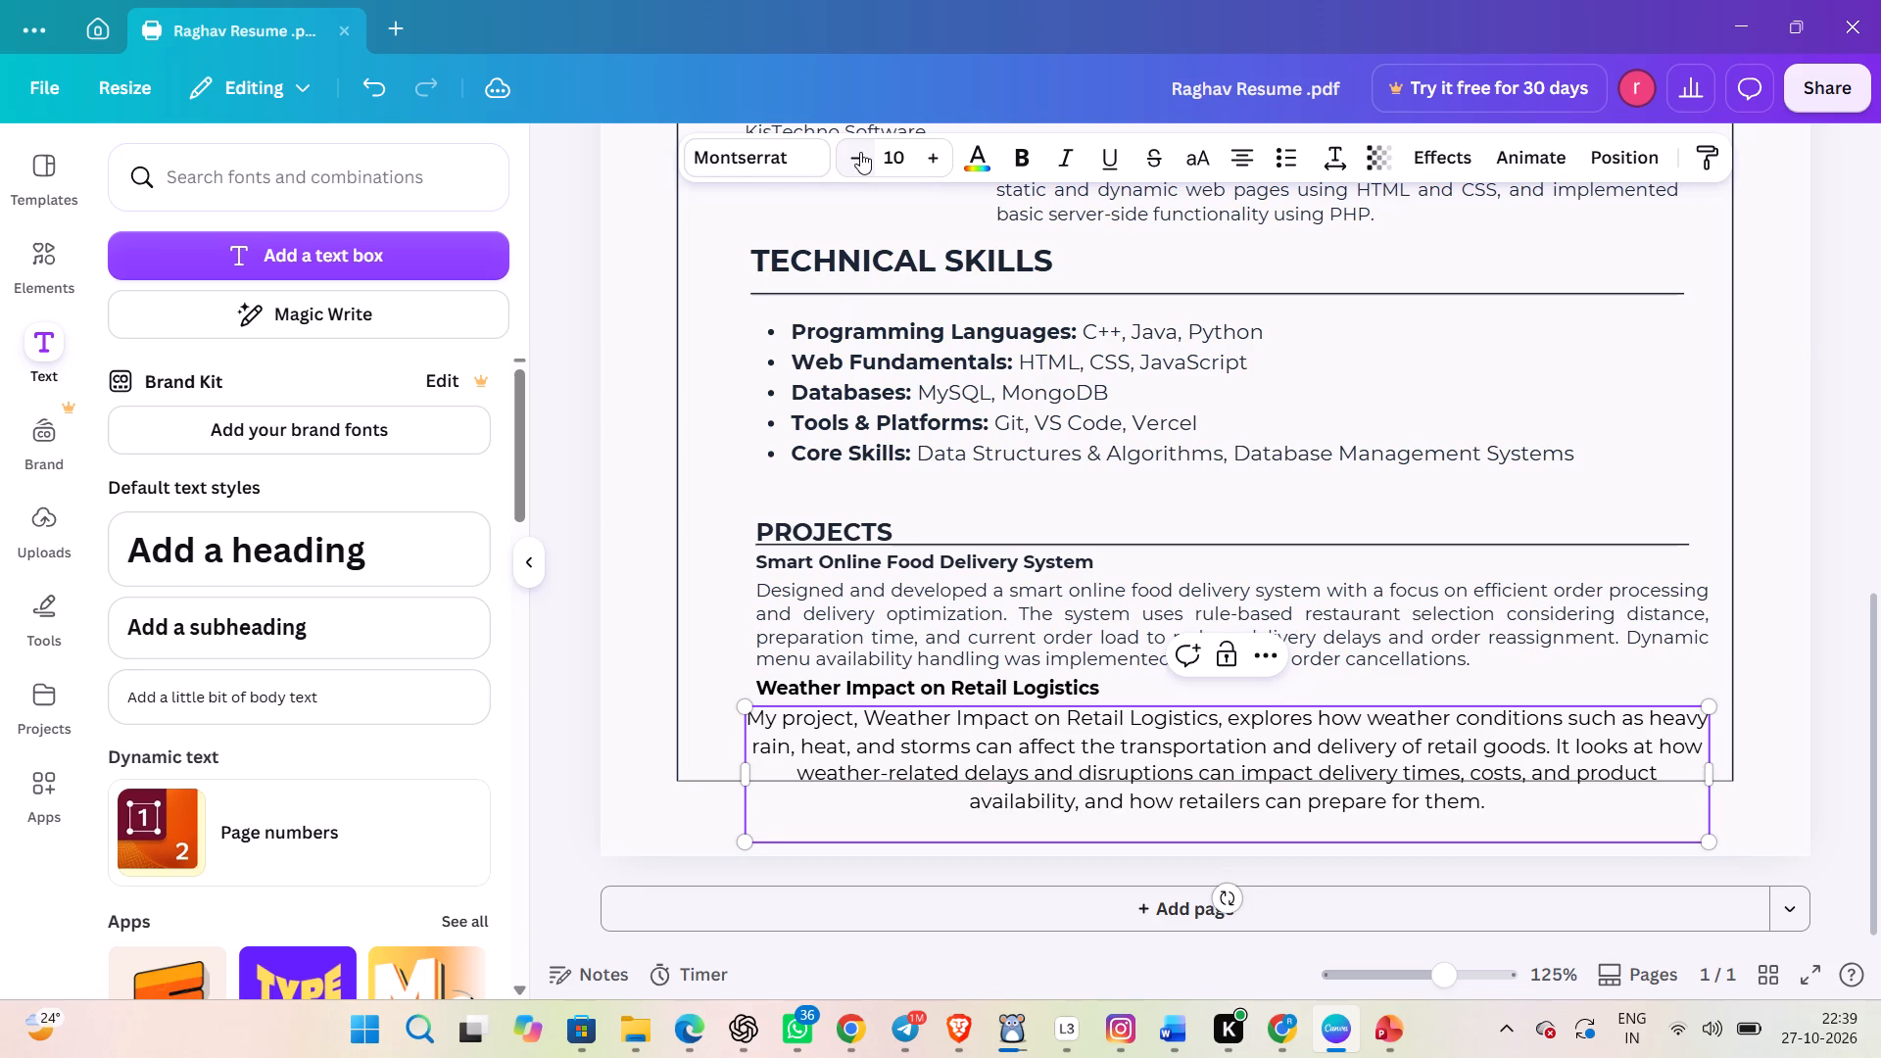
left_click(860, 152)
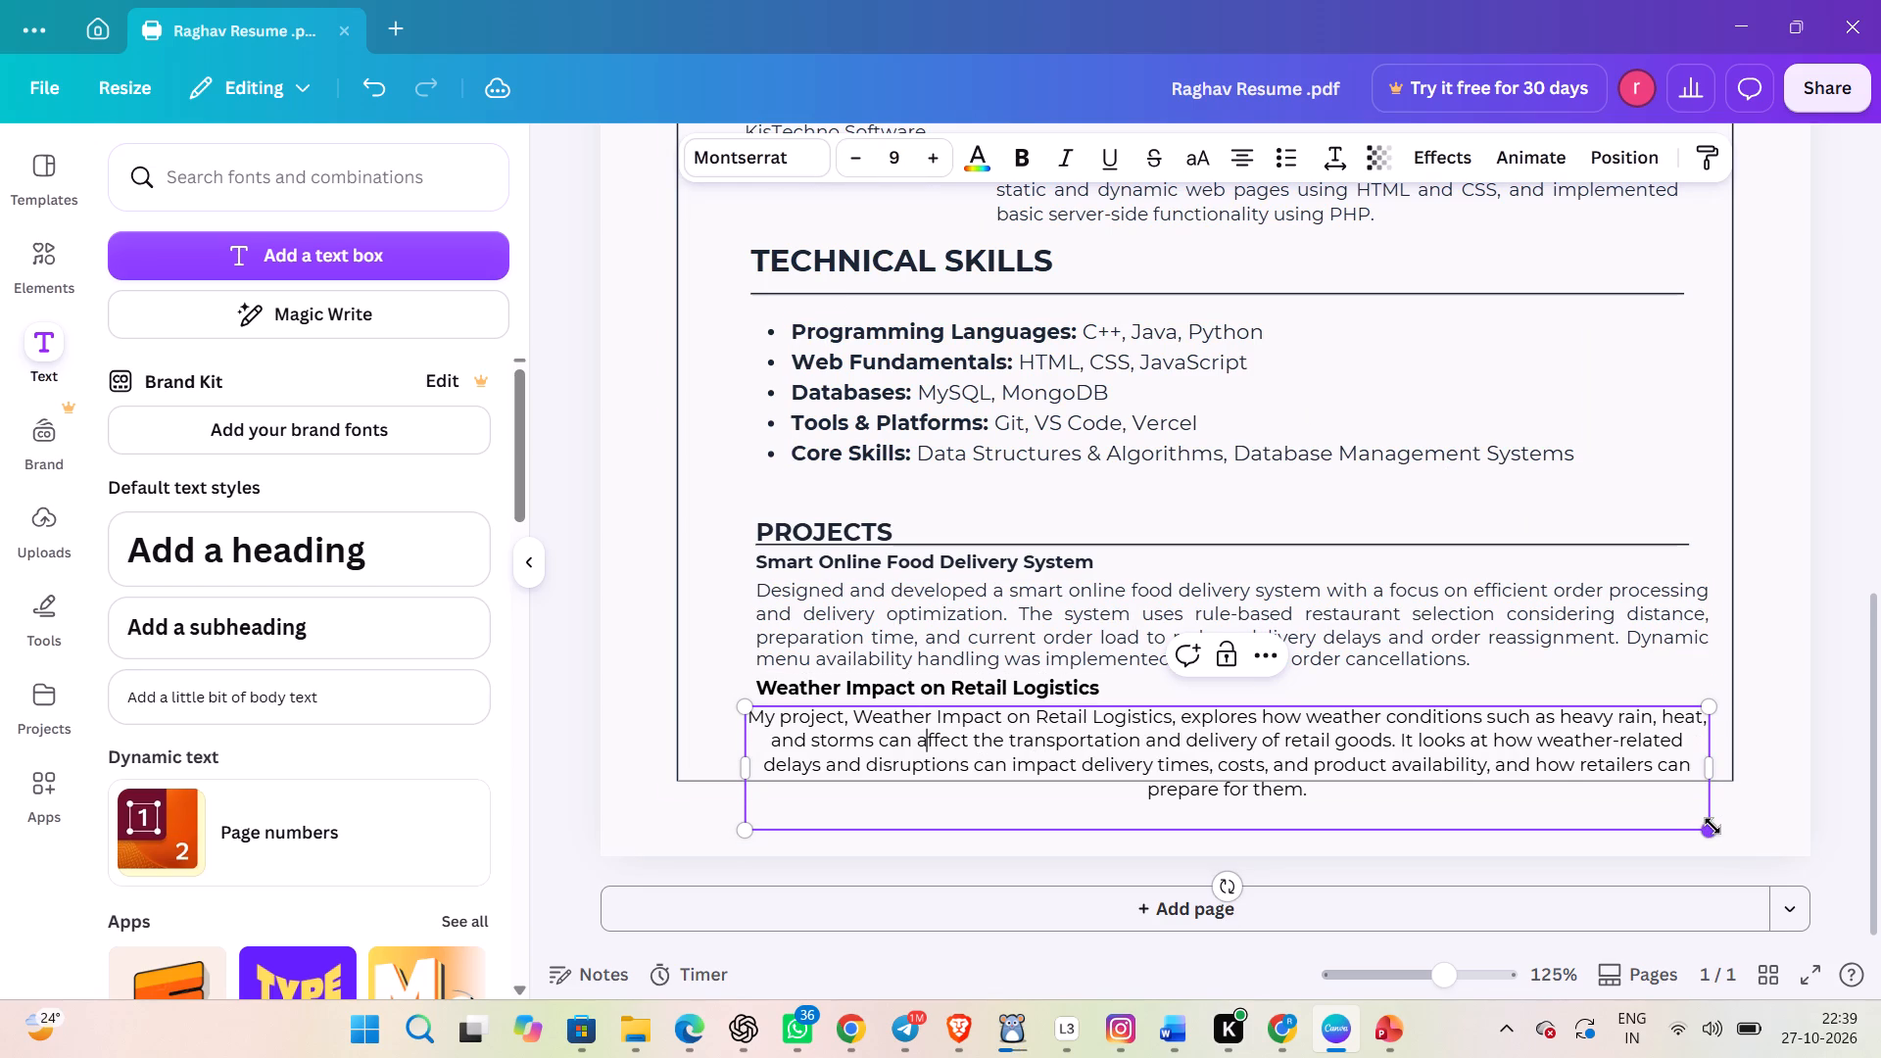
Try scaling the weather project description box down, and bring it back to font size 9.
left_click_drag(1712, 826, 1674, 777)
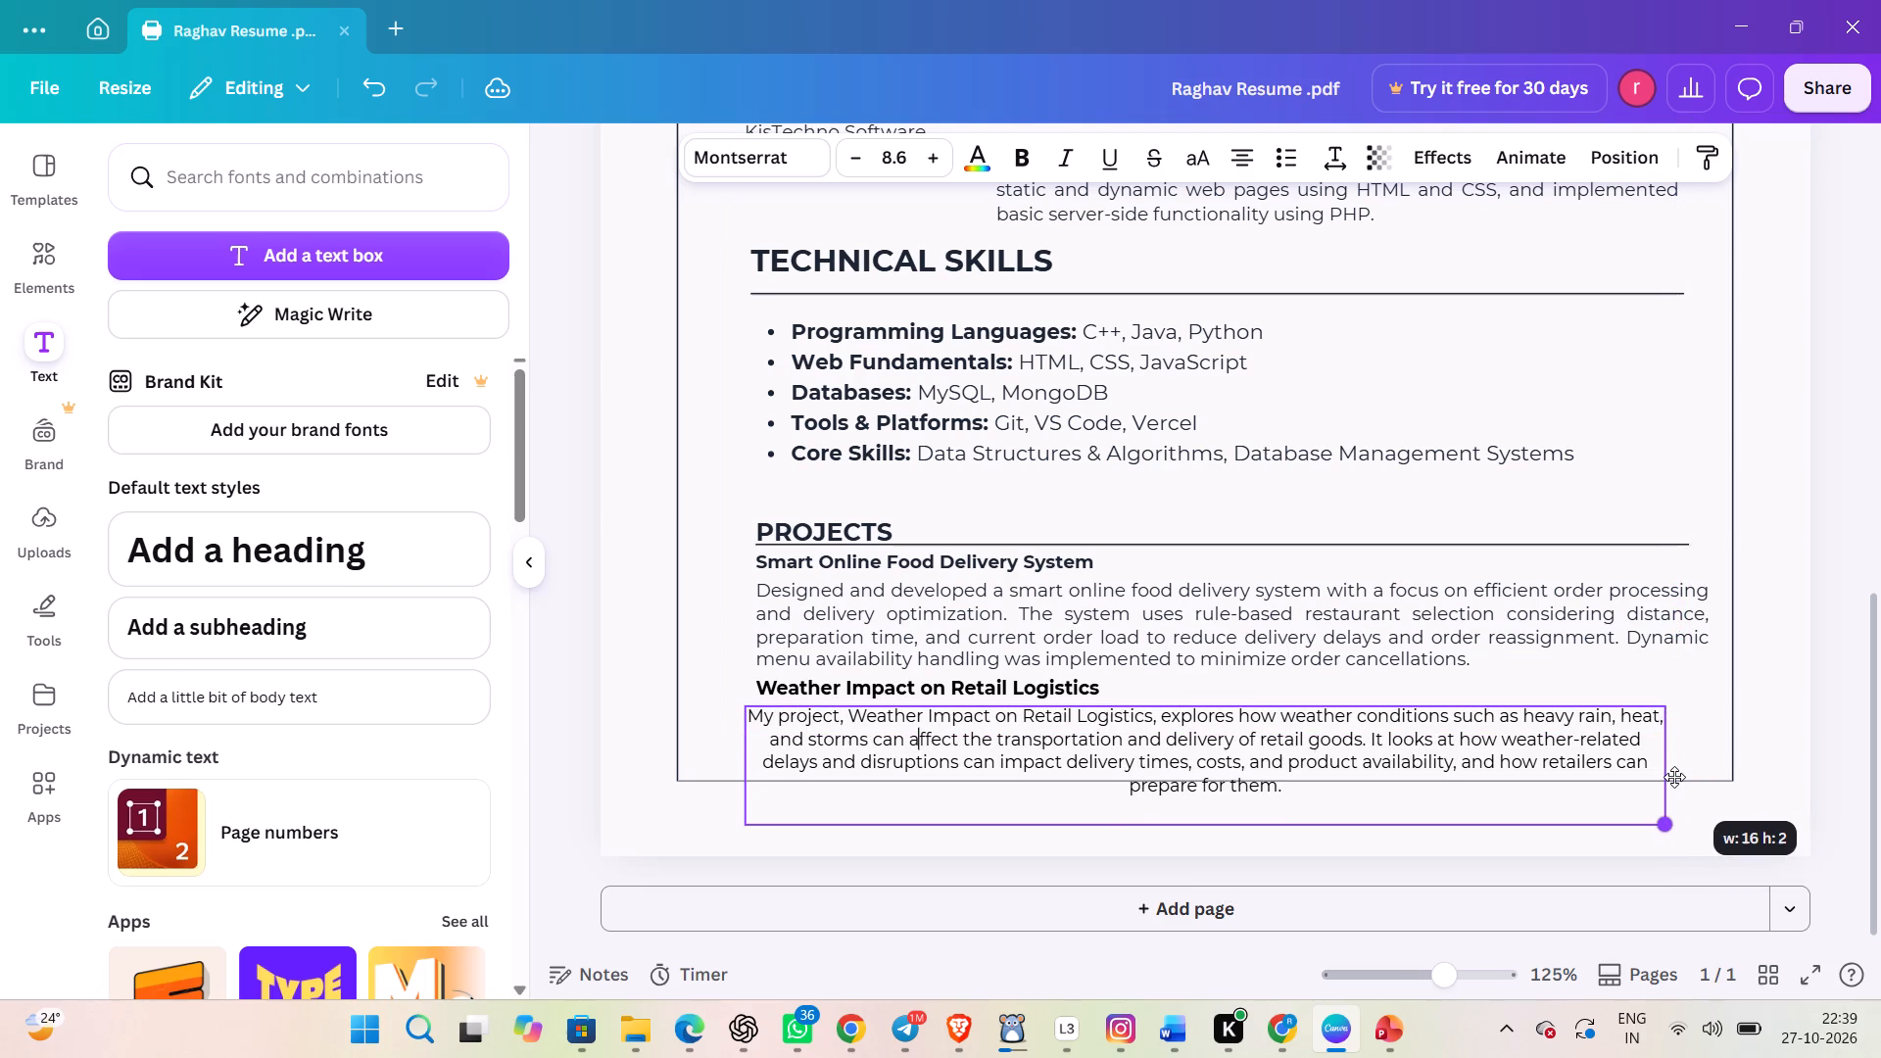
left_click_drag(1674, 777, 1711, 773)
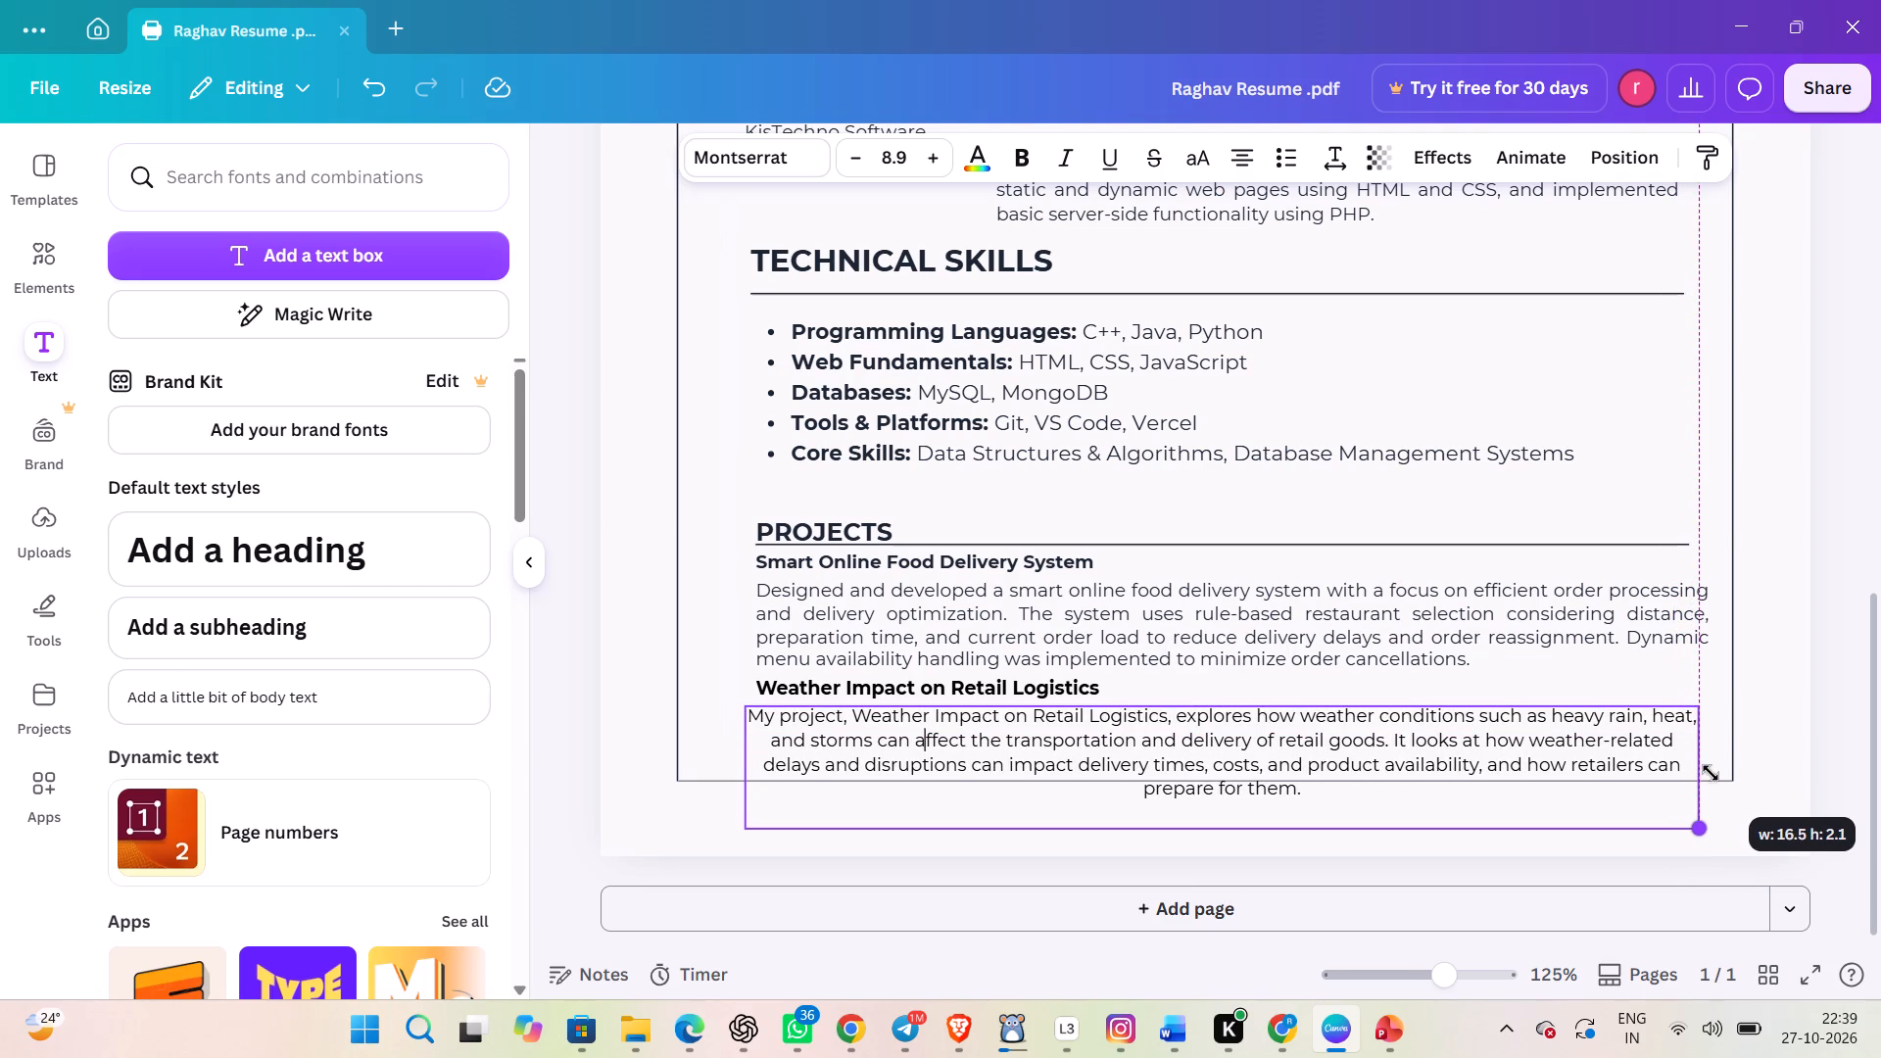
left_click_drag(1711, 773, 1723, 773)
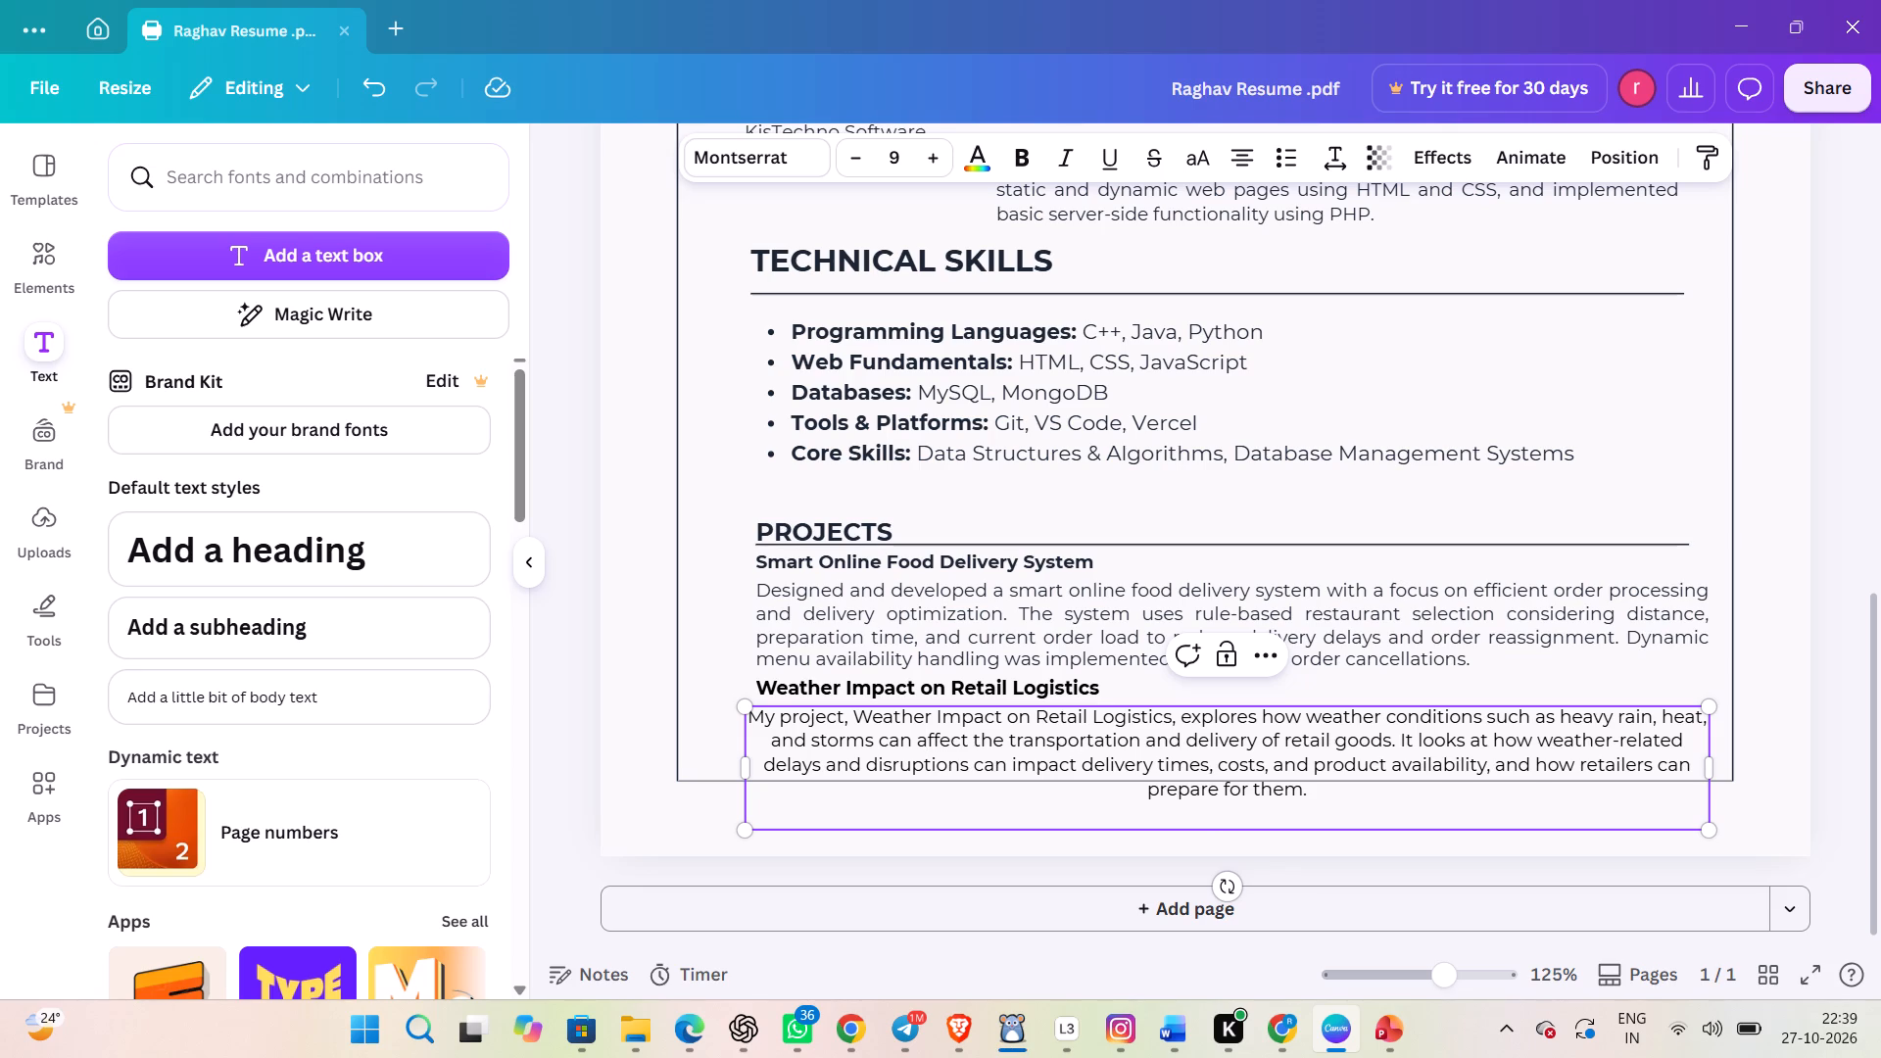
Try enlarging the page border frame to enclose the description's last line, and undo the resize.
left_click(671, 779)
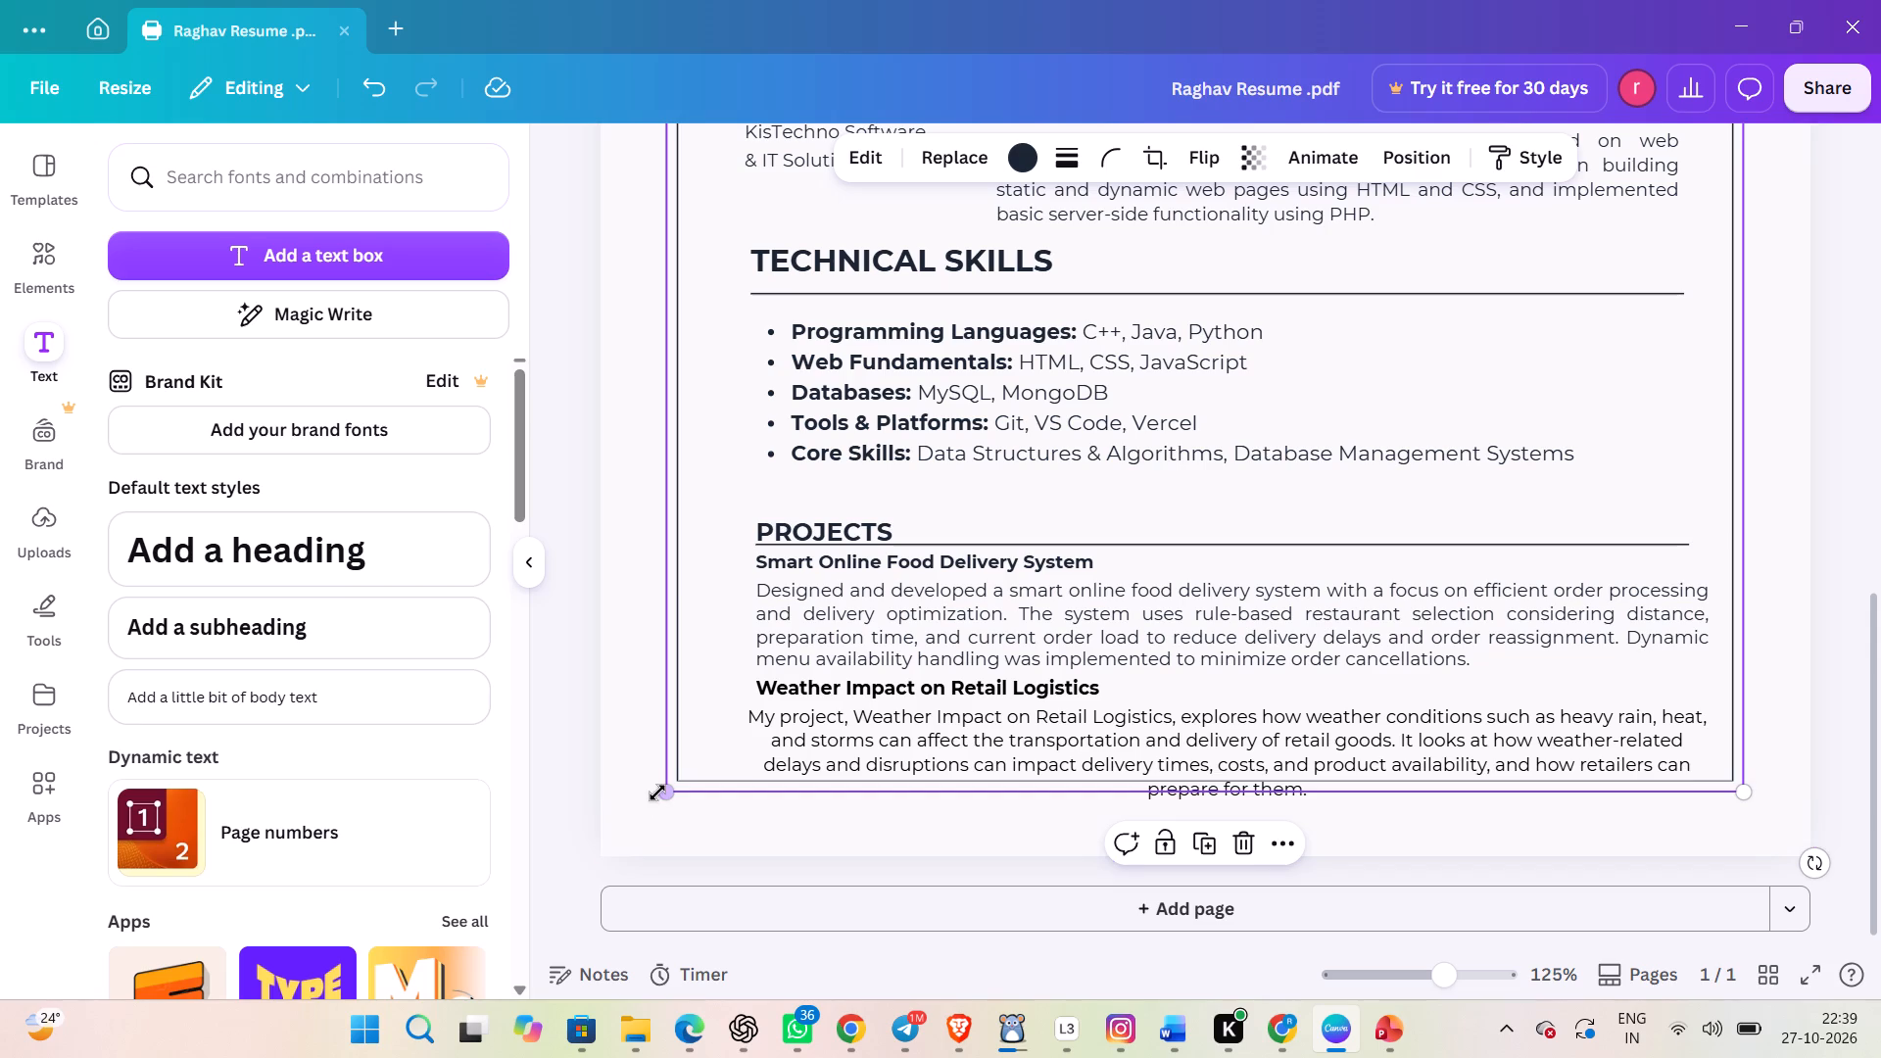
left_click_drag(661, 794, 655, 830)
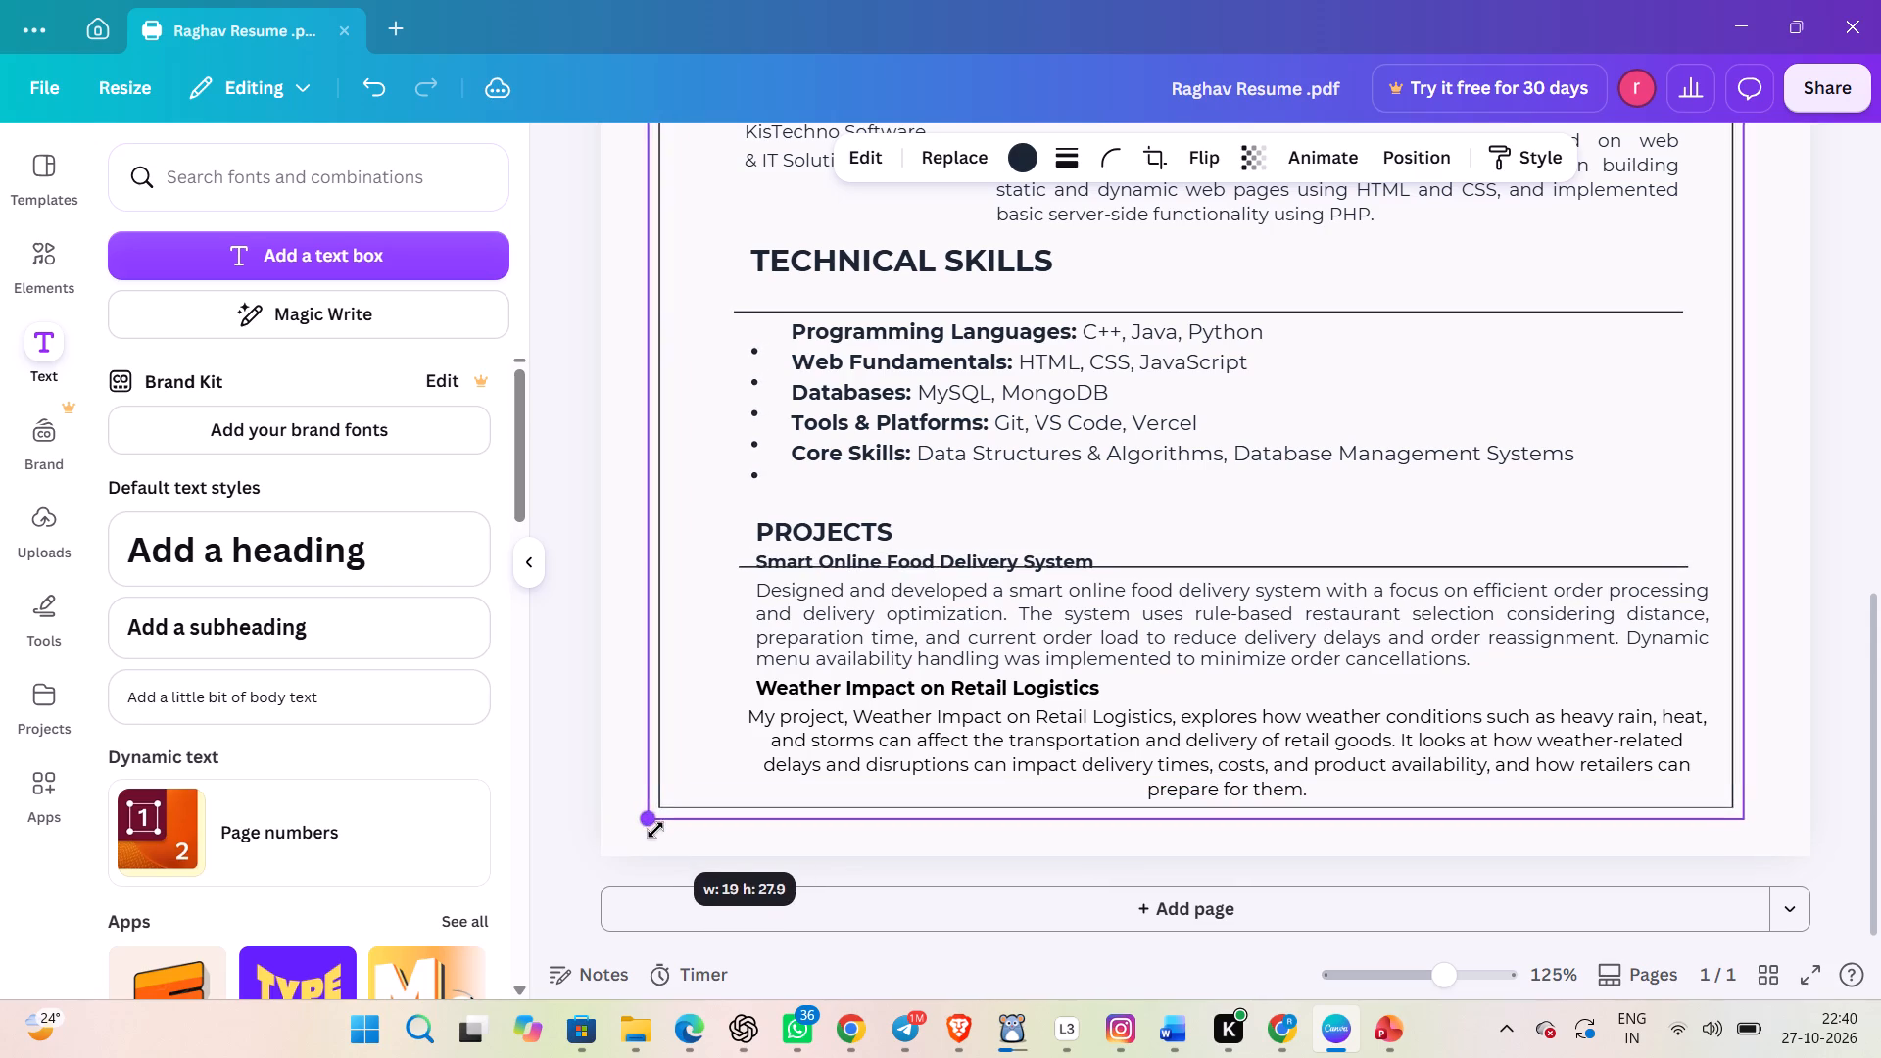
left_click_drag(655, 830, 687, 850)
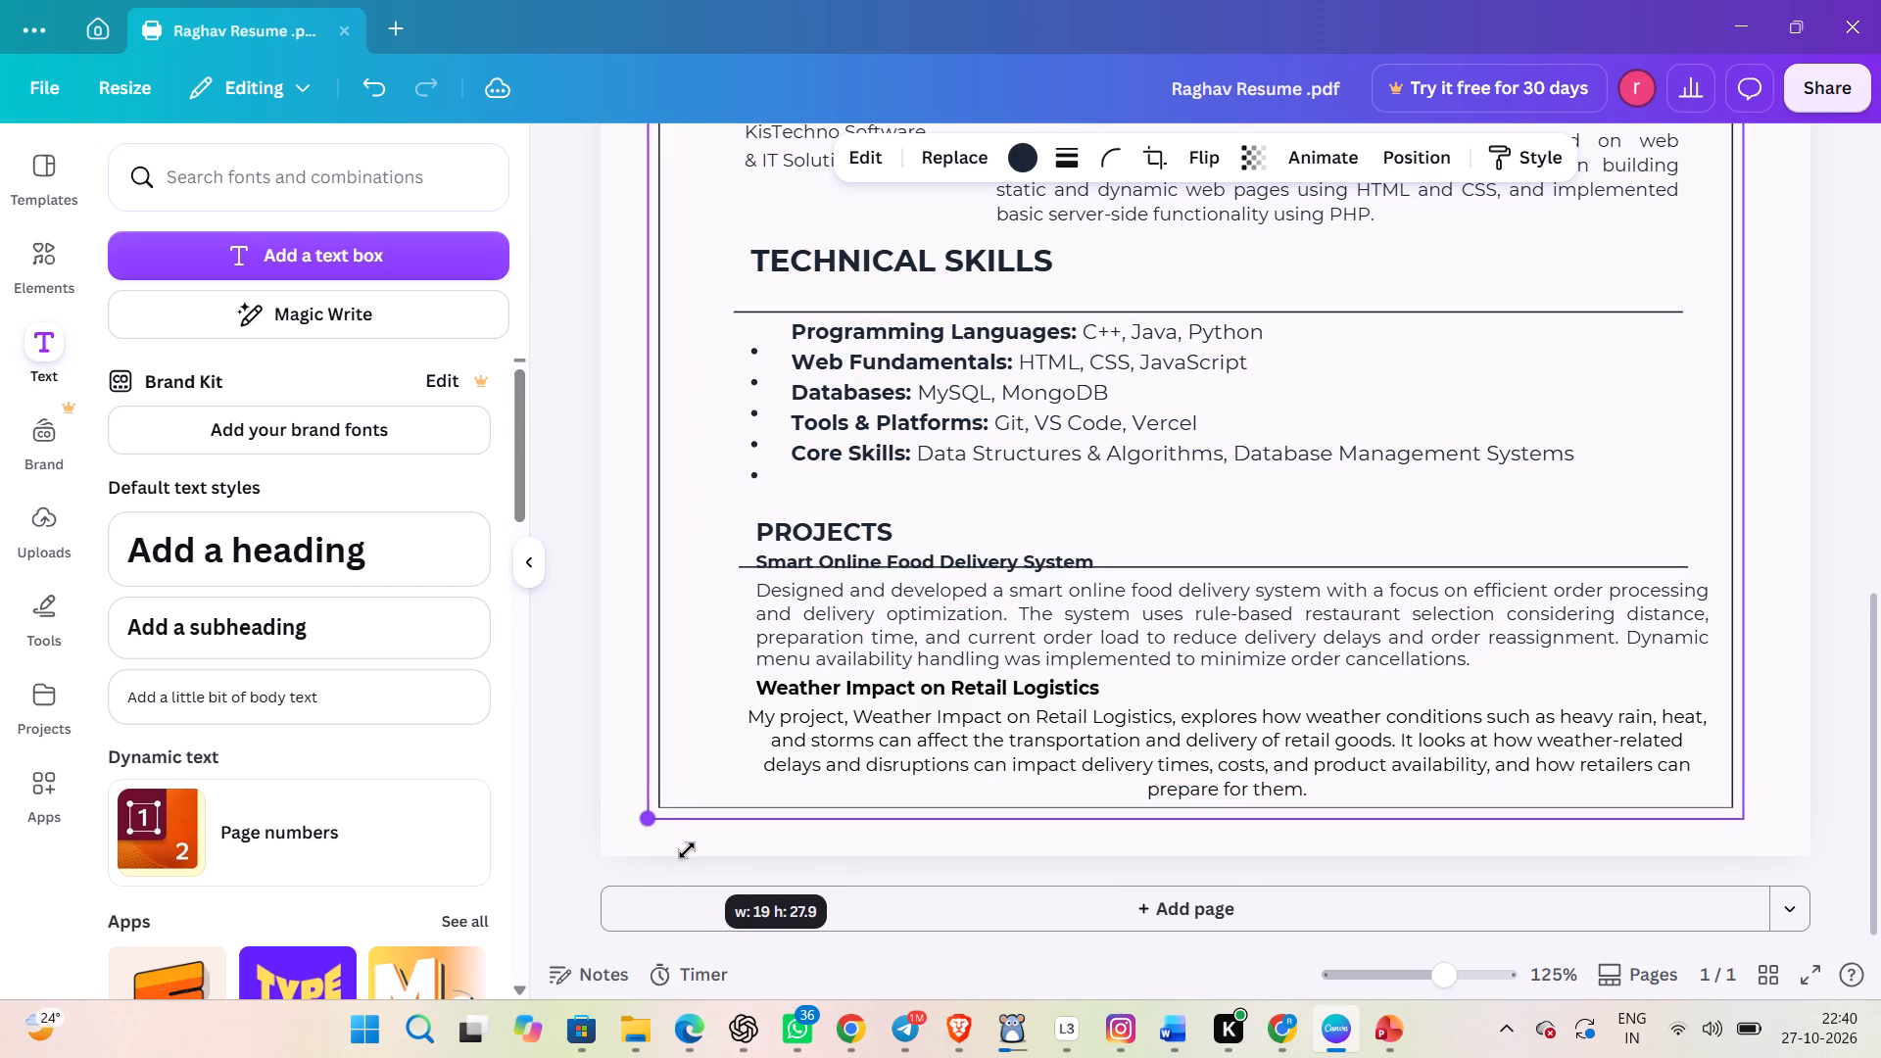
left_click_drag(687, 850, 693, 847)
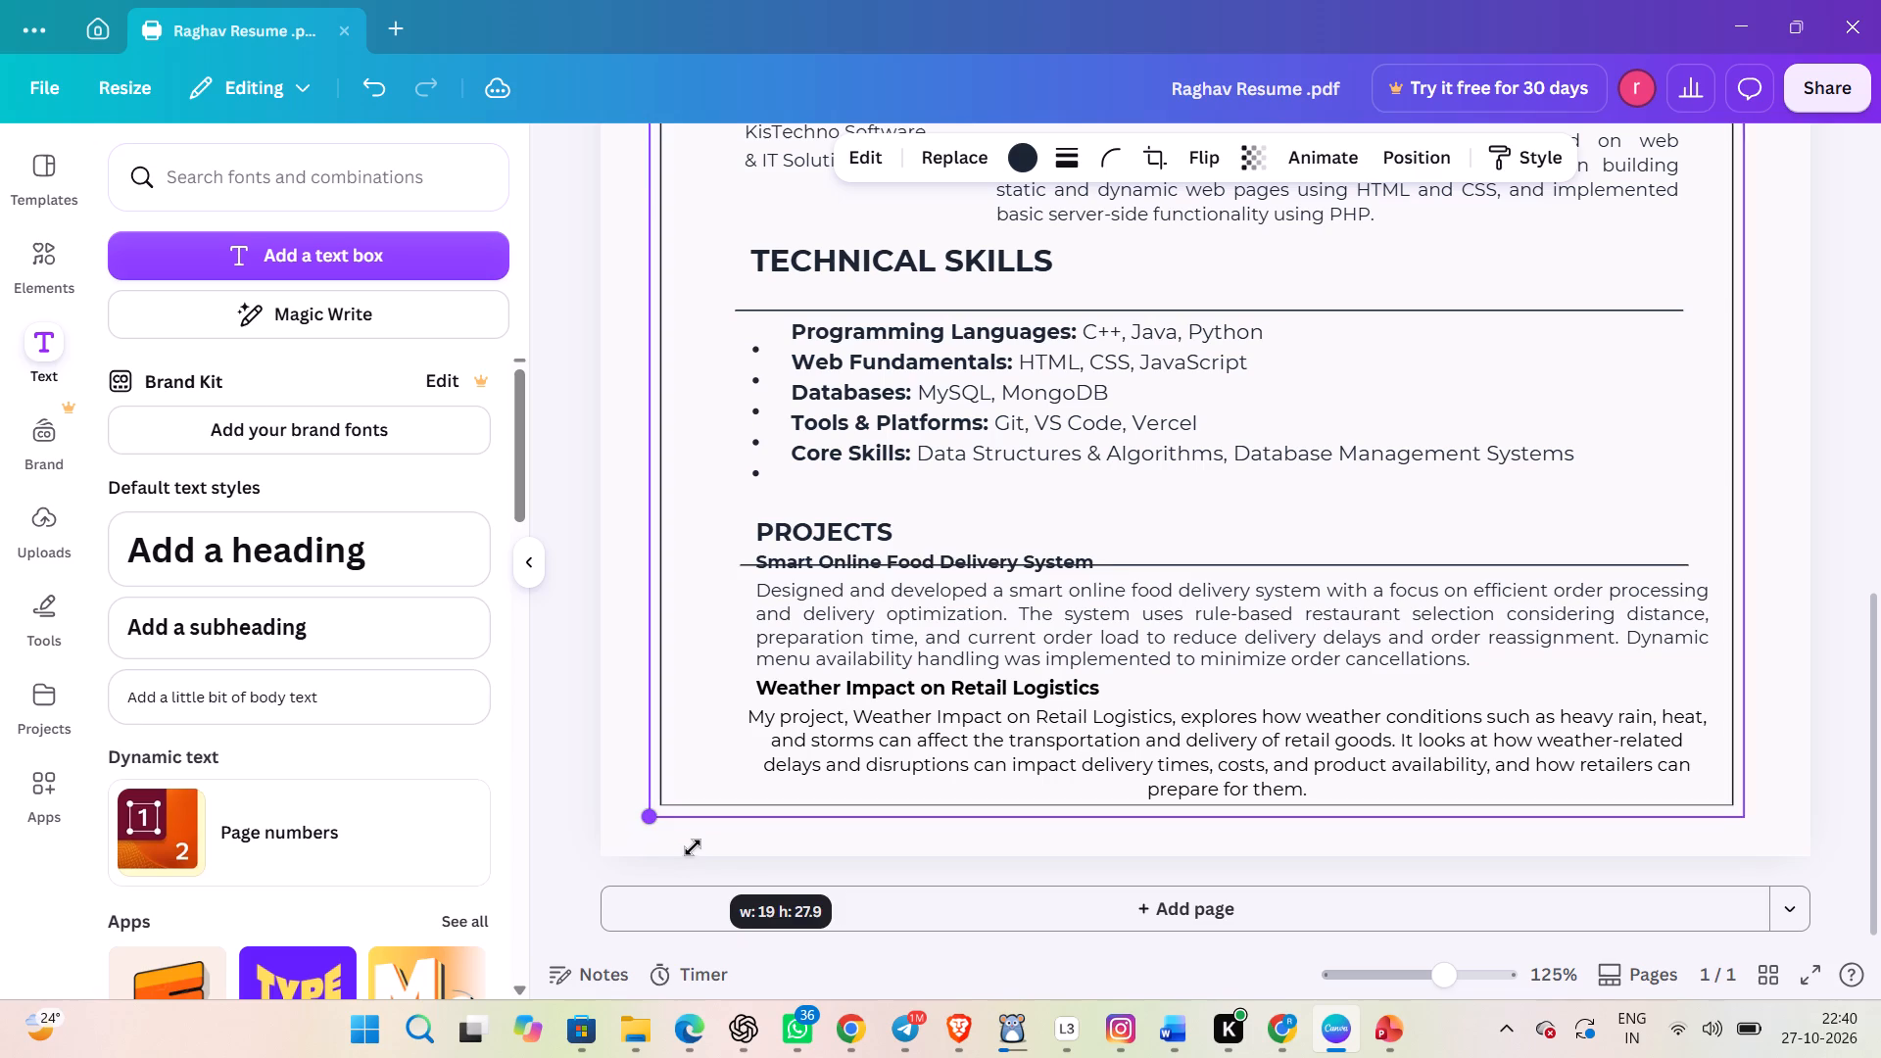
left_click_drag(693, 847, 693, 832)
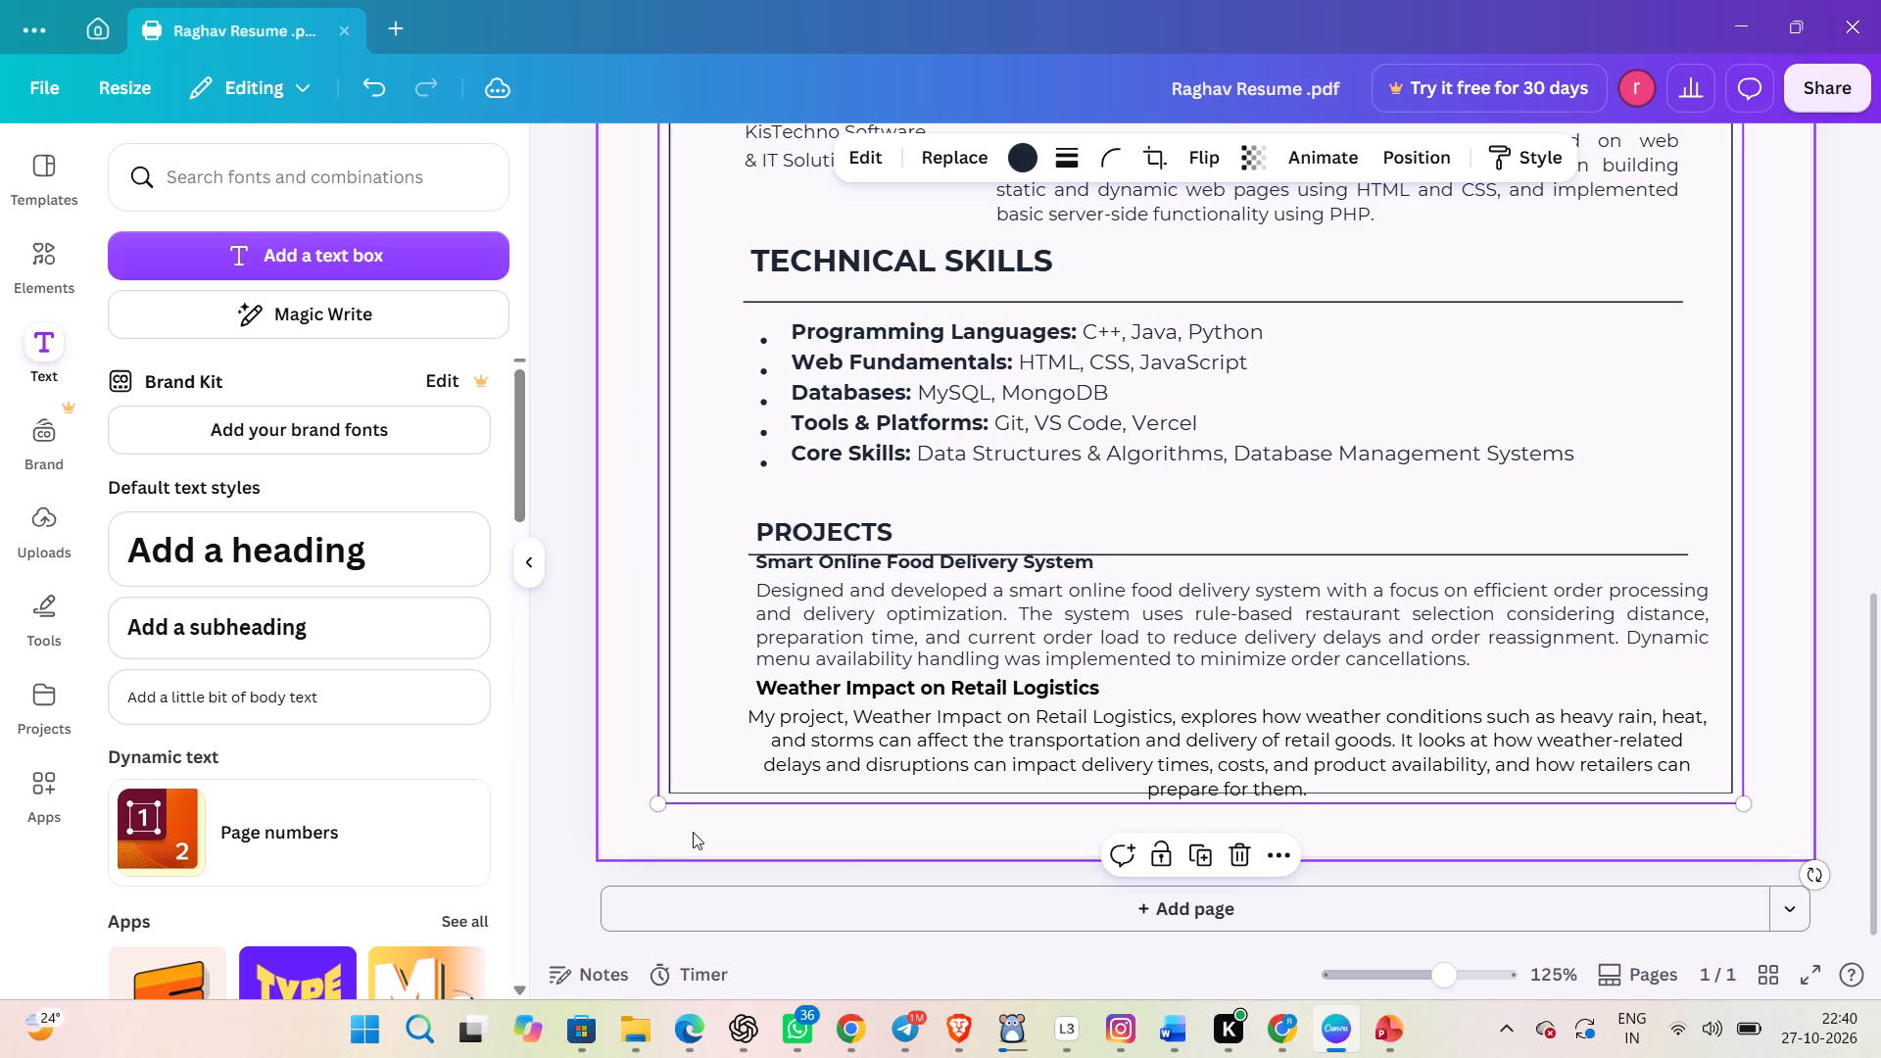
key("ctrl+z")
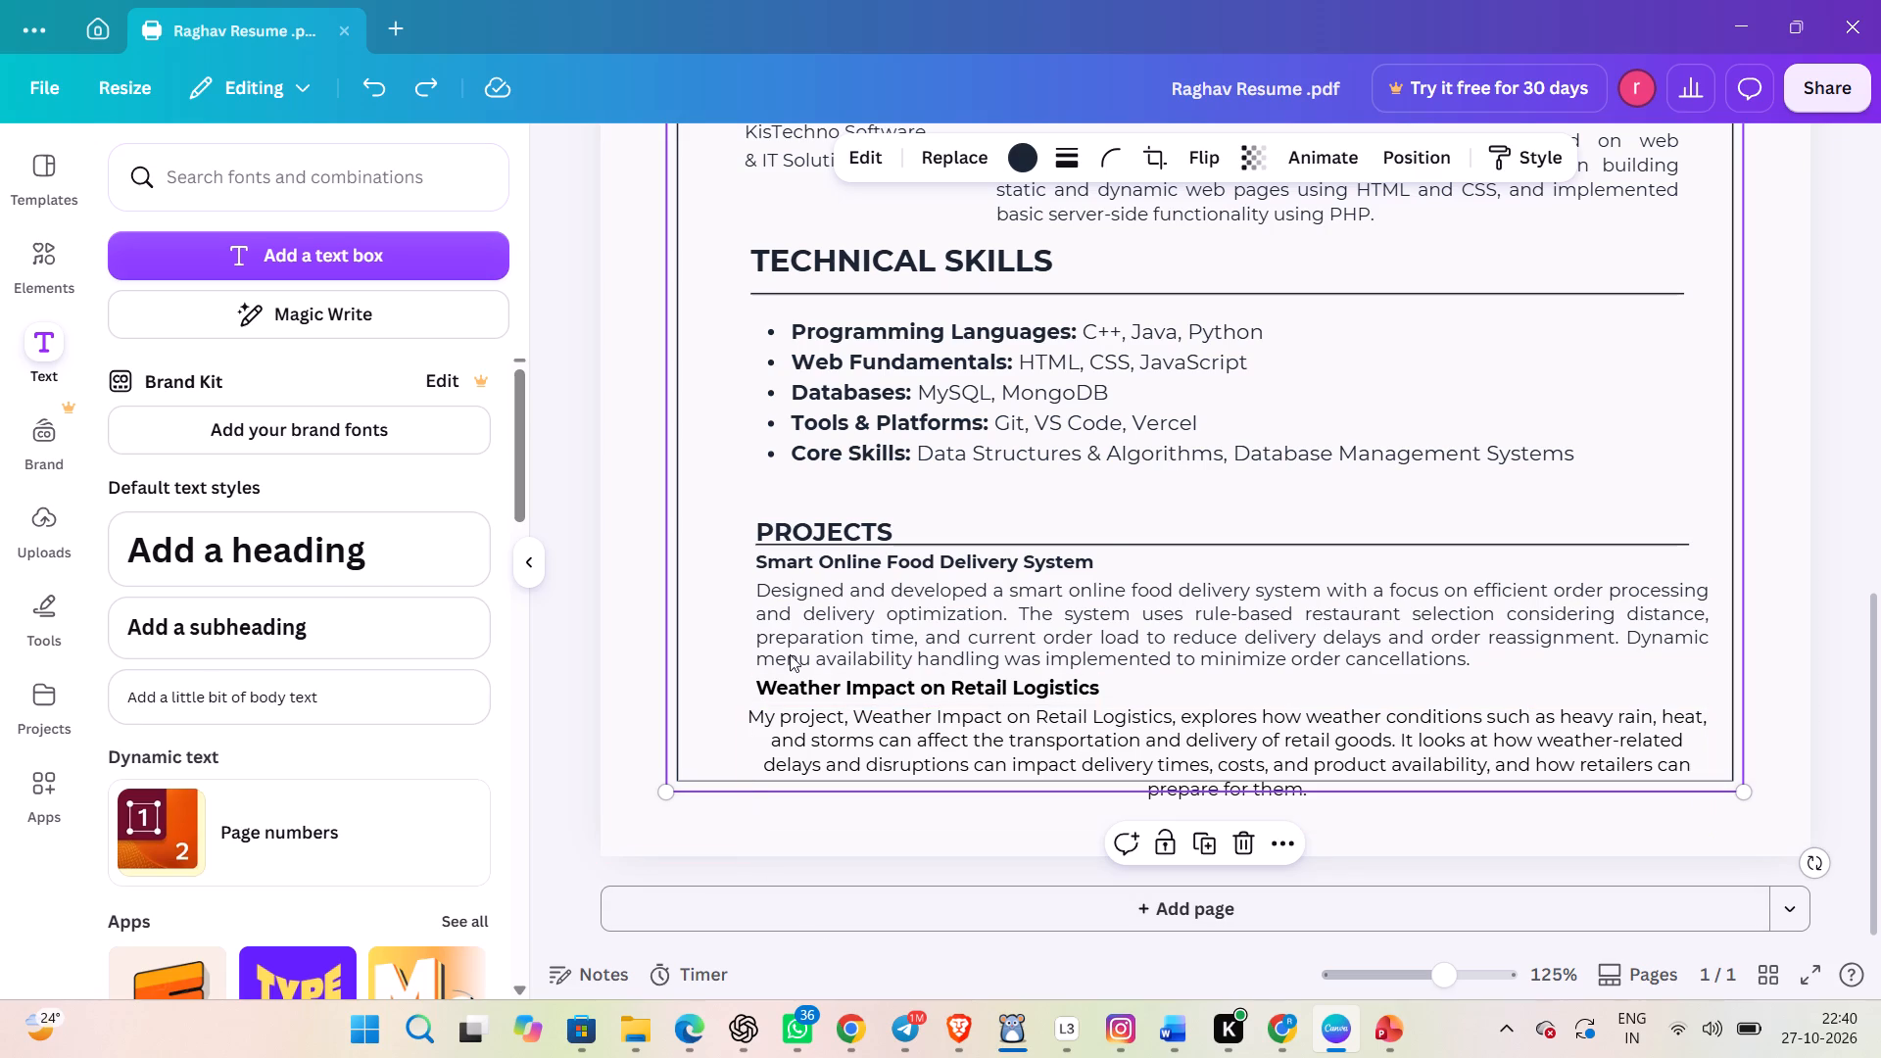
Shift the PROJECTS heading block up slightly and move the food delivery description up directly against its title.
left_click(776, 553)
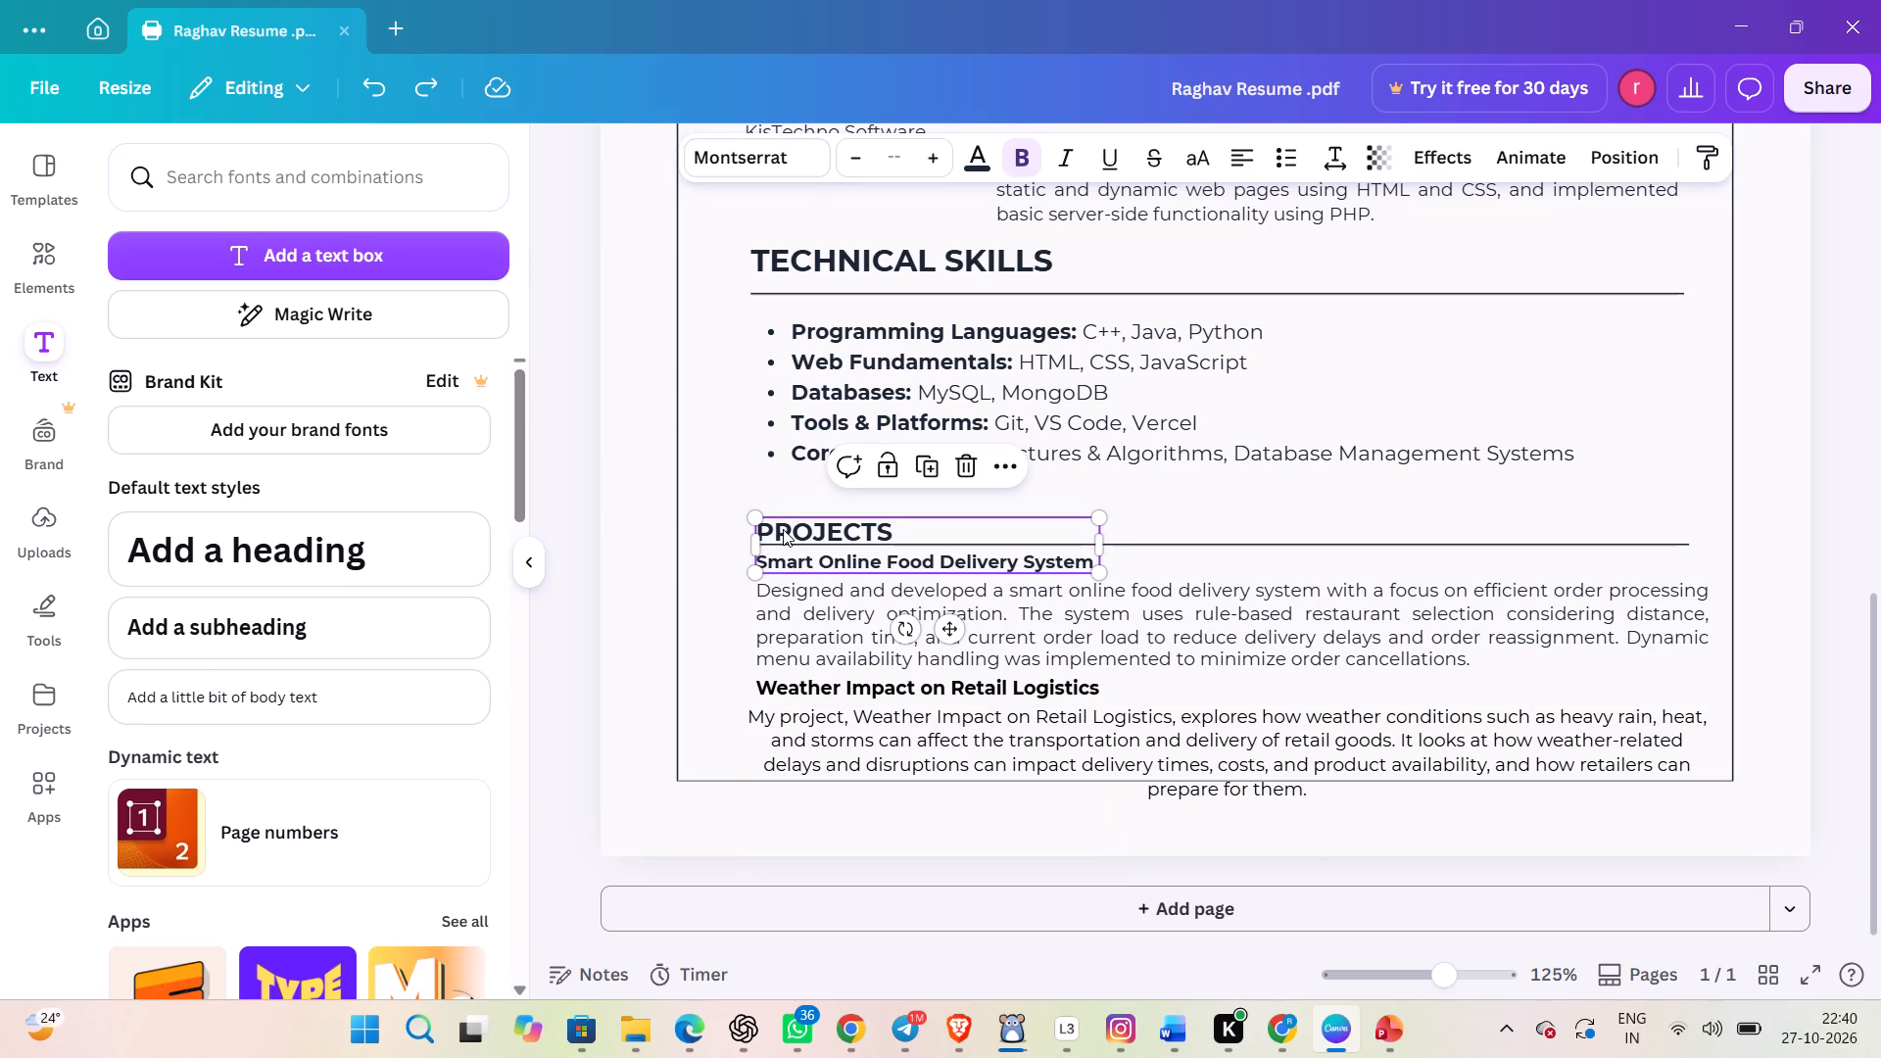
left_click_drag(783, 529, 783, 520)
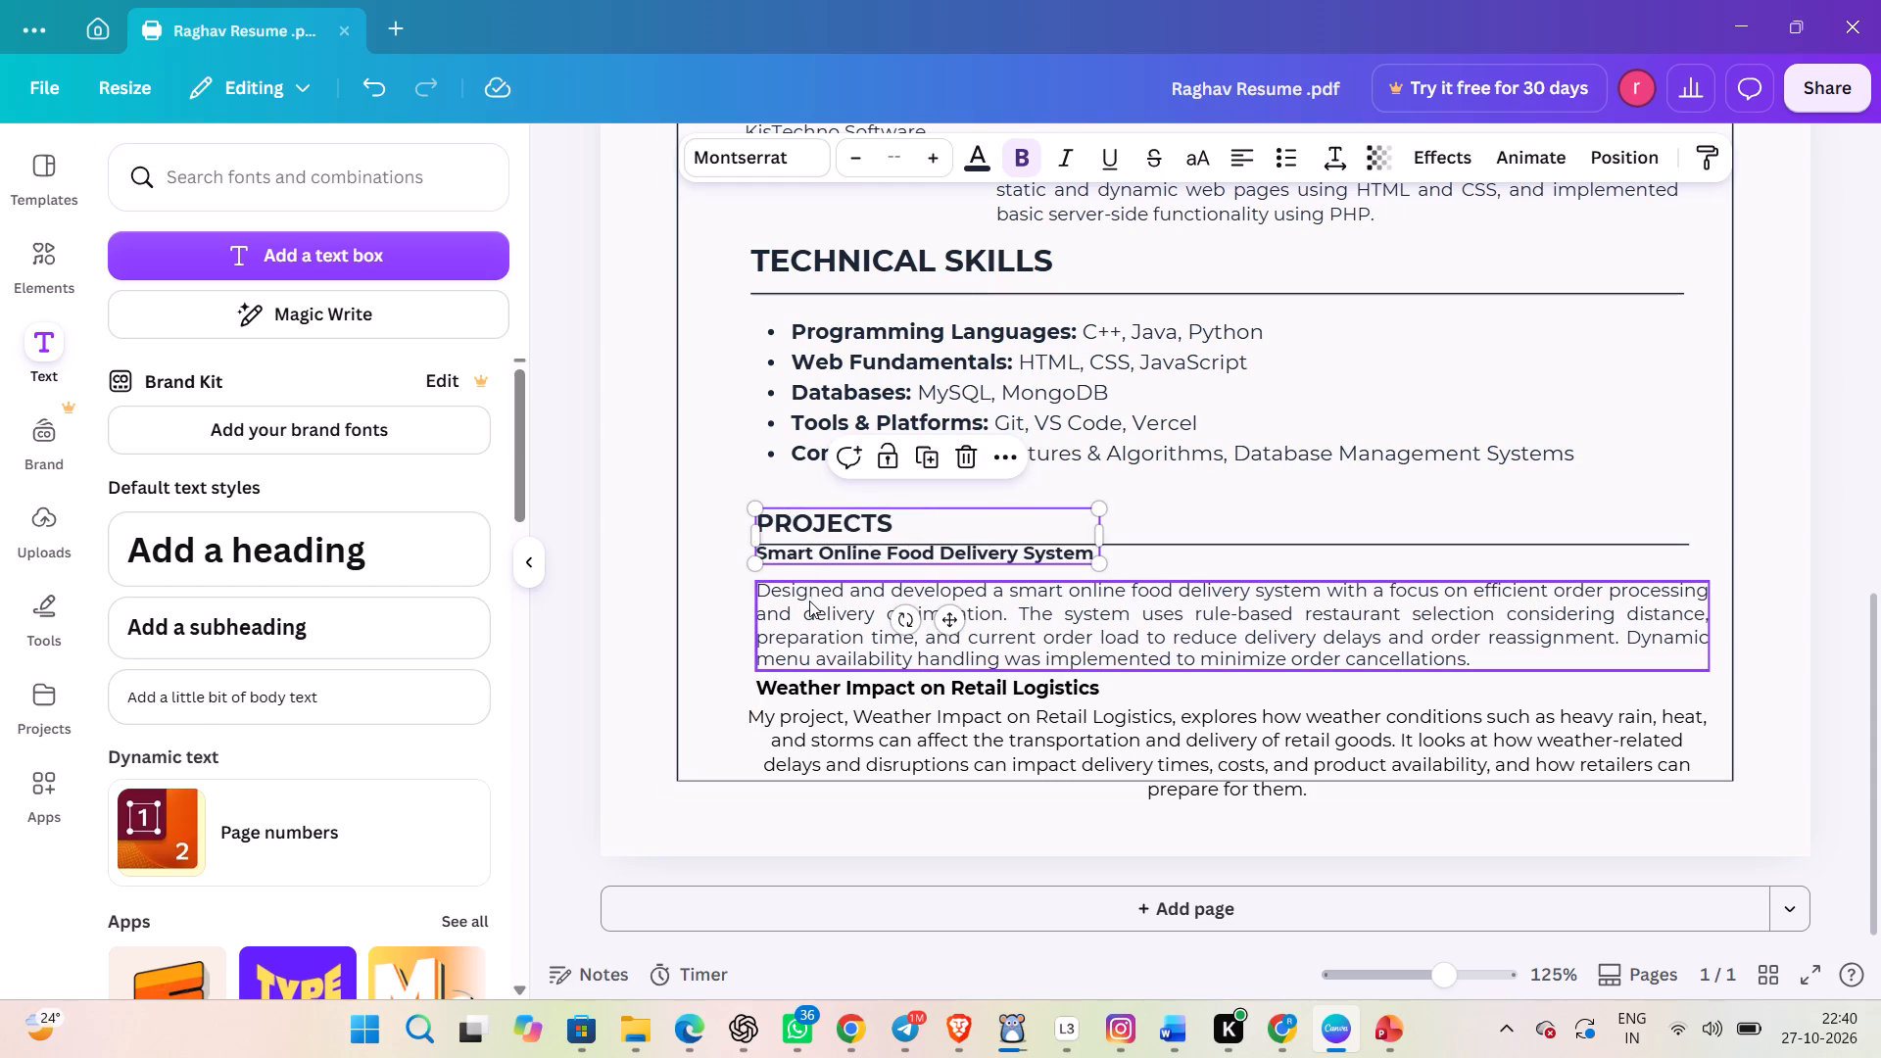
left_click(809, 616)
left_click_drag(809, 616, 806, 609)
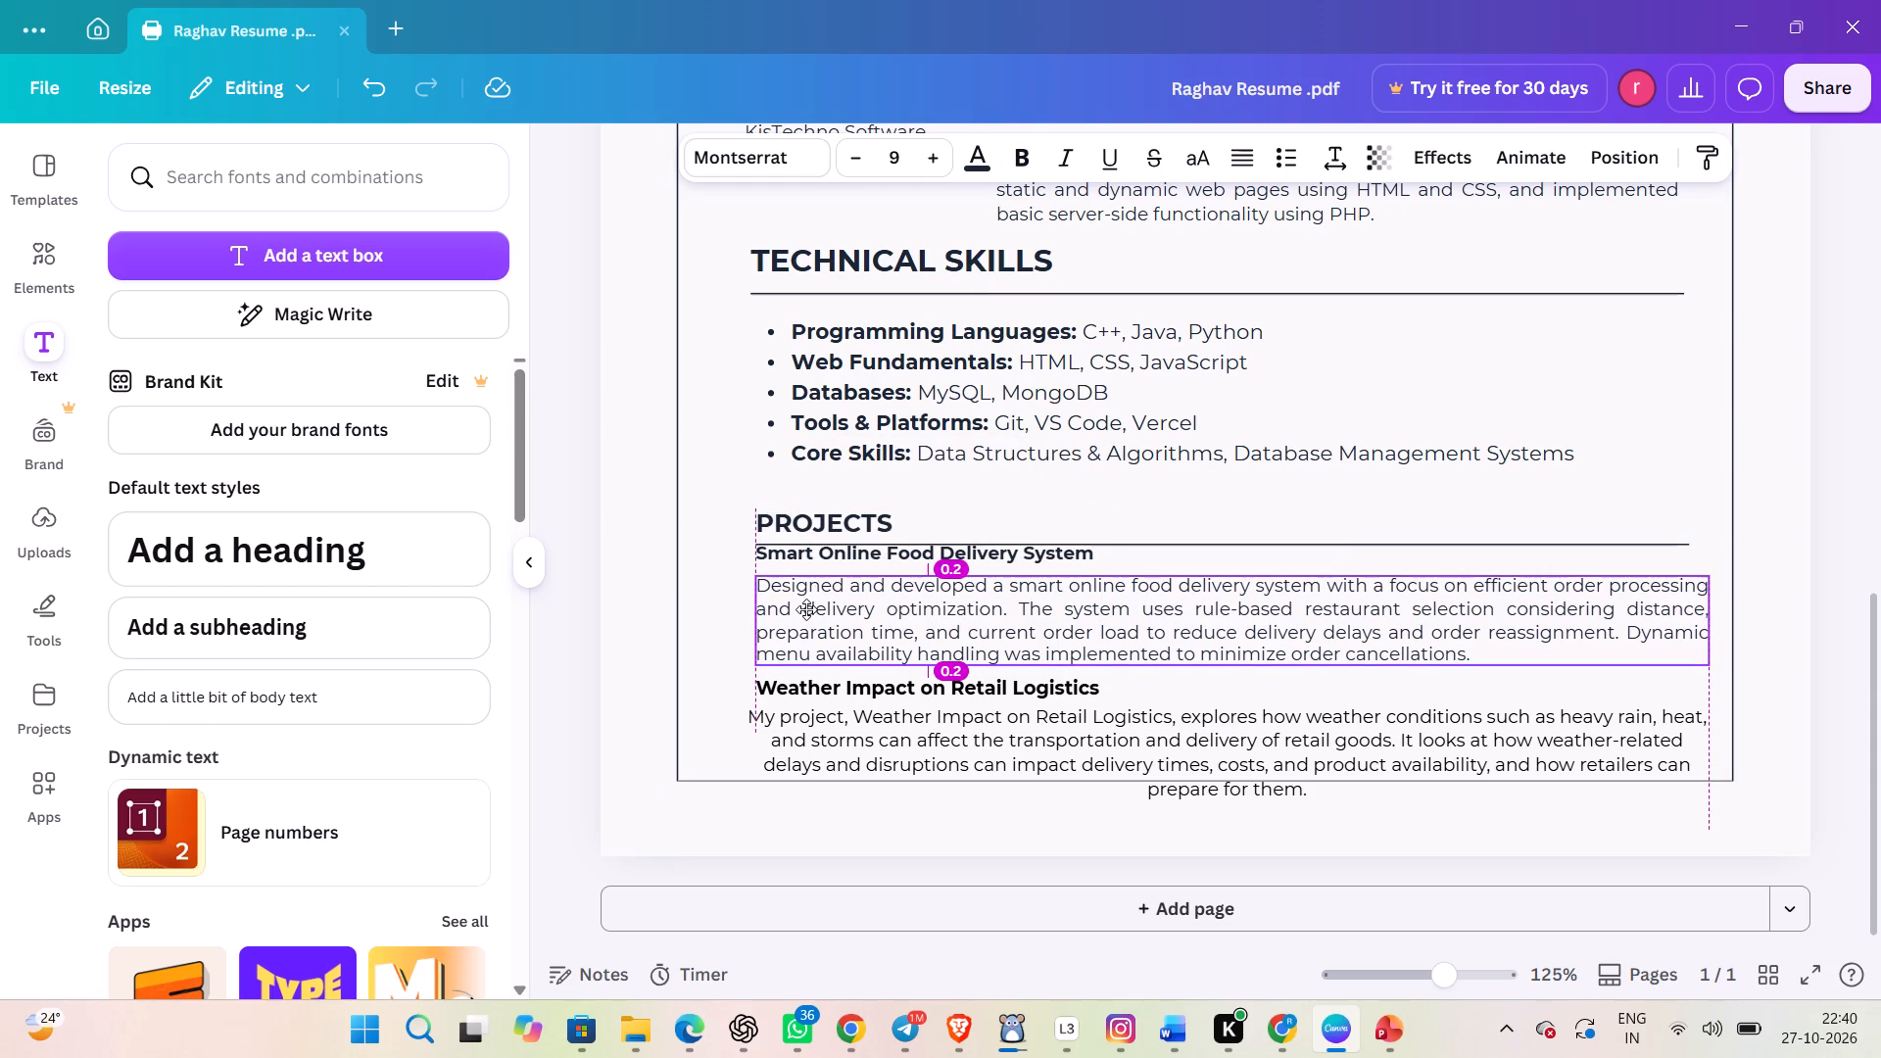
left_click_drag(806, 609, 807, 601)
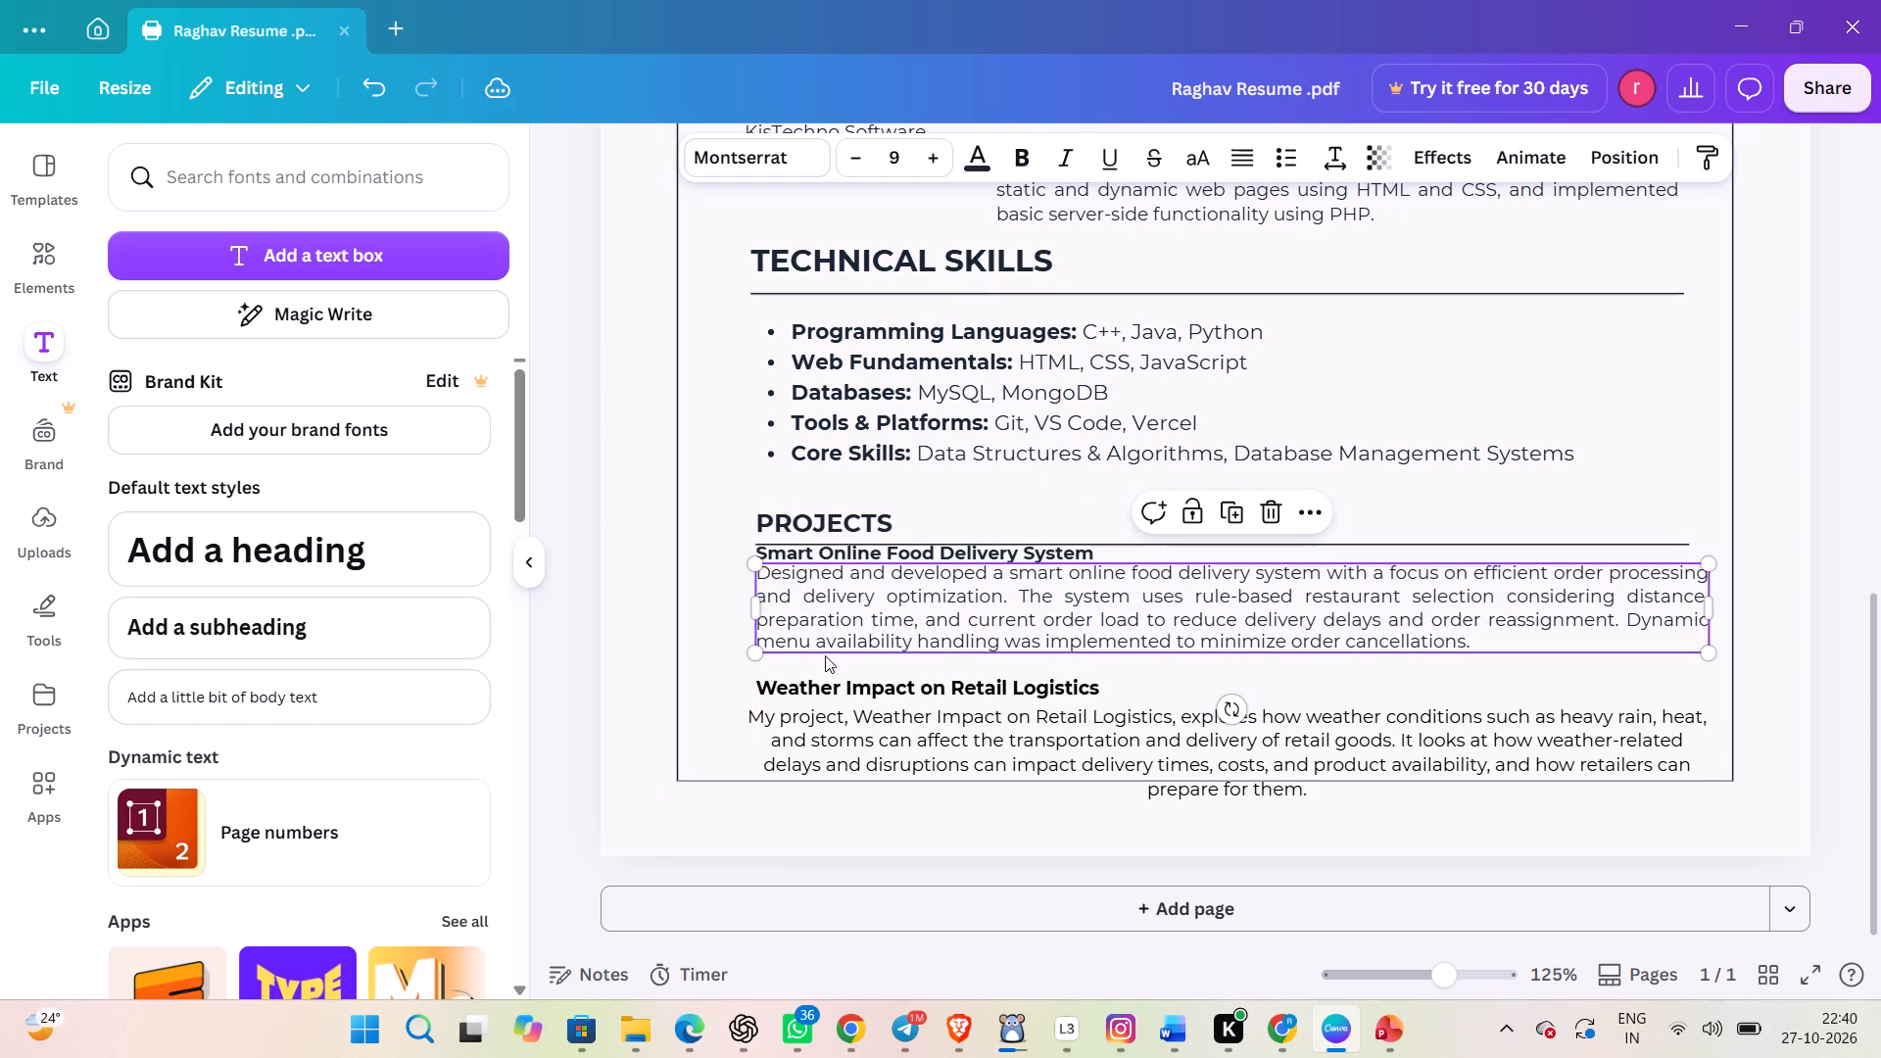
Move the Weather Impact on Retail Logistics heading up directly beneath the food delivery description.
left_click(828, 677)
left_click_drag(828, 677, 824, 669)
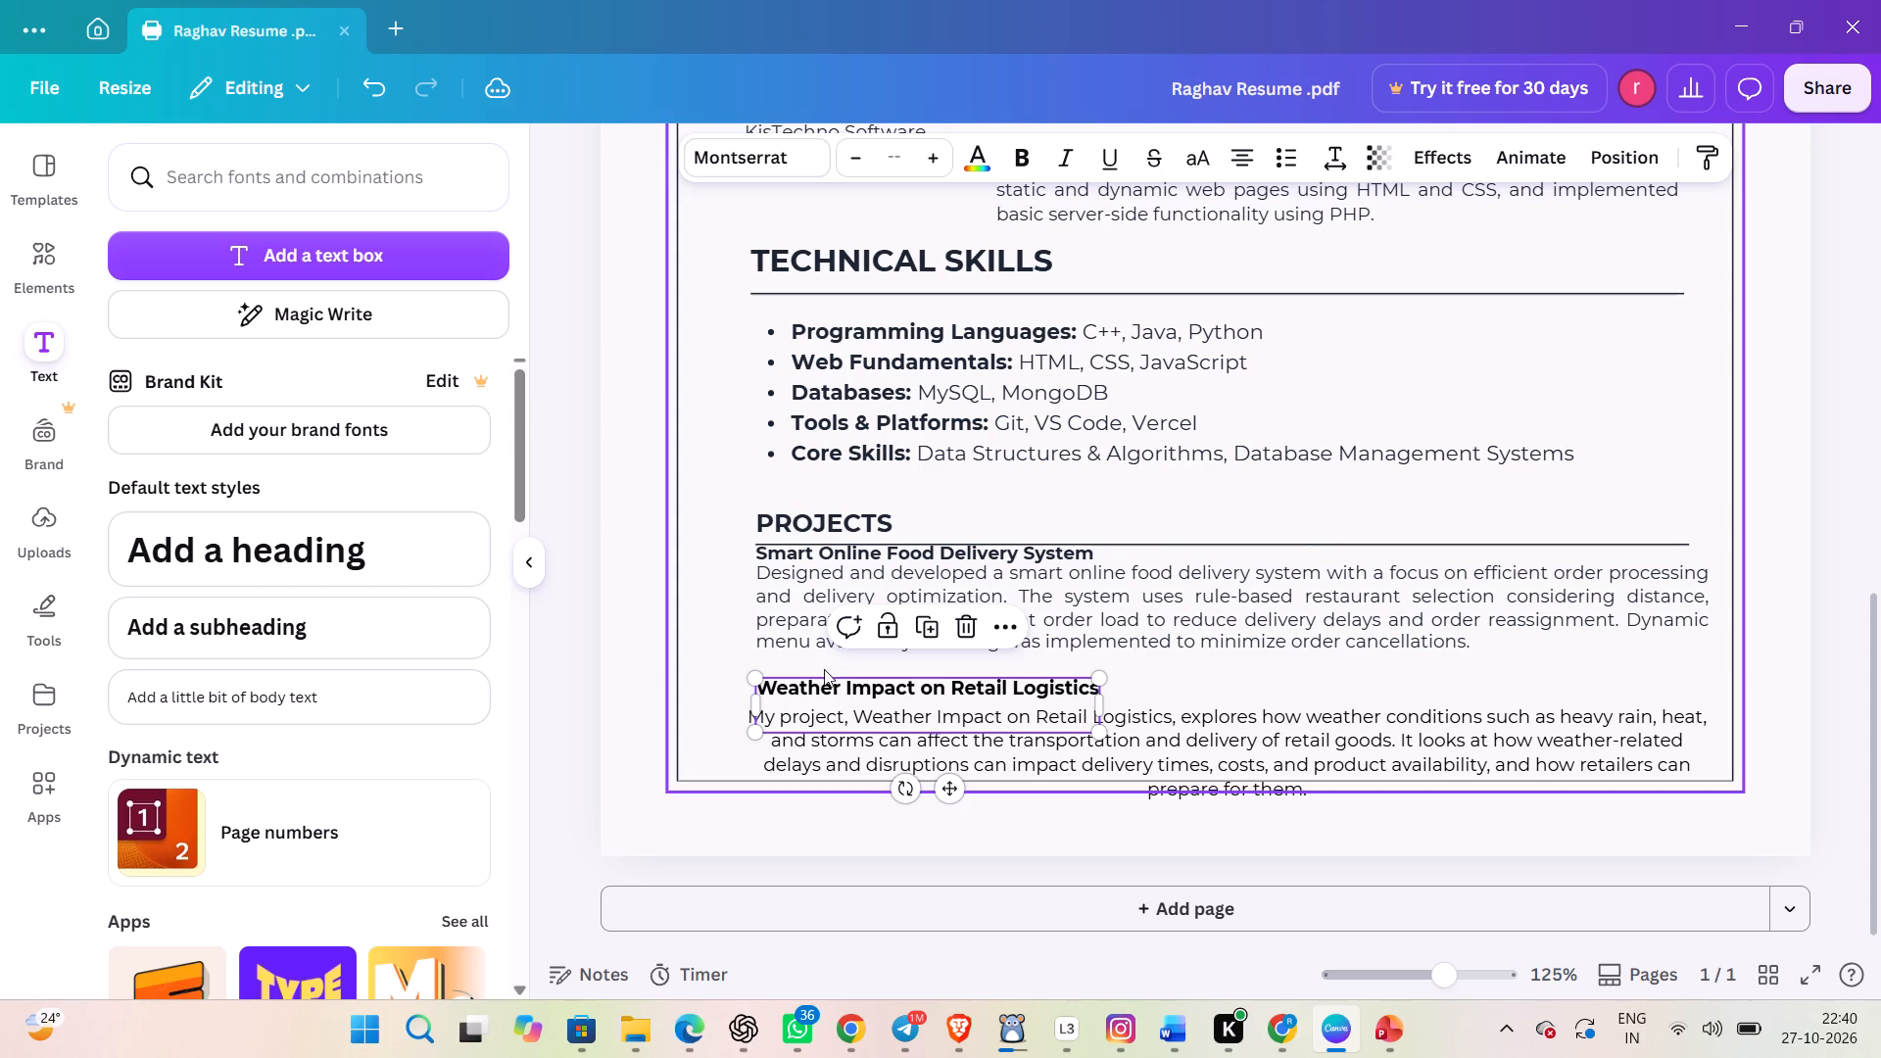
left_click_drag(824, 669, 825, 663)
left_click_drag(822, 682, 820, 661)
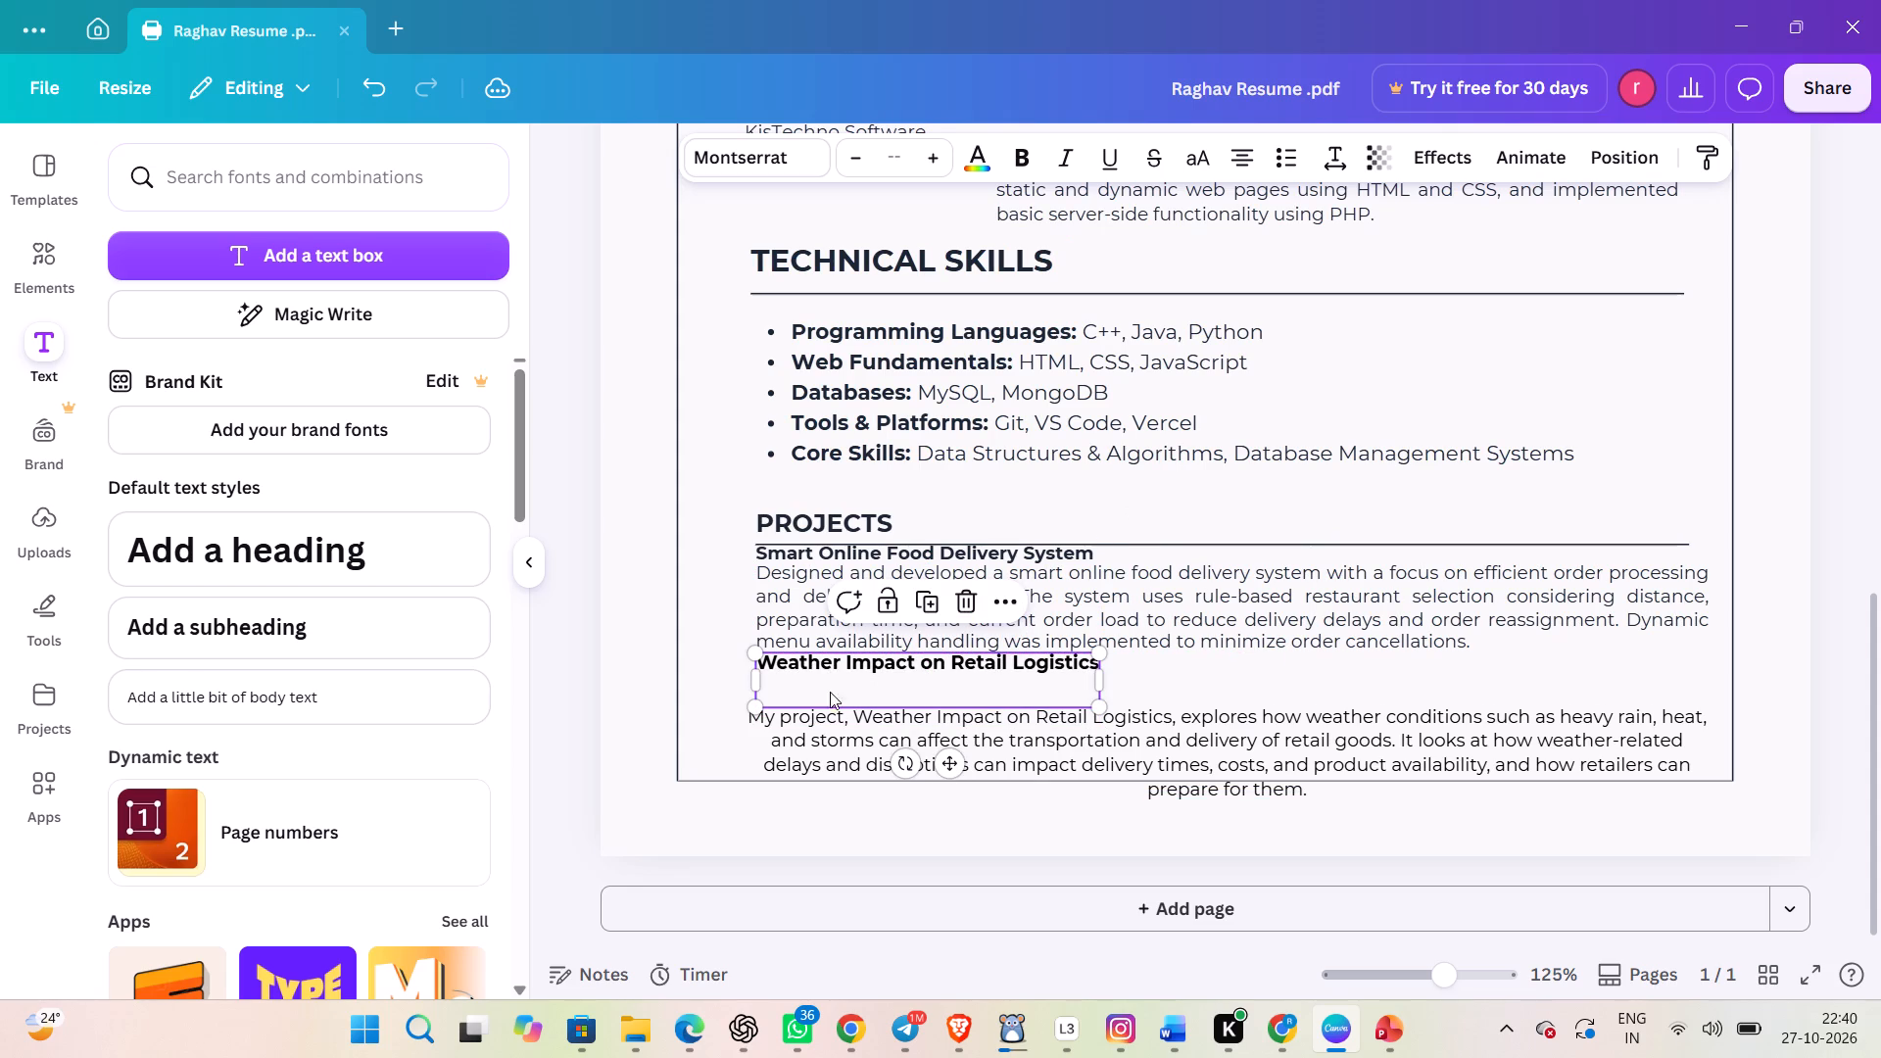
Move the weather project description up beneath its heading, inside the page border, and align its start with the heading.
left_click(840, 717)
left_click_drag(840, 717, 840, 702)
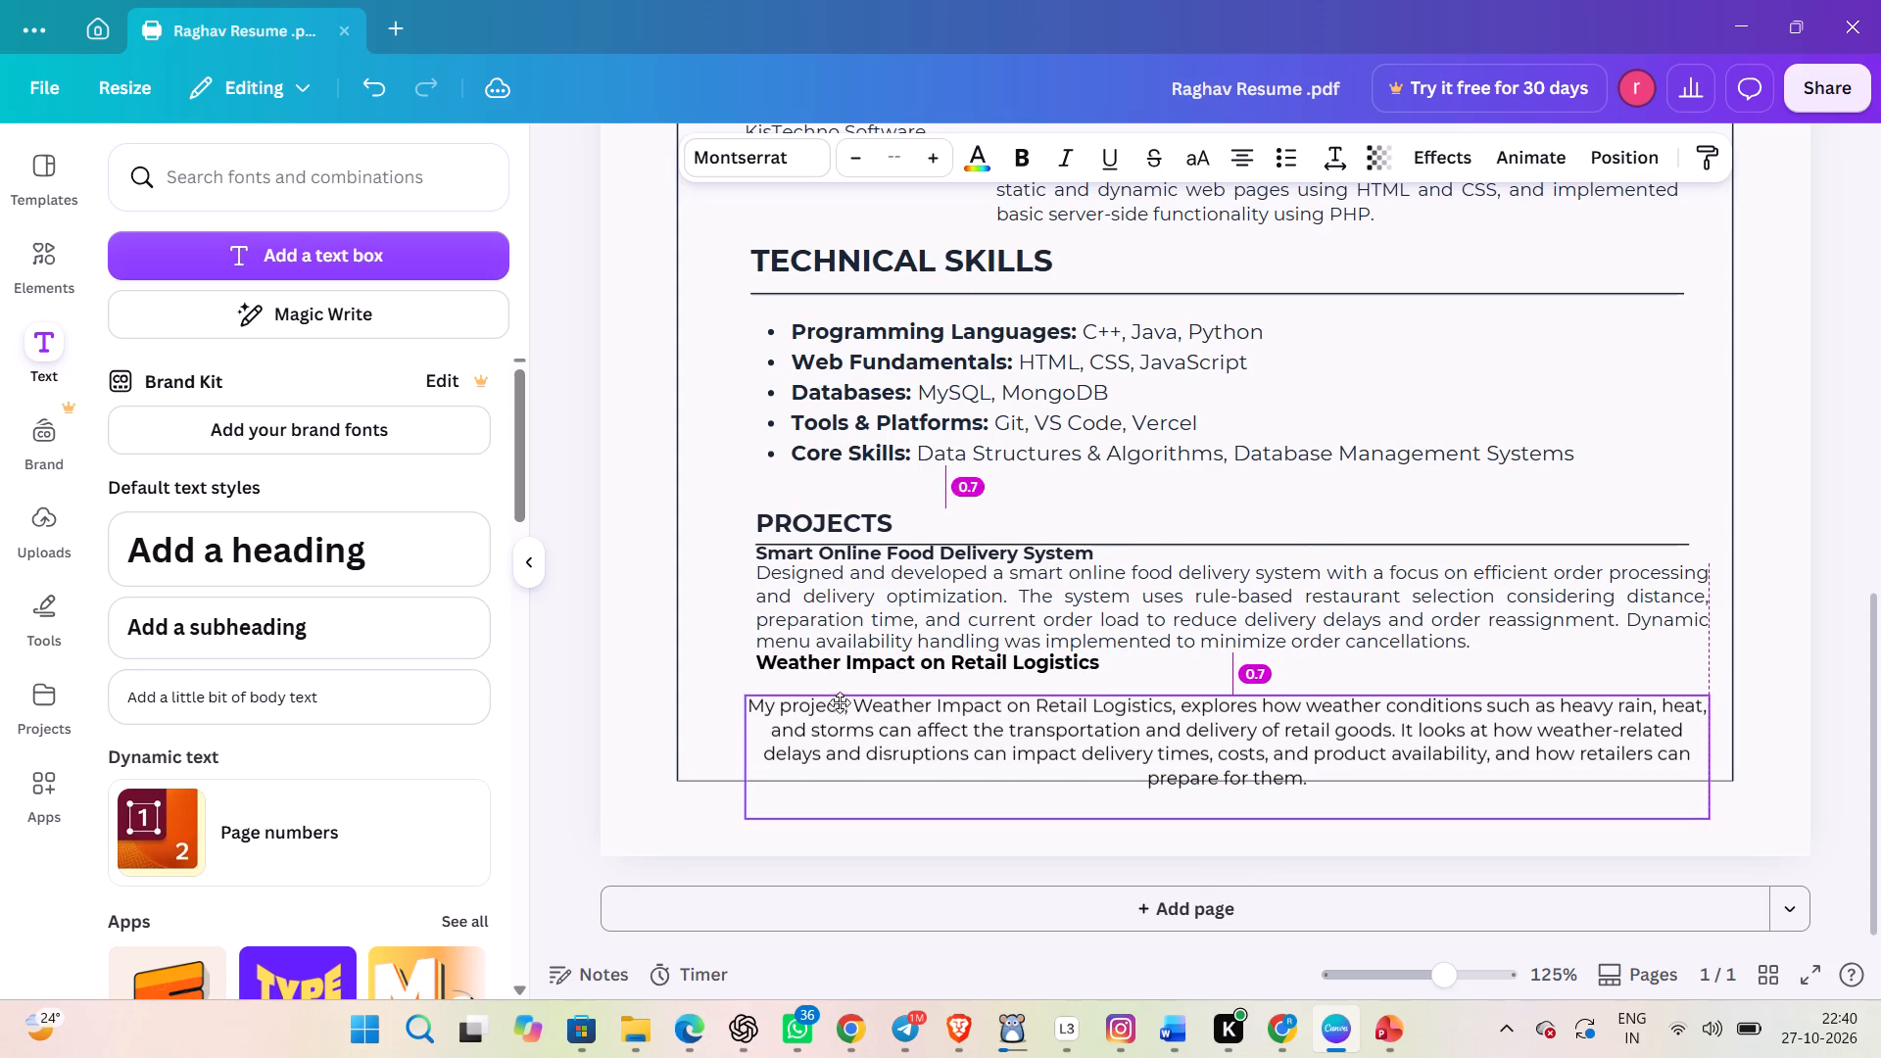
left_click_drag(840, 702, 842, 687)
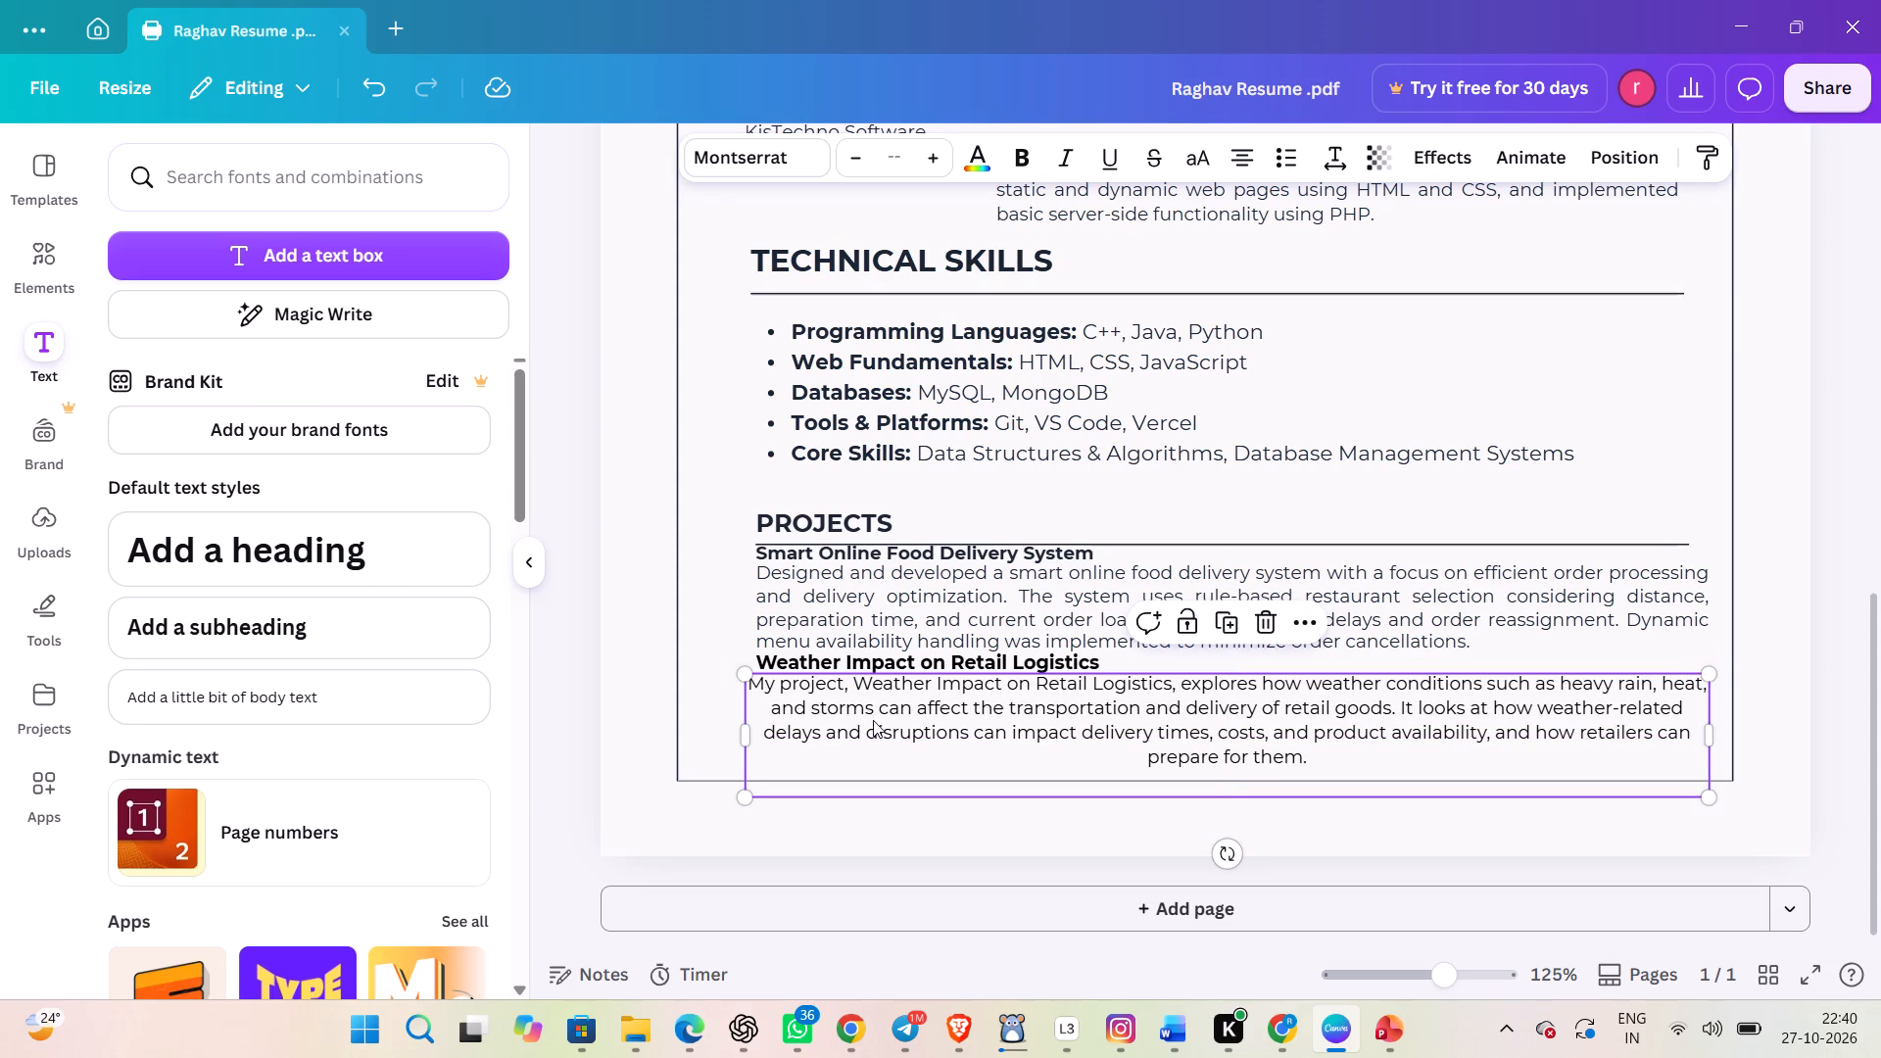
left_click(790, 690)
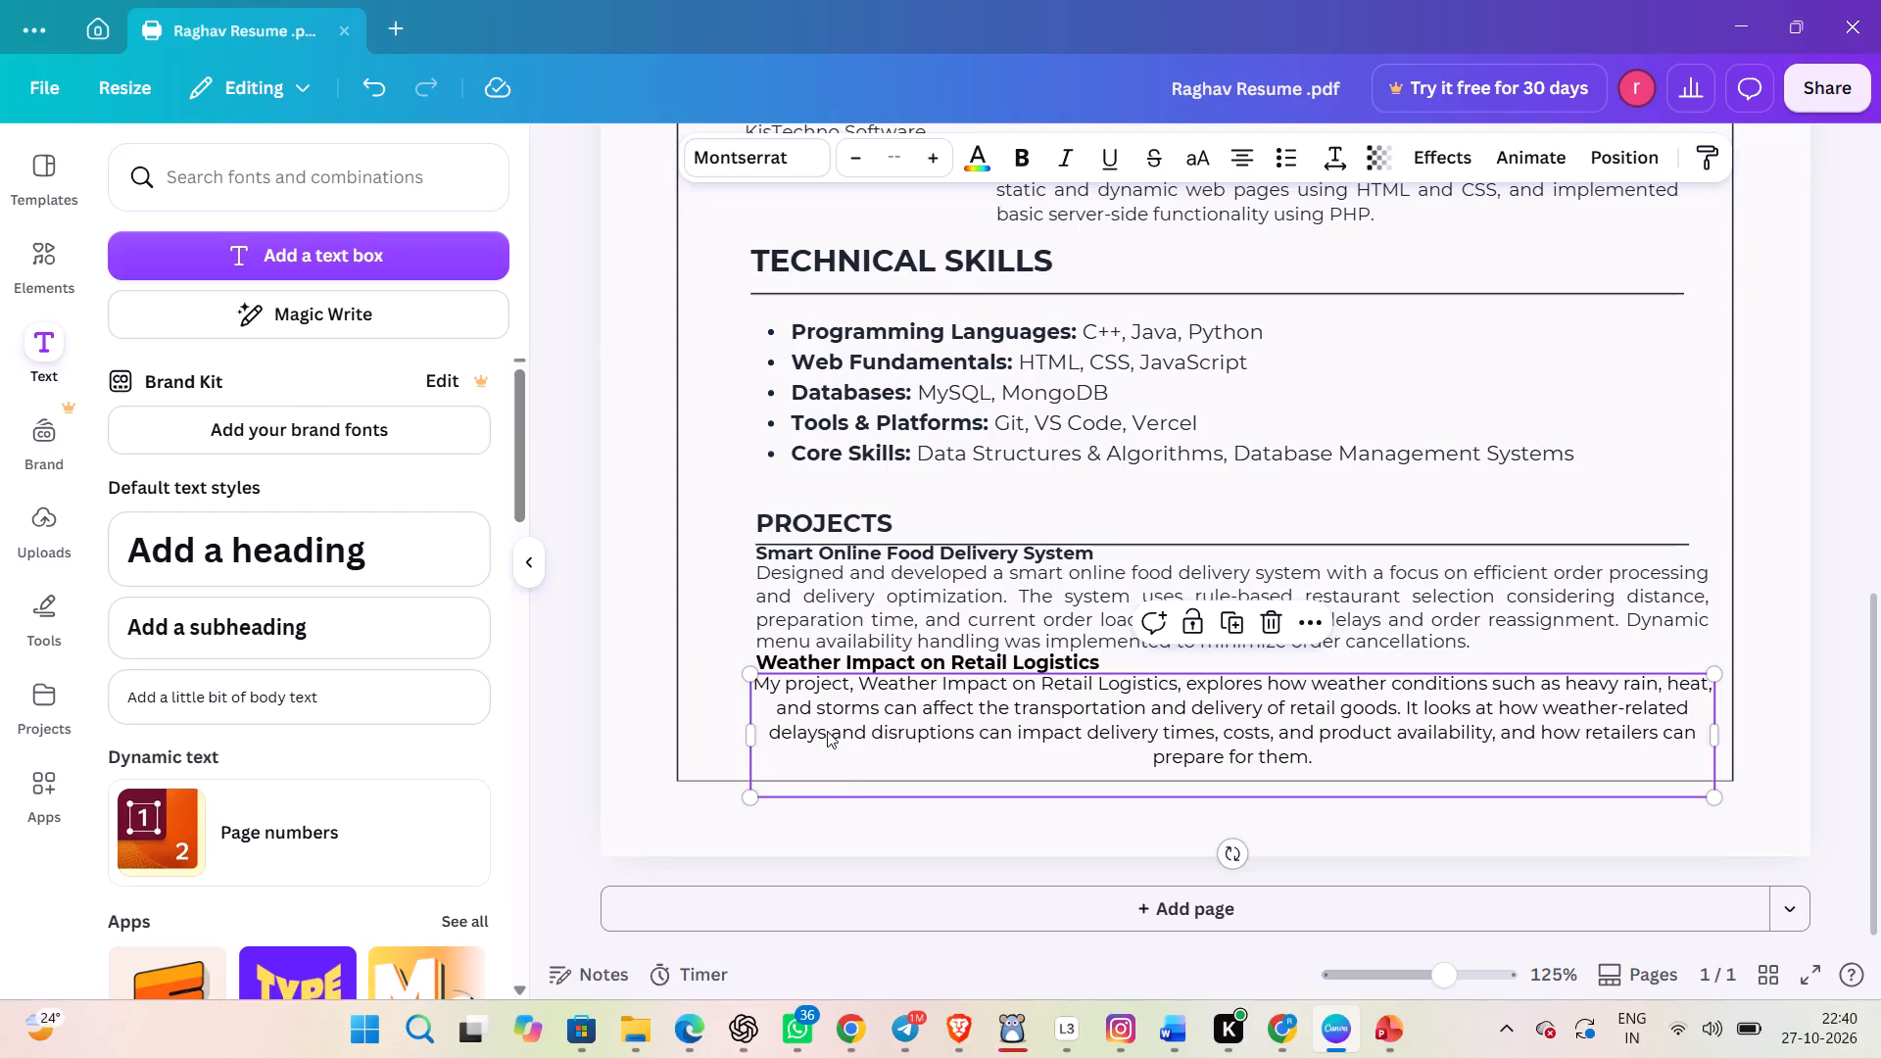
left_click(847, 831)
scroll(847, 831, "up", 3)
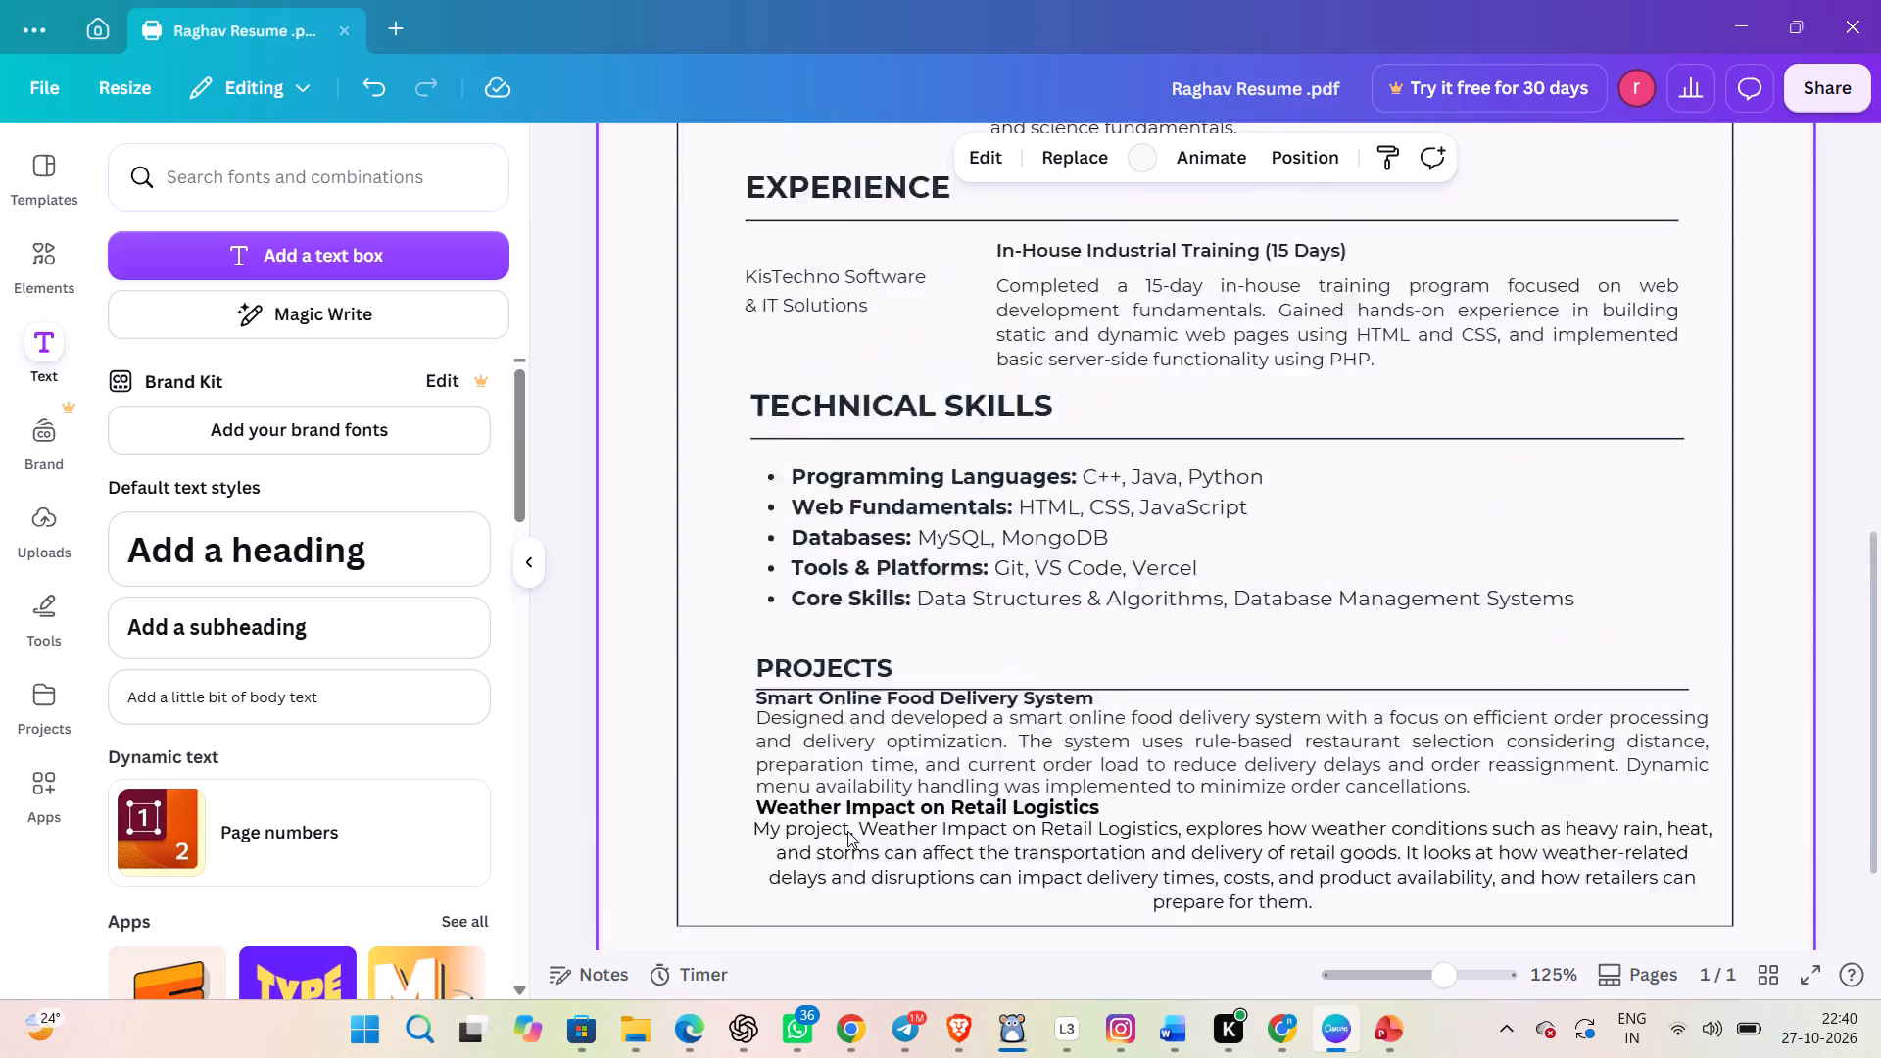
scroll(847, 831, "up", 2)
scroll(847, 831, "down", 5)
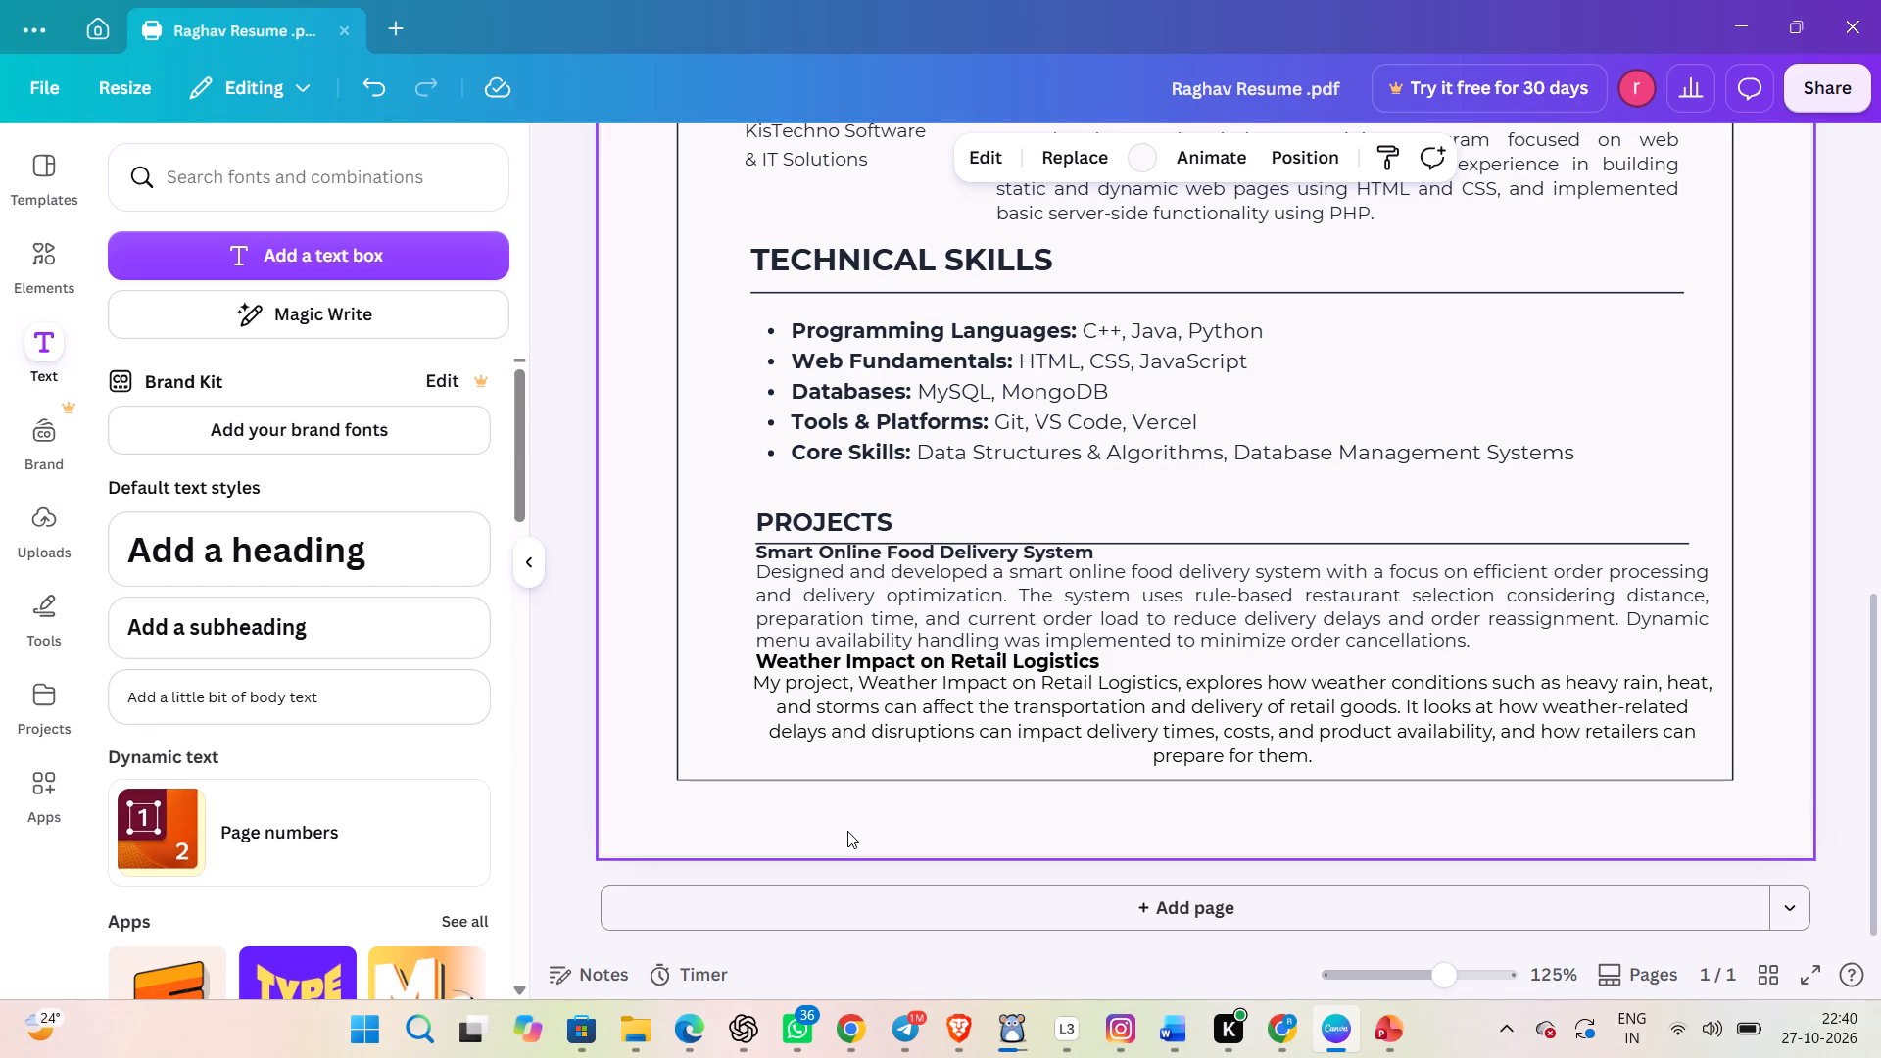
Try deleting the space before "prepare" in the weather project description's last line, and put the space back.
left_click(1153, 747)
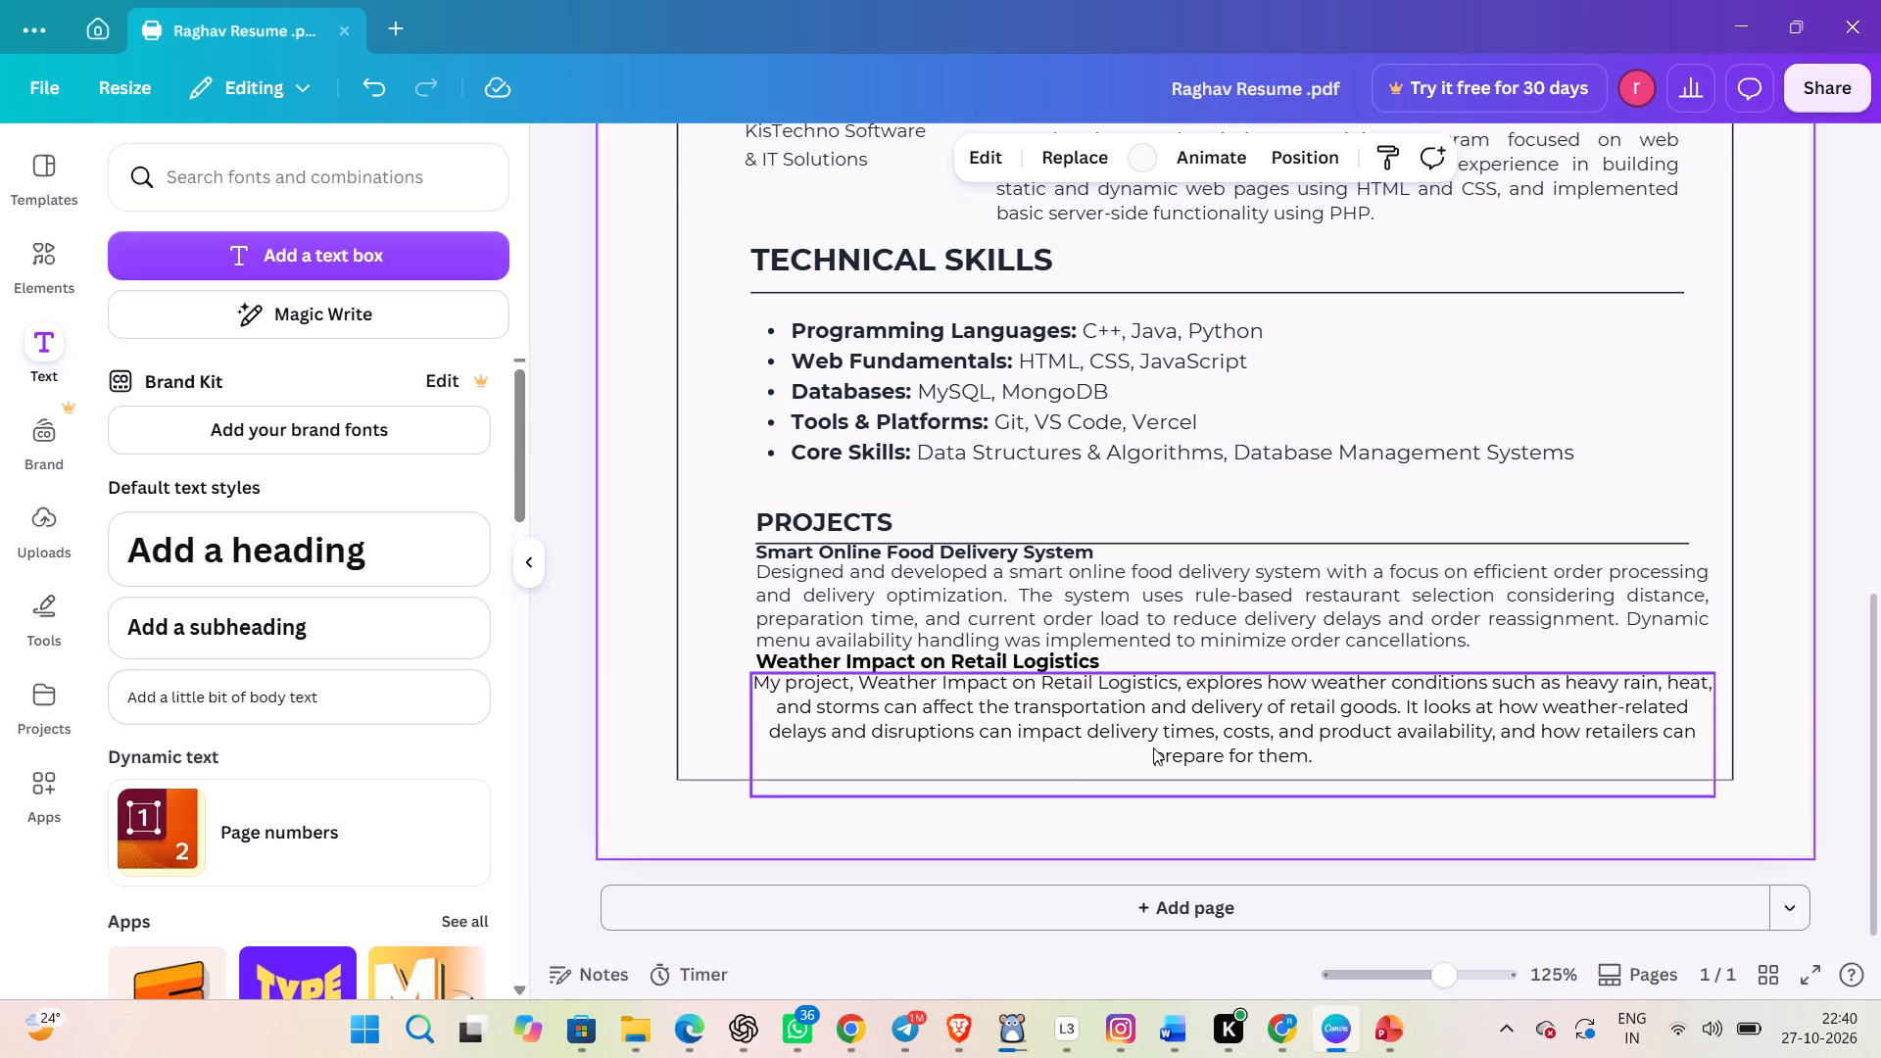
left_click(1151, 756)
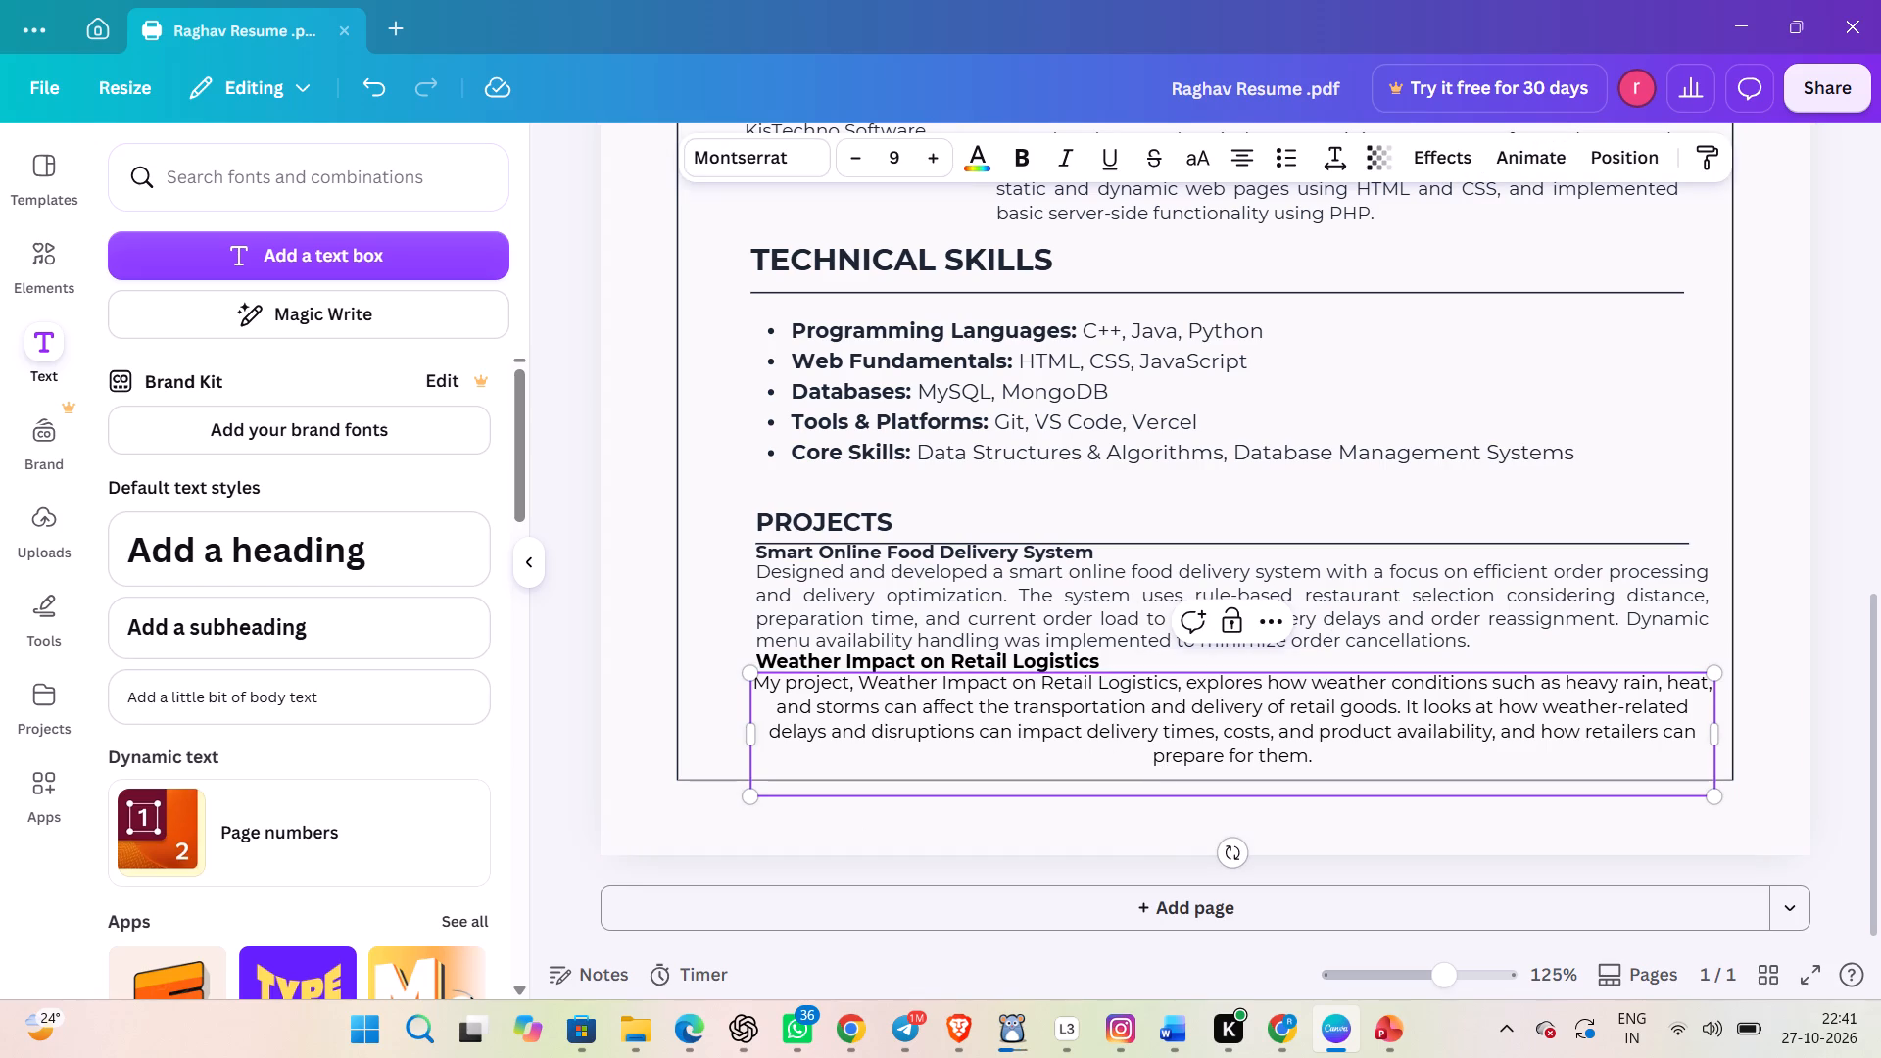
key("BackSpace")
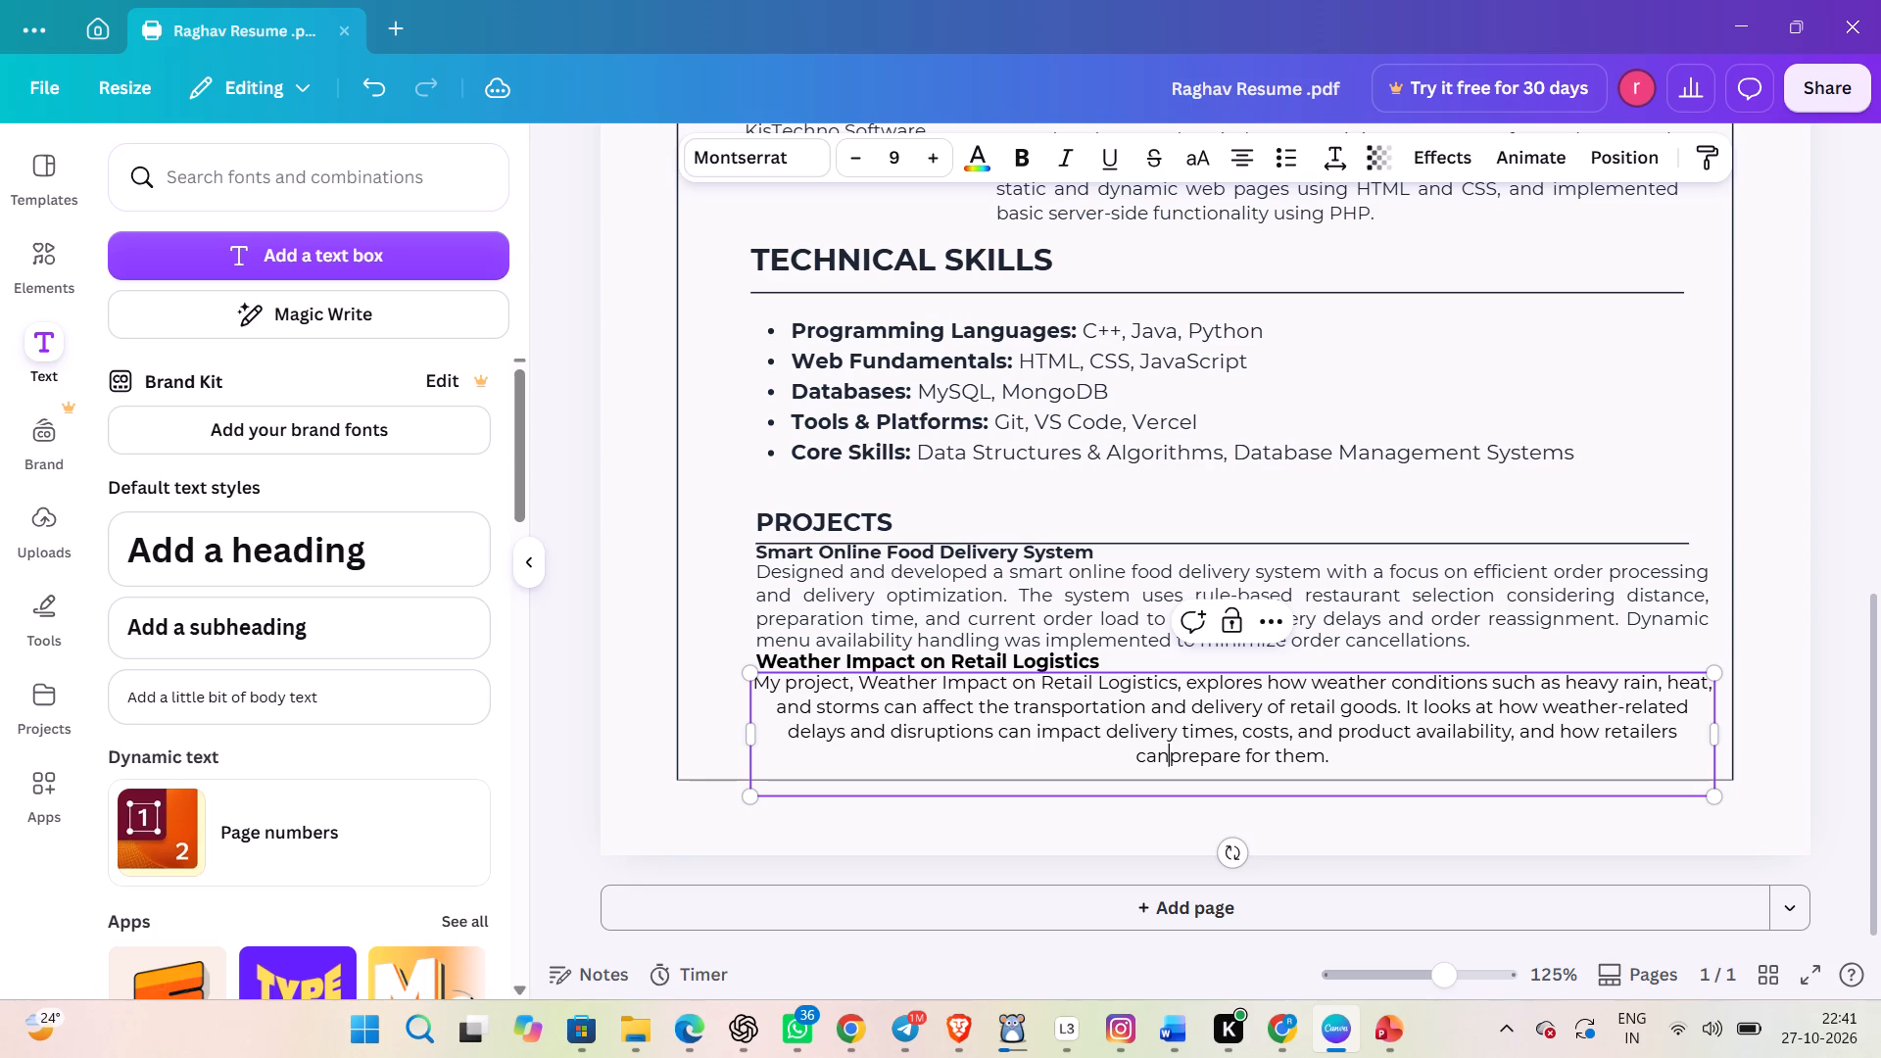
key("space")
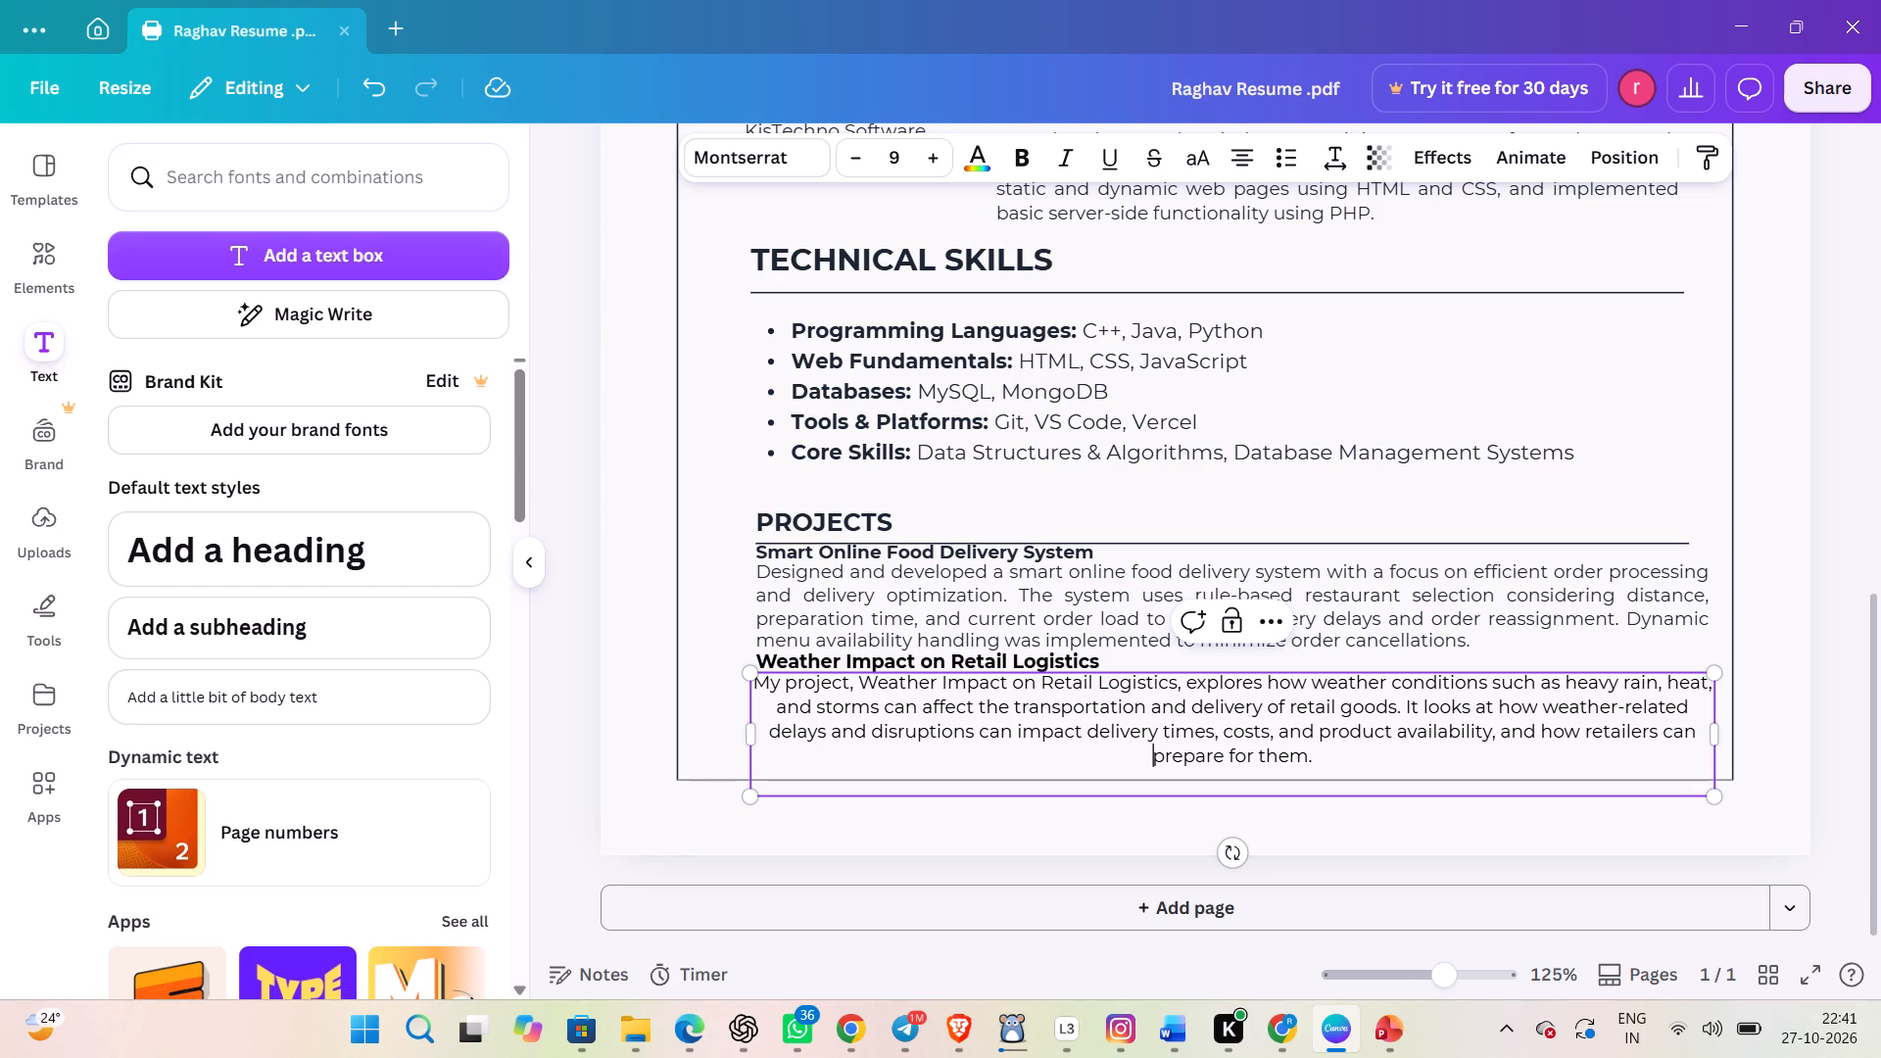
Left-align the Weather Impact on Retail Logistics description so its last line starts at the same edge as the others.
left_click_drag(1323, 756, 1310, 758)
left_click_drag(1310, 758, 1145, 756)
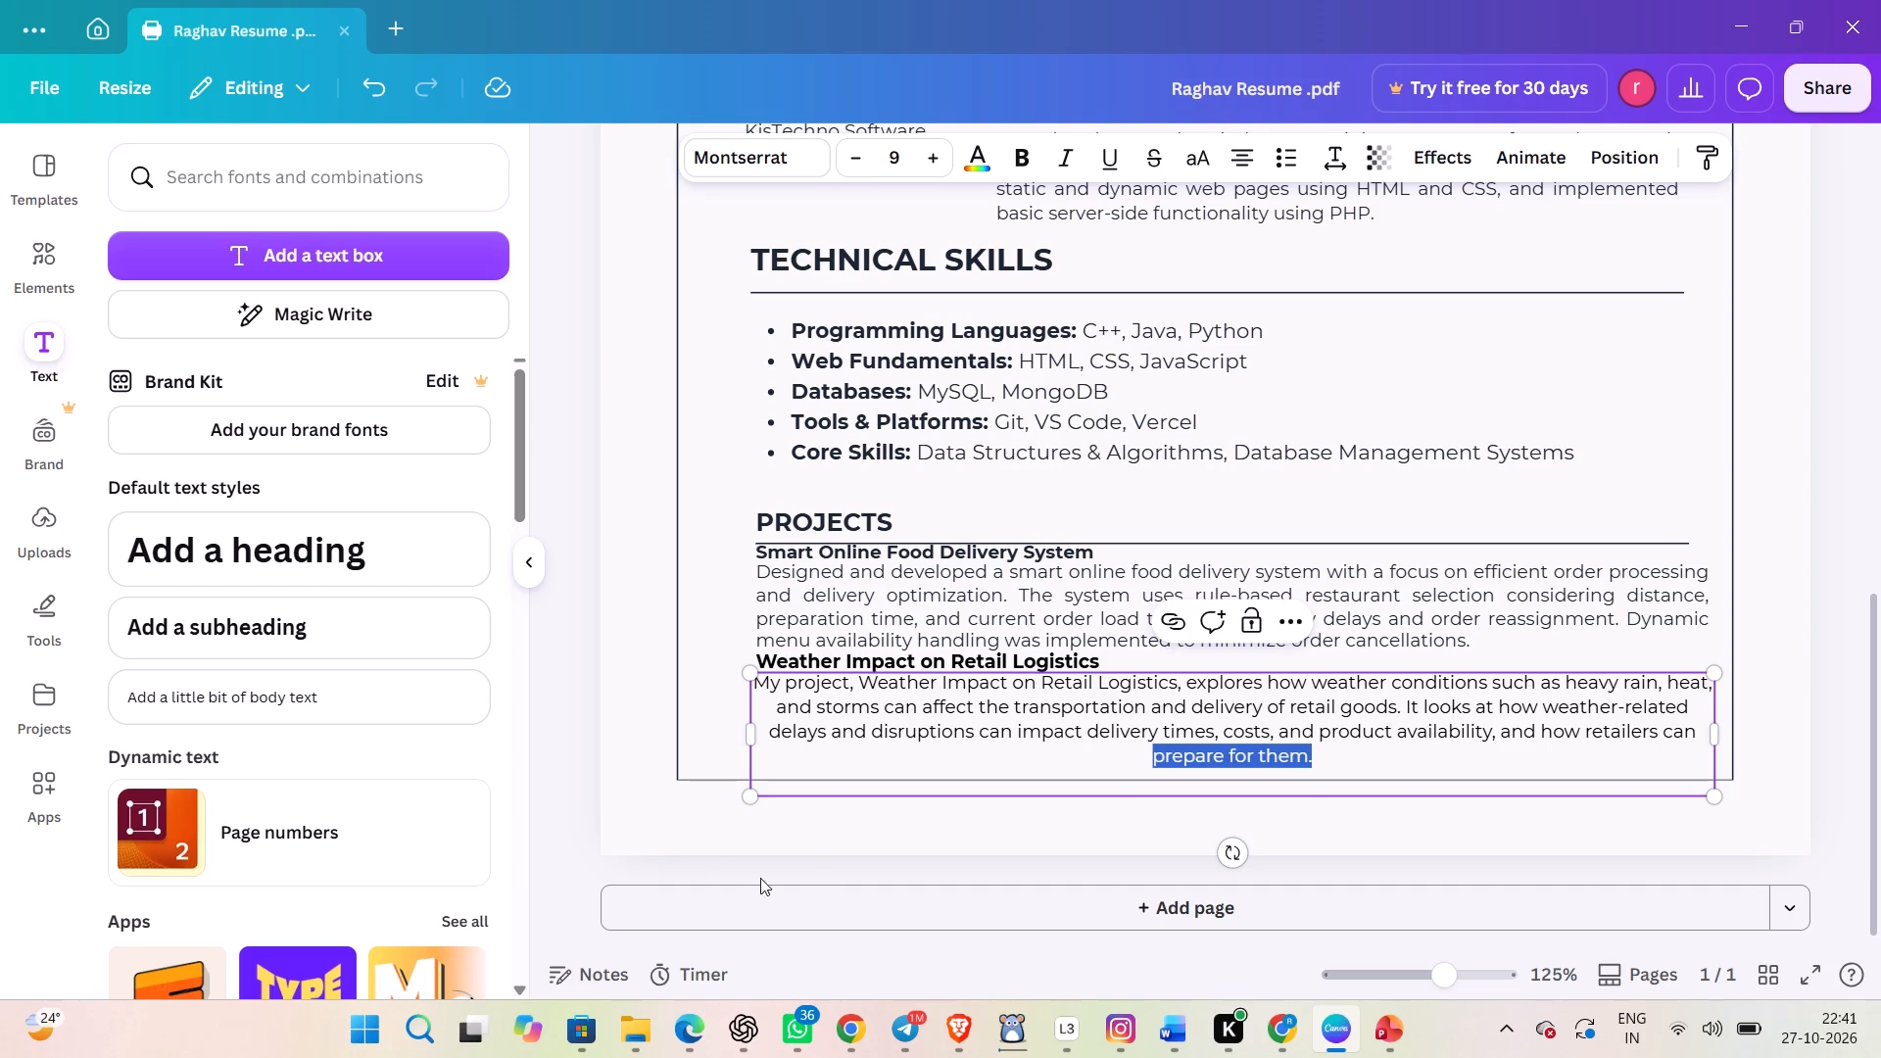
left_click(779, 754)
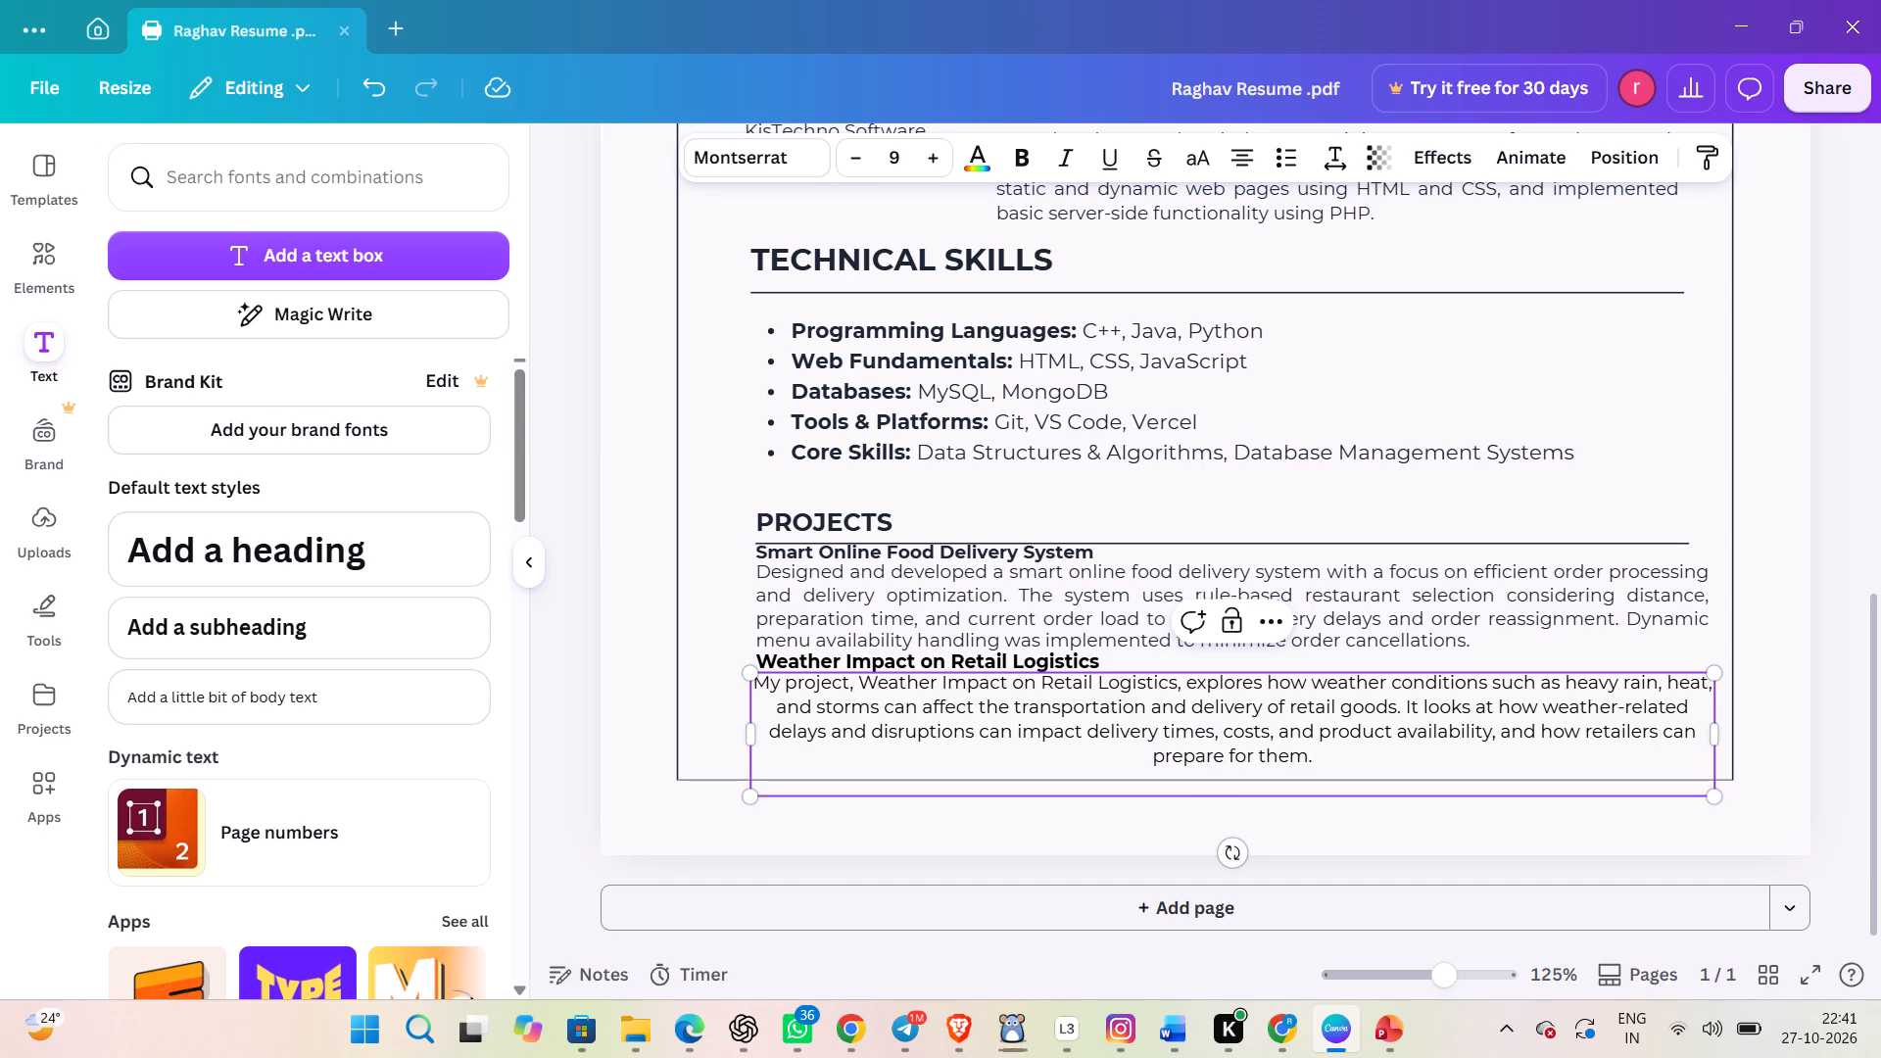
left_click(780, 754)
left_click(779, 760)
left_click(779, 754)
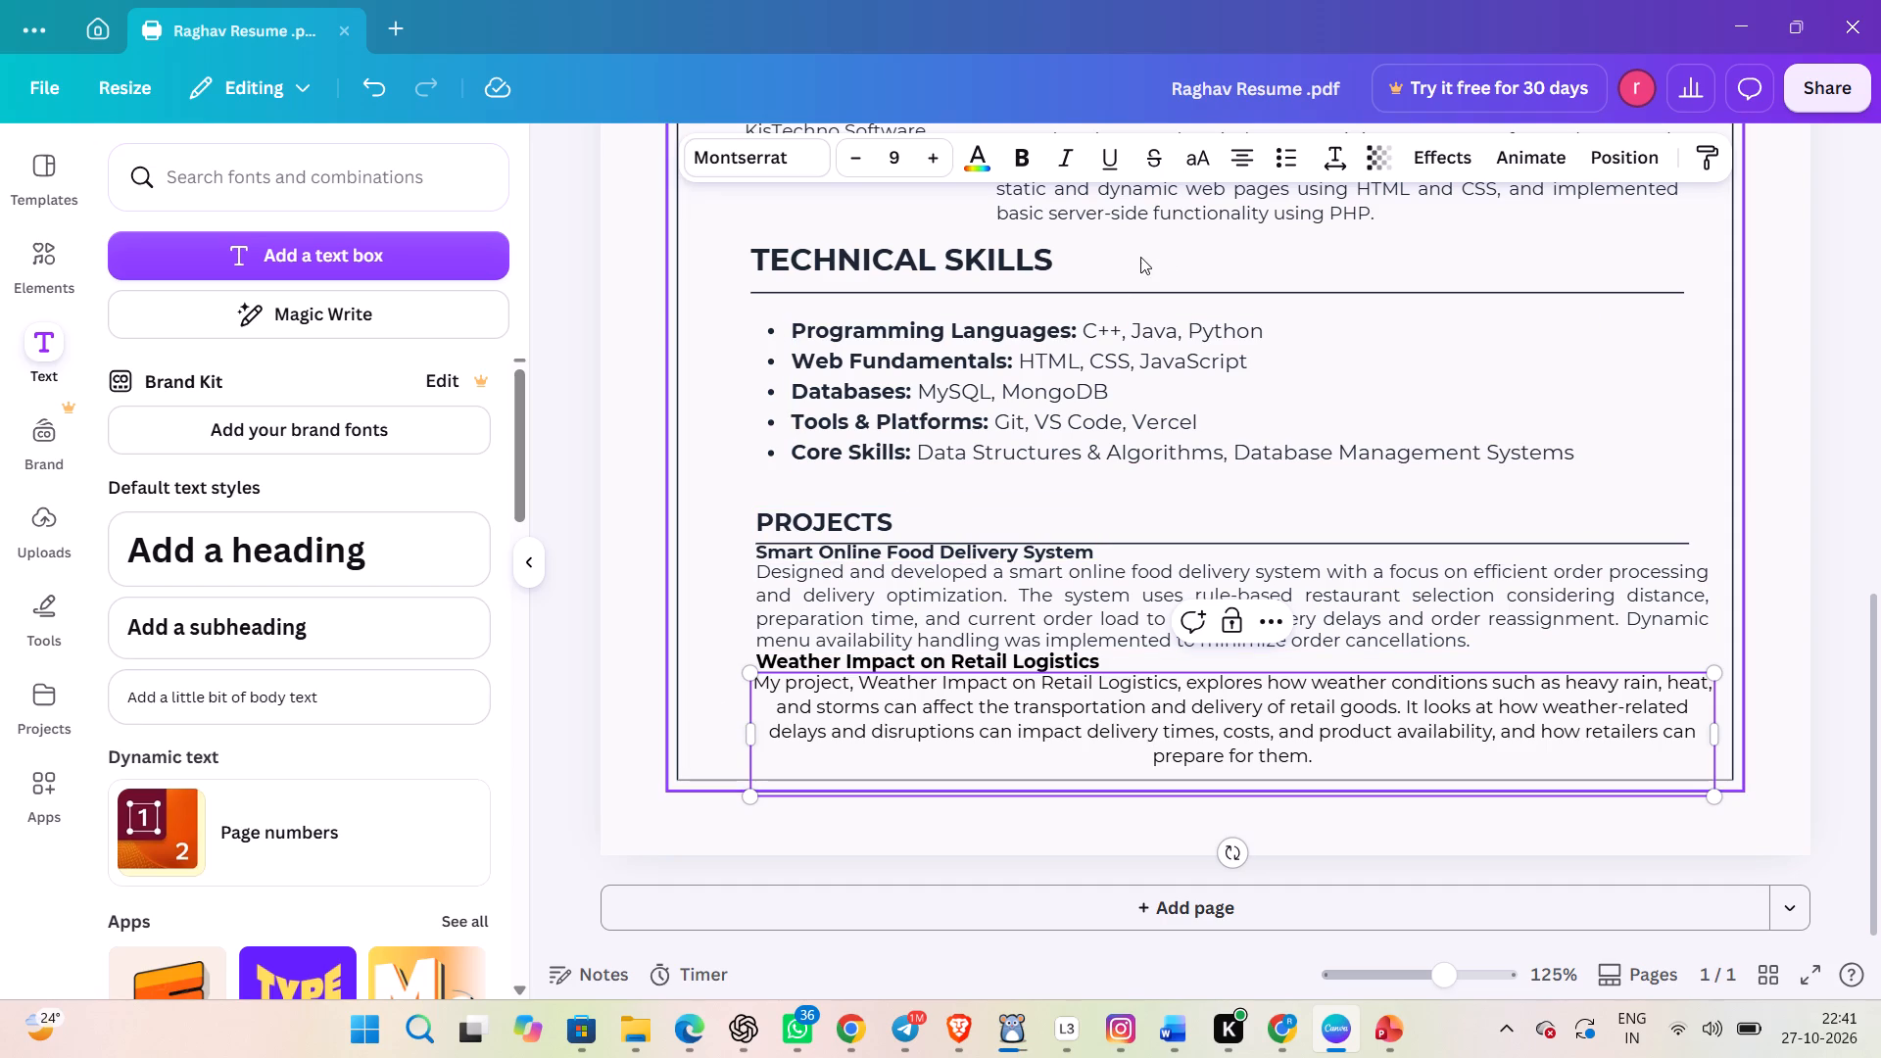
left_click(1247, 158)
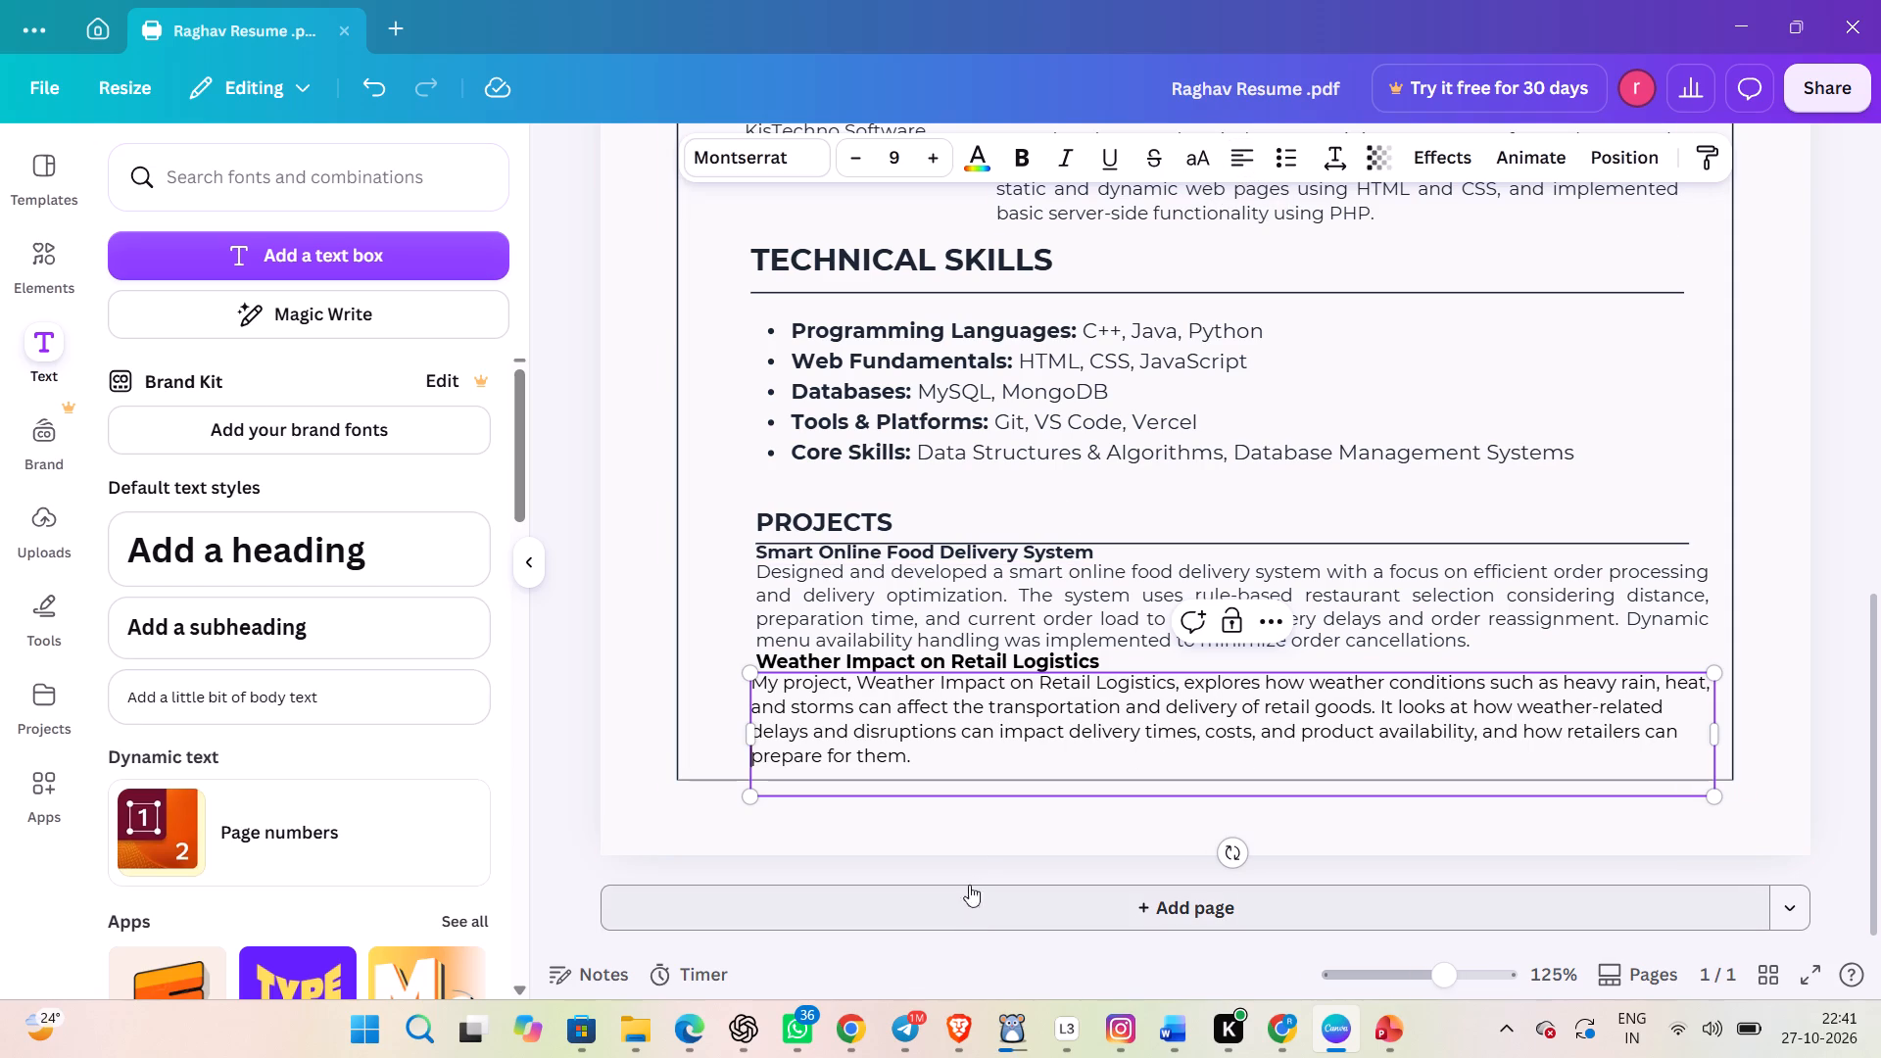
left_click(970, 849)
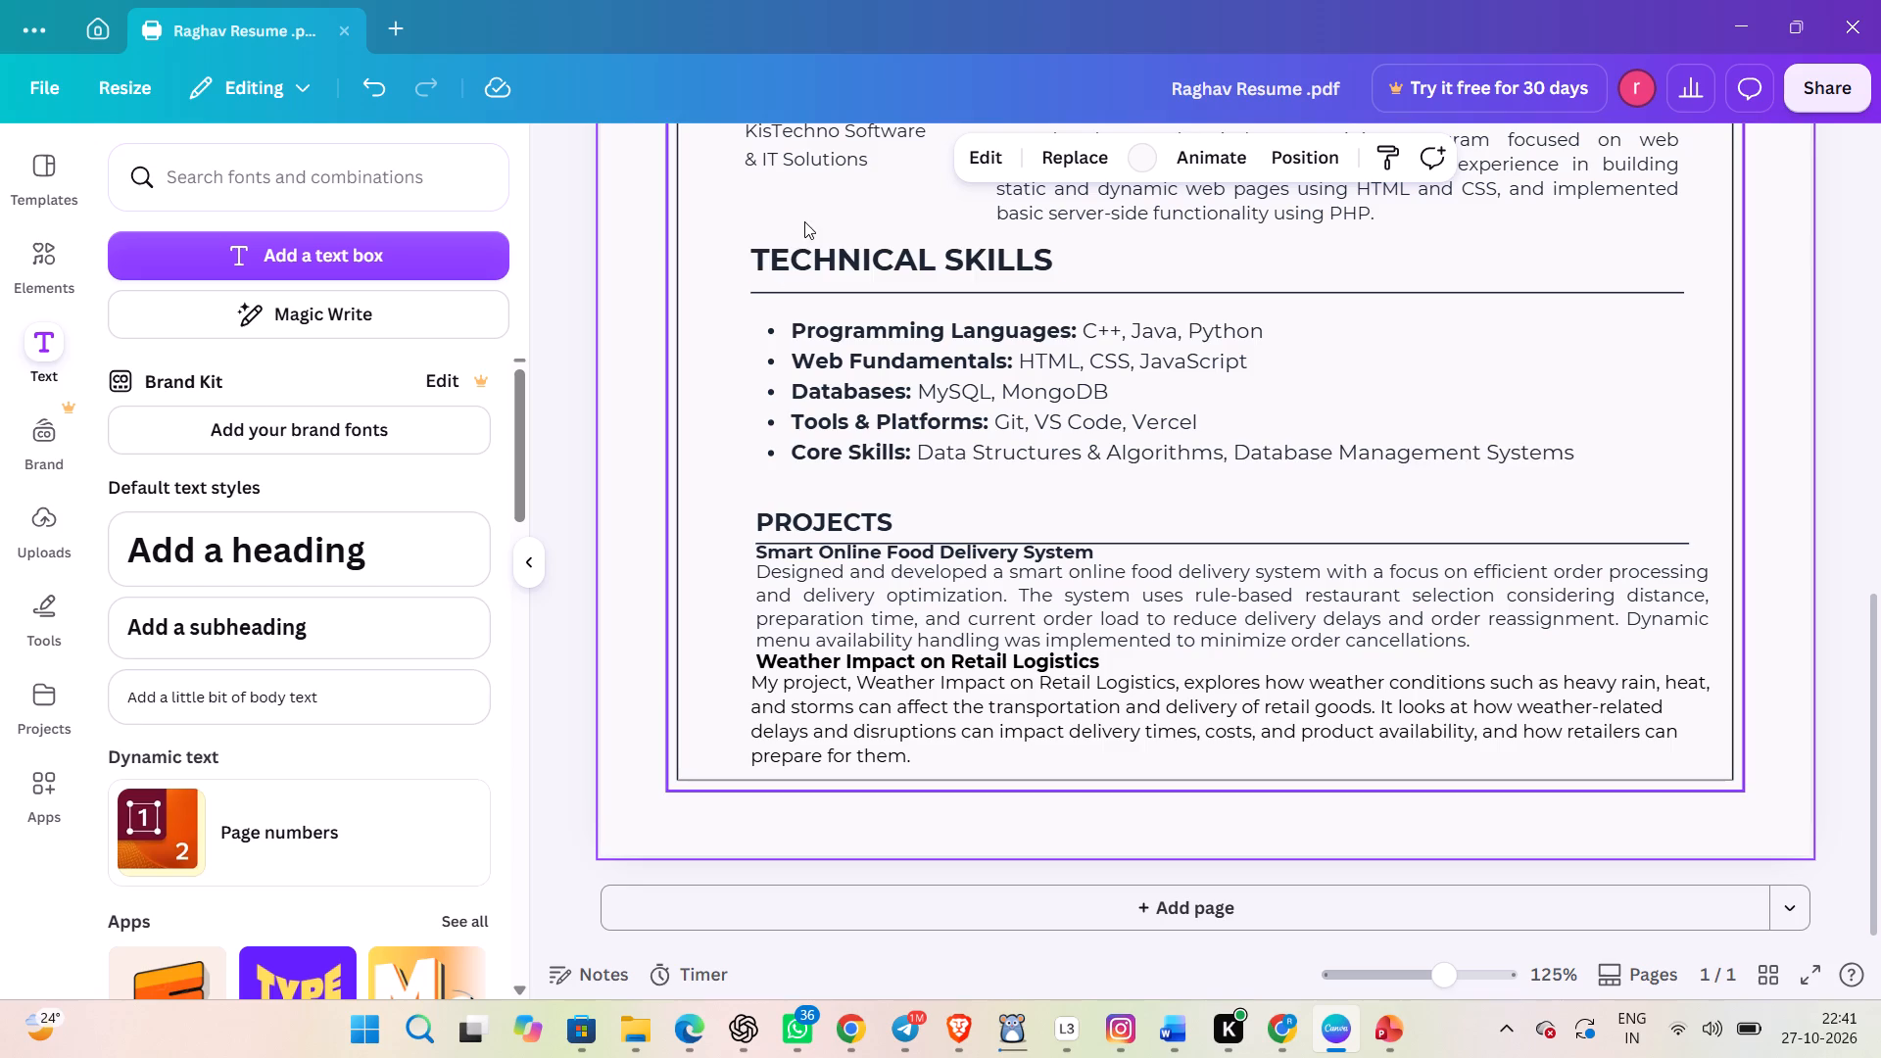
Justify the Weather Impact on Retail Logistics description to match the food delivery description, and deselect it.
left_click(1014, 687)
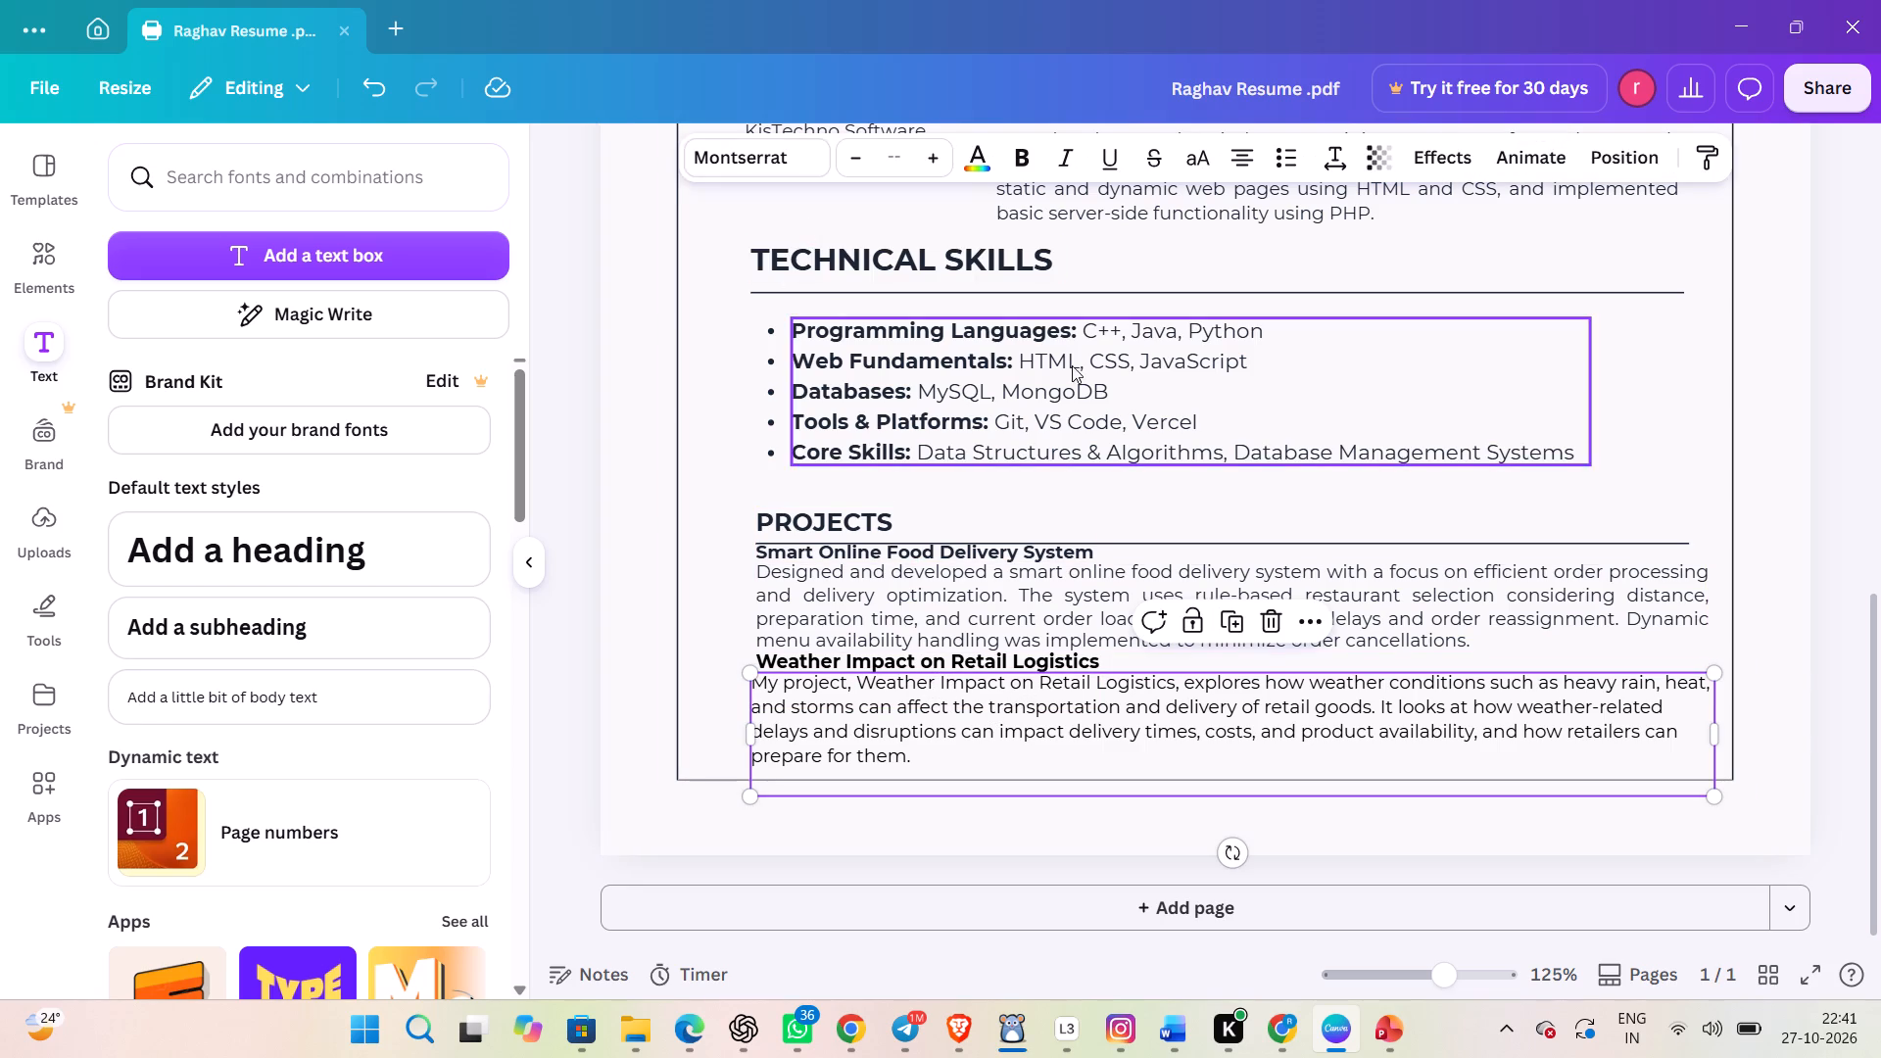
left_click(1235, 162)
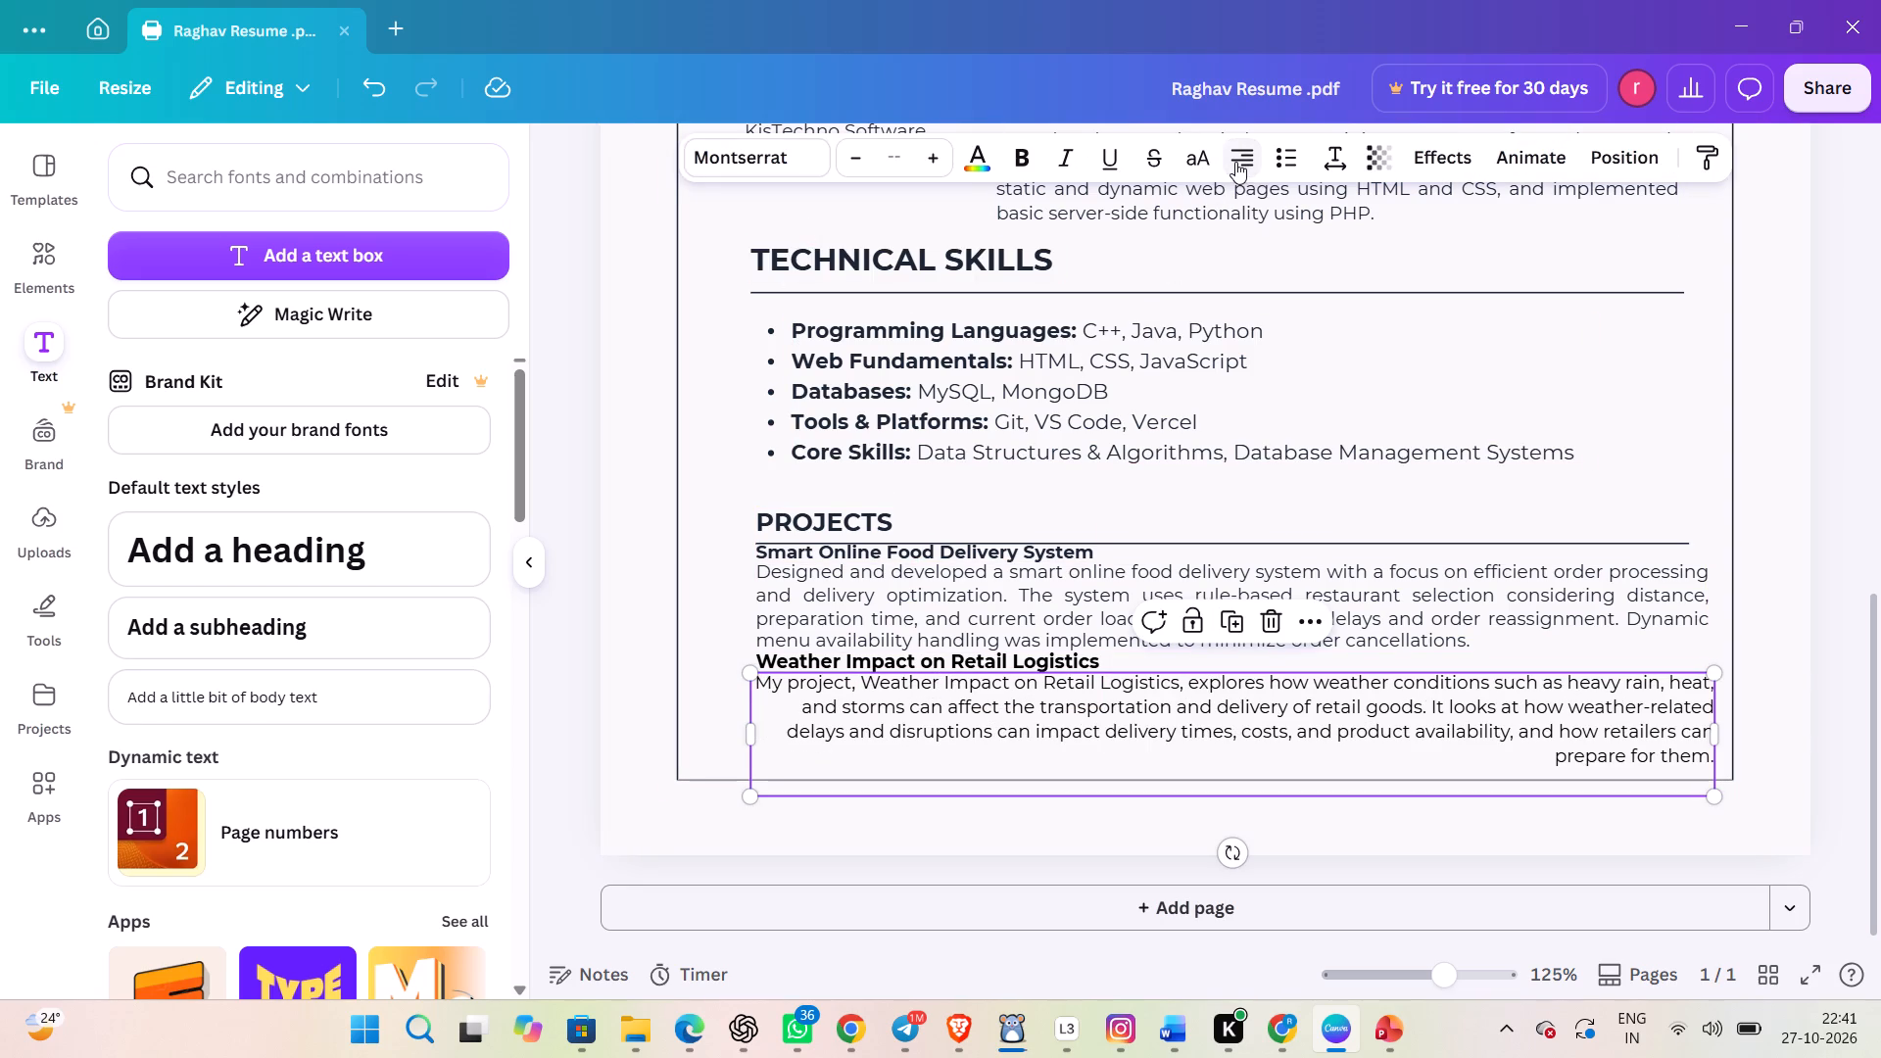
left_click(1235, 162)
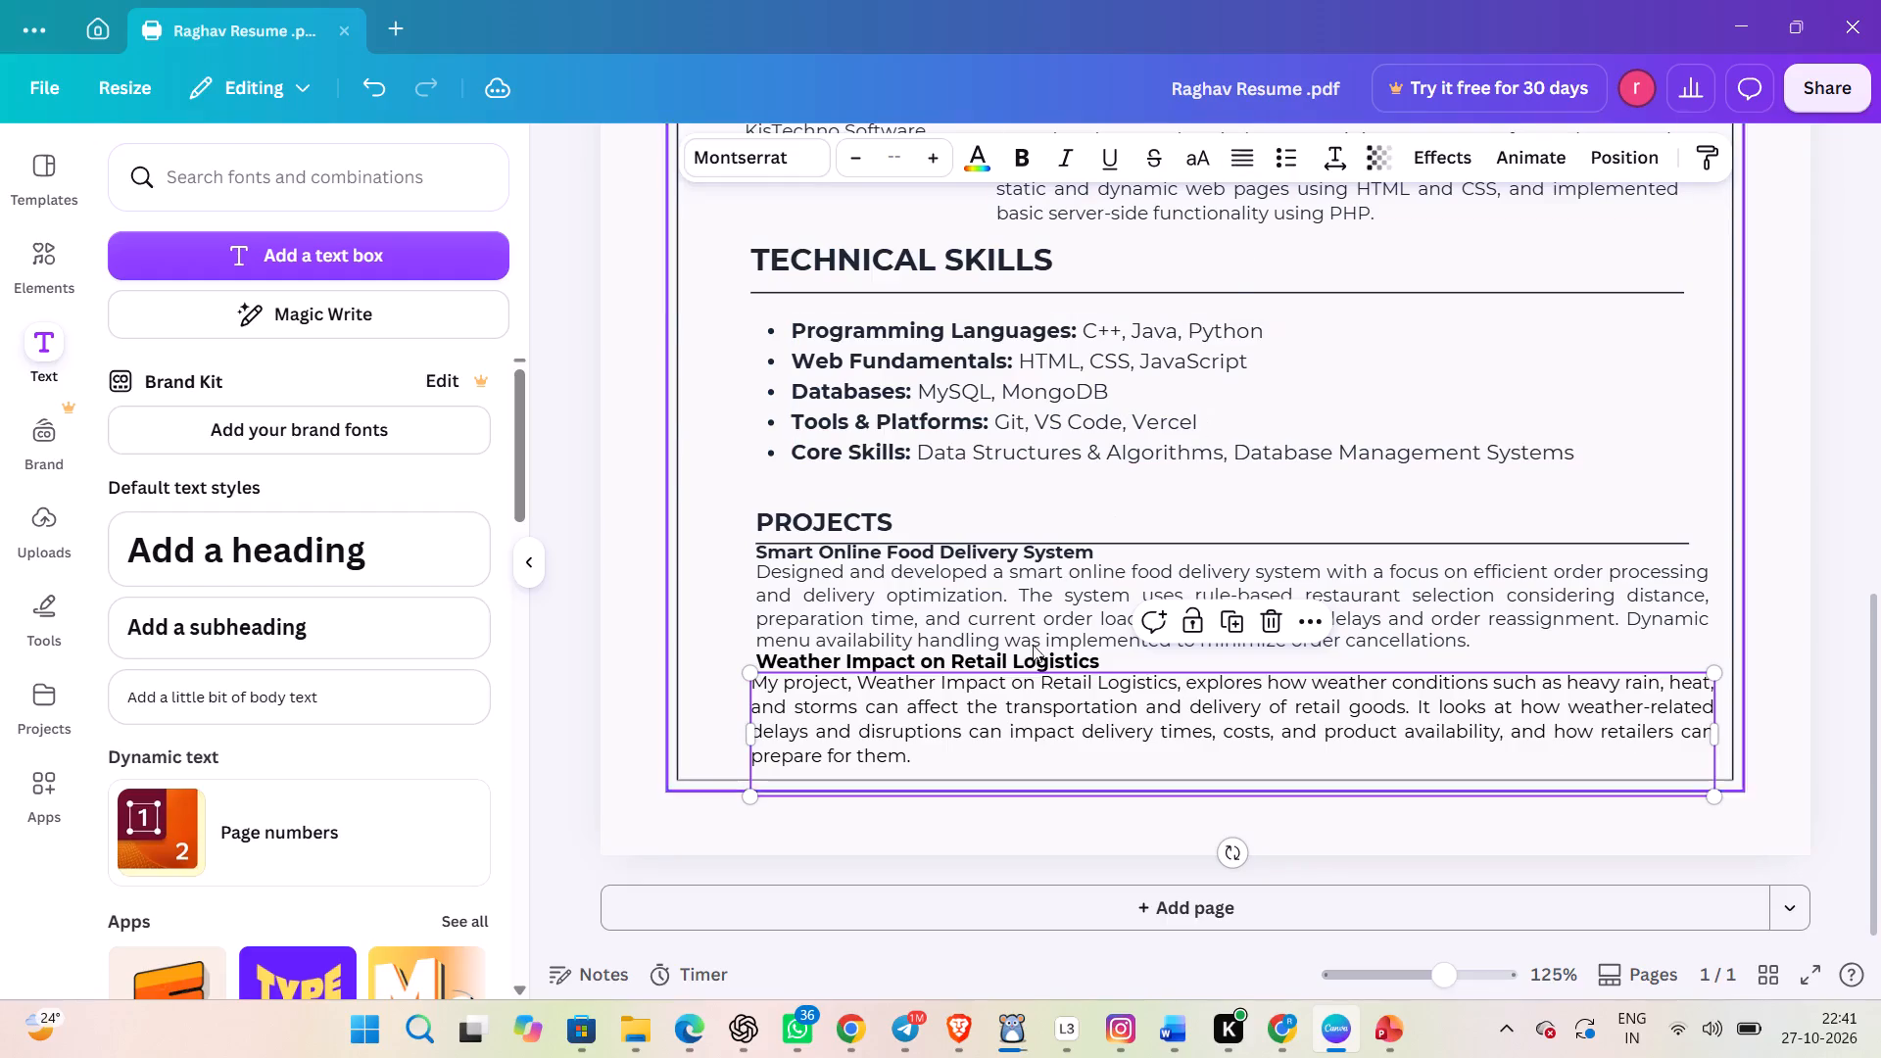
left_click(621, 823)
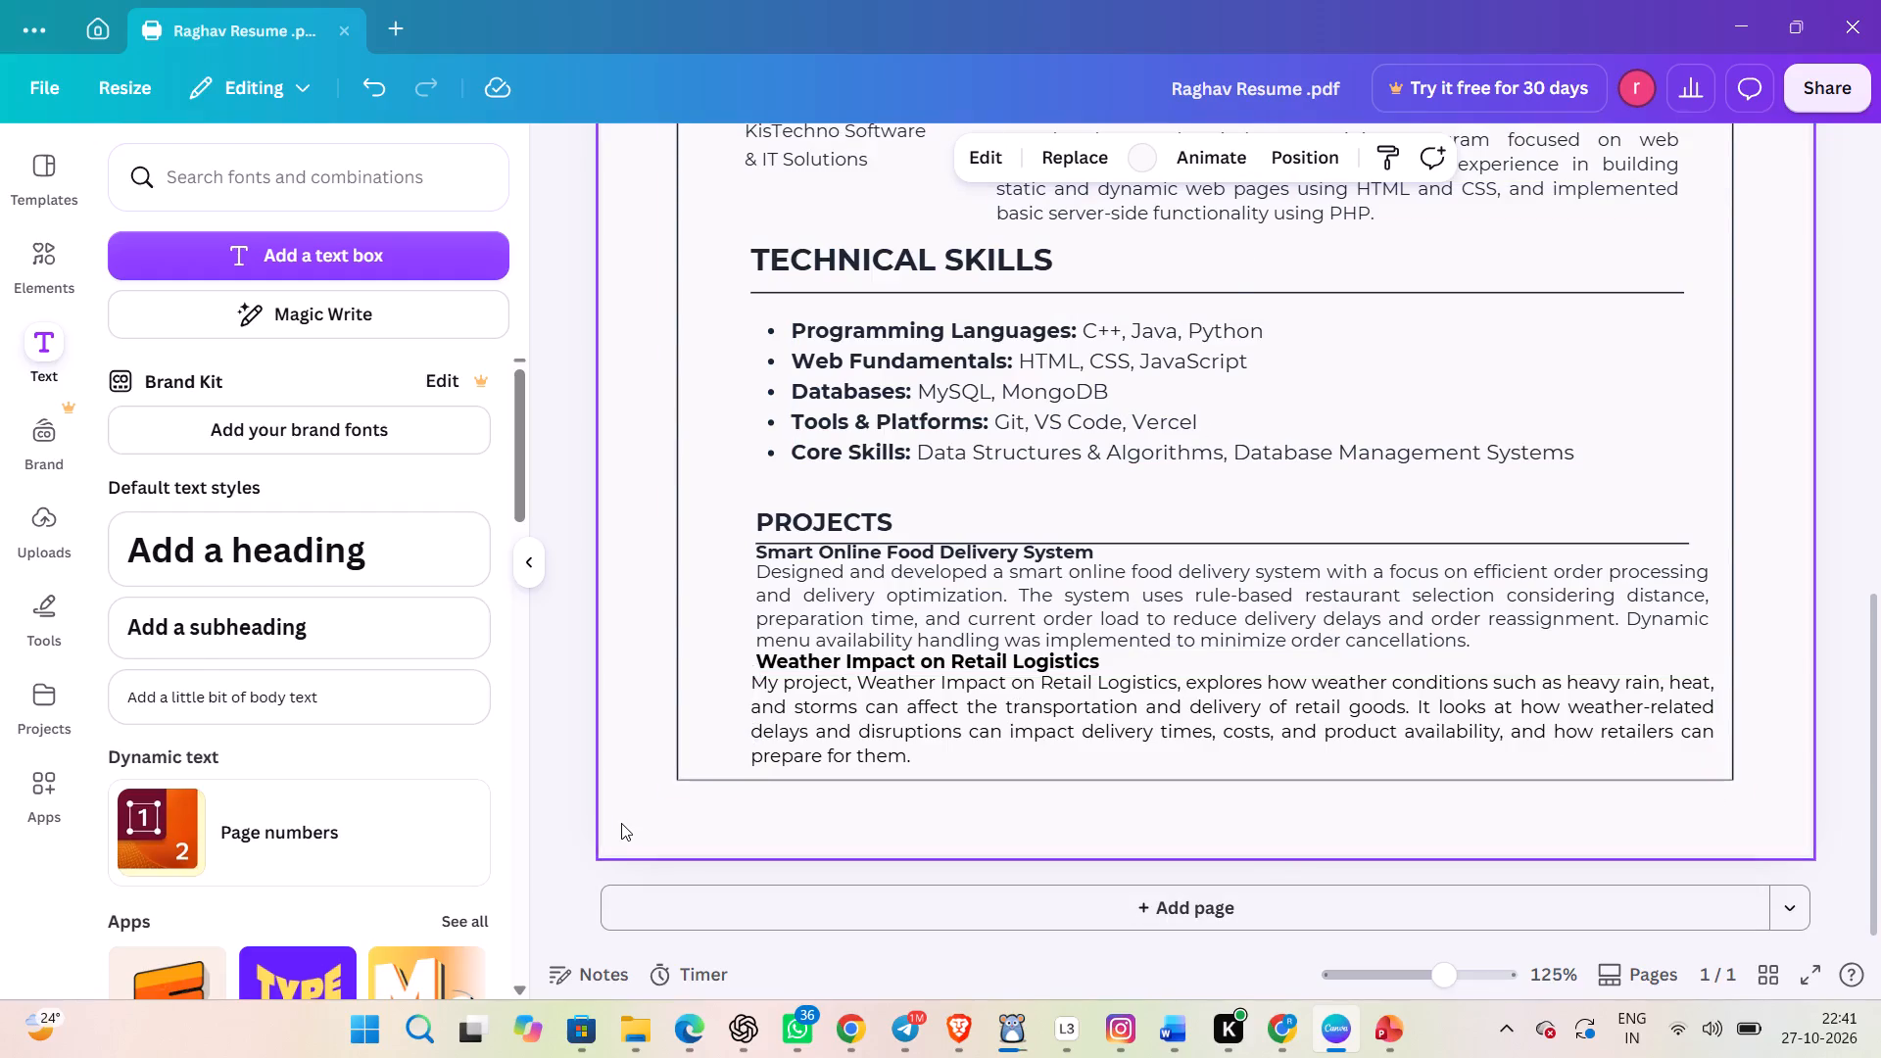
left_click(547, 872)
Review the resume from the About Me section down to Projects, checking the section layout, divider lines and PROJECTS heading block.
scroll(1056, 569, "up", 2)
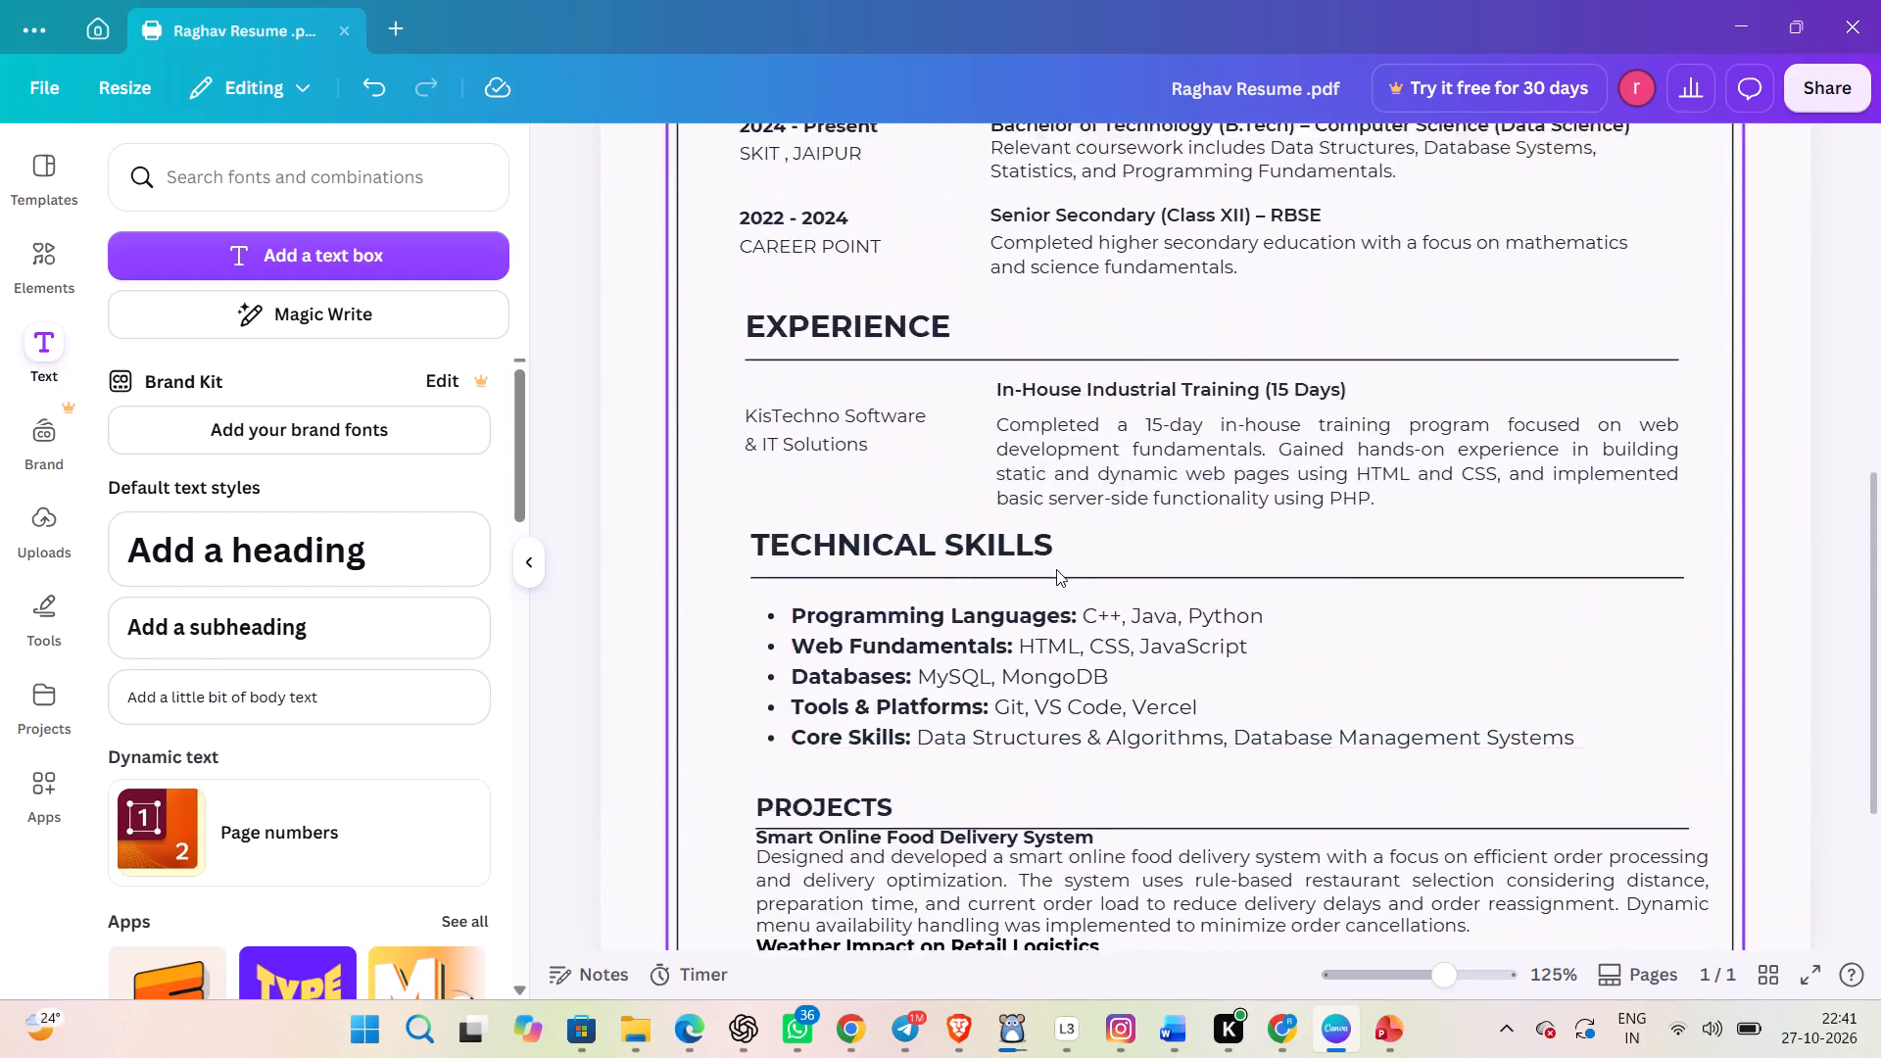
scroll(1056, 569, "up", 2)
scroll(1056, 569, "down", 1)
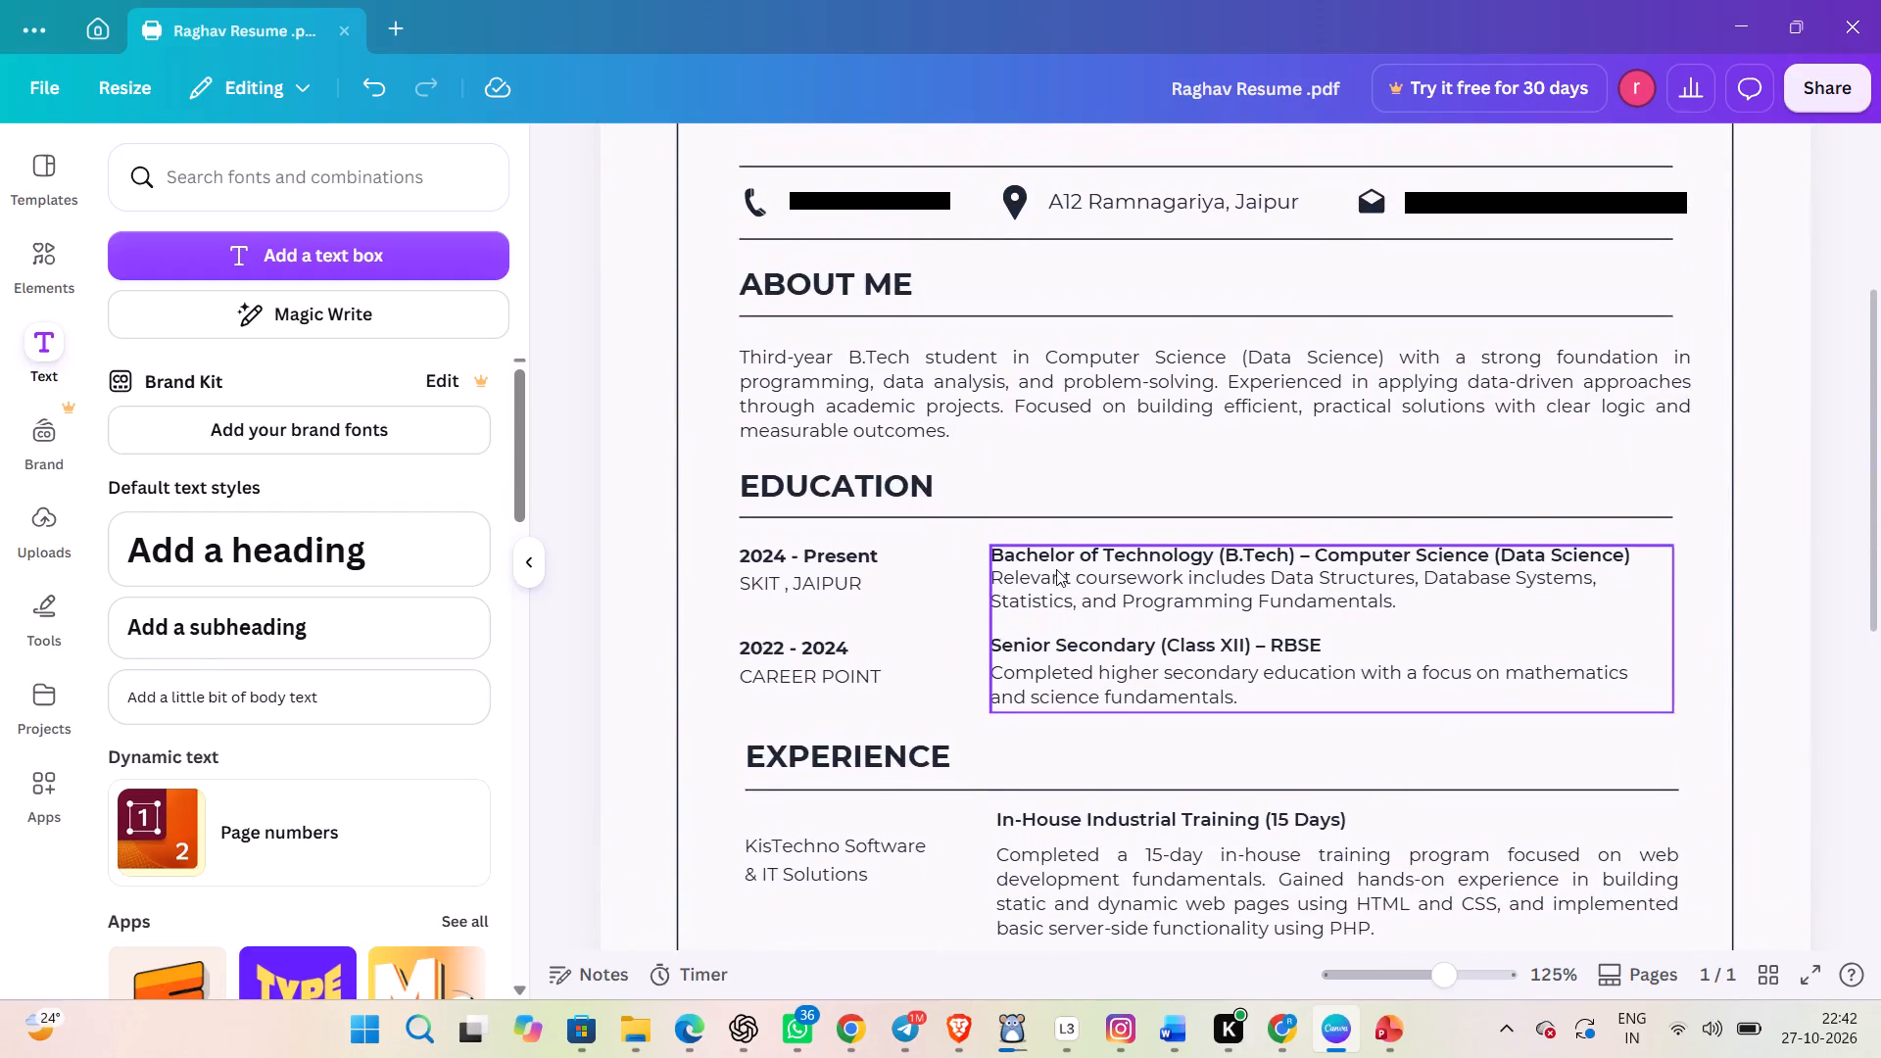
scroll(1056, 569, "down", 1)
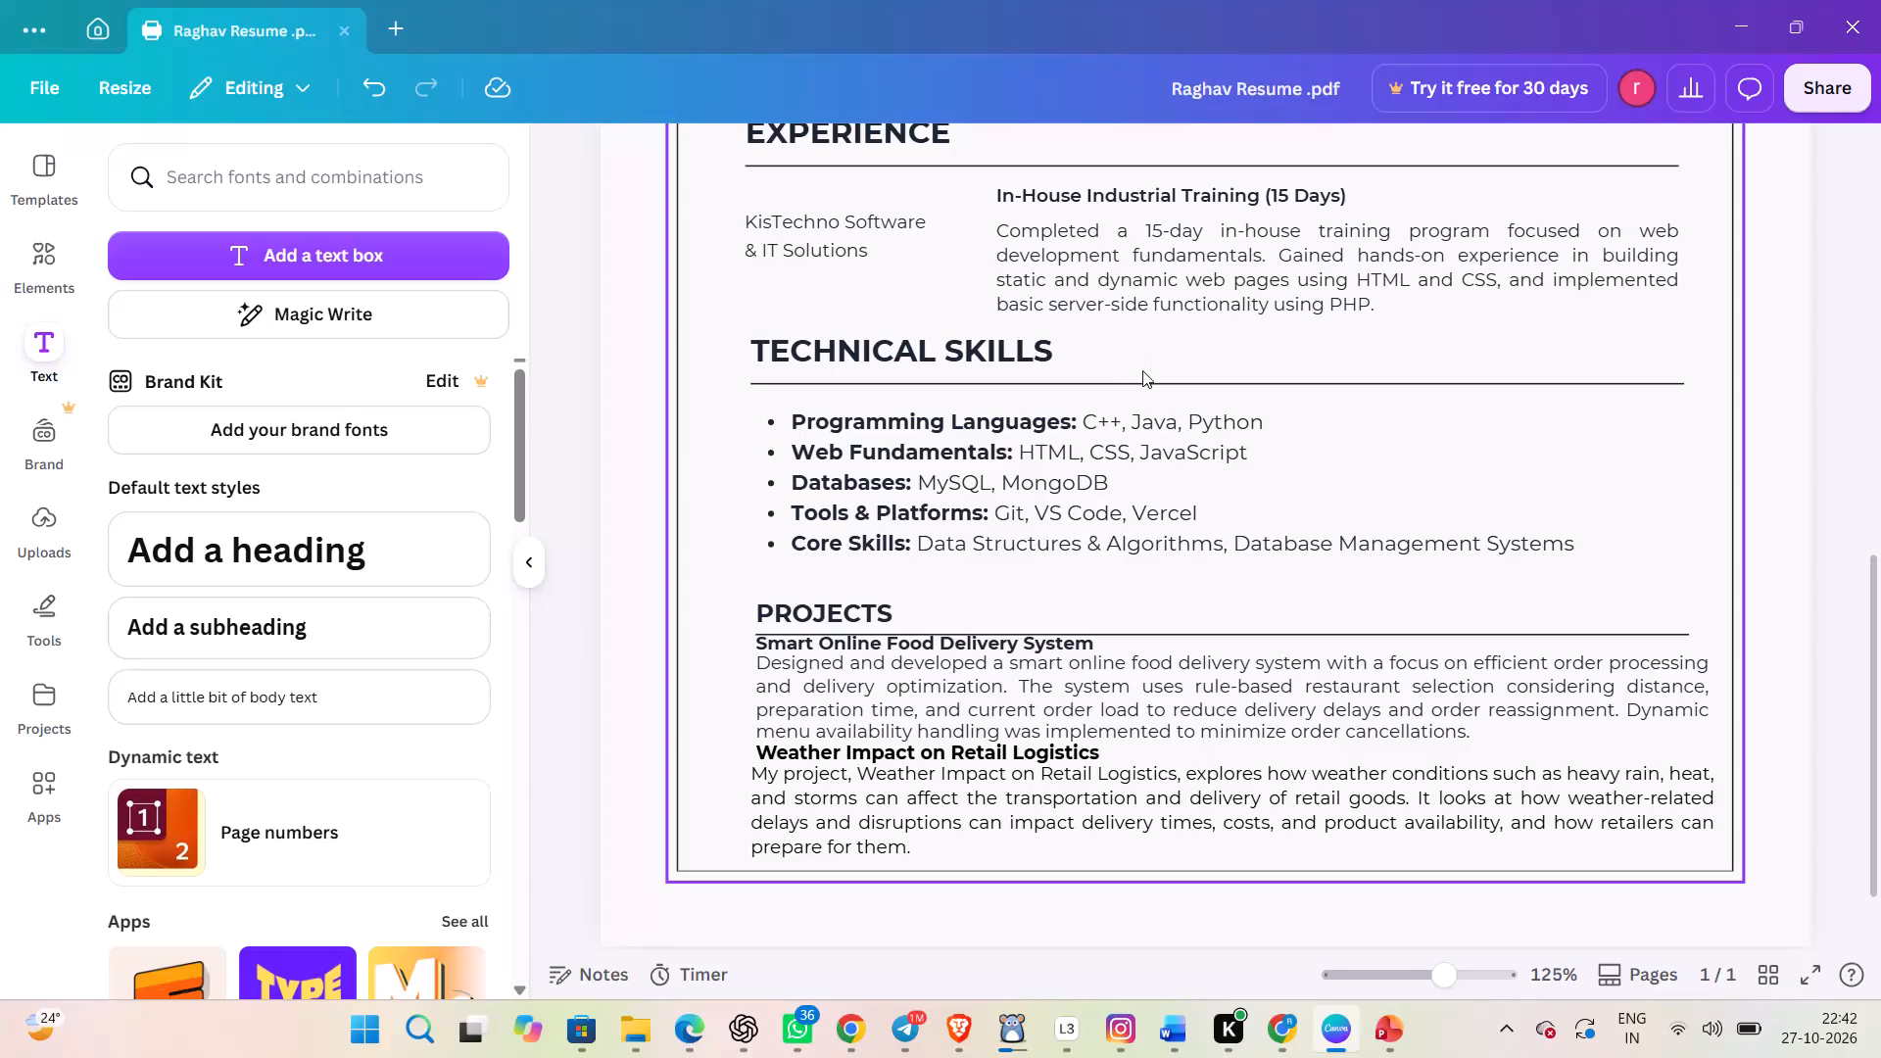
left_click(1141, 378)
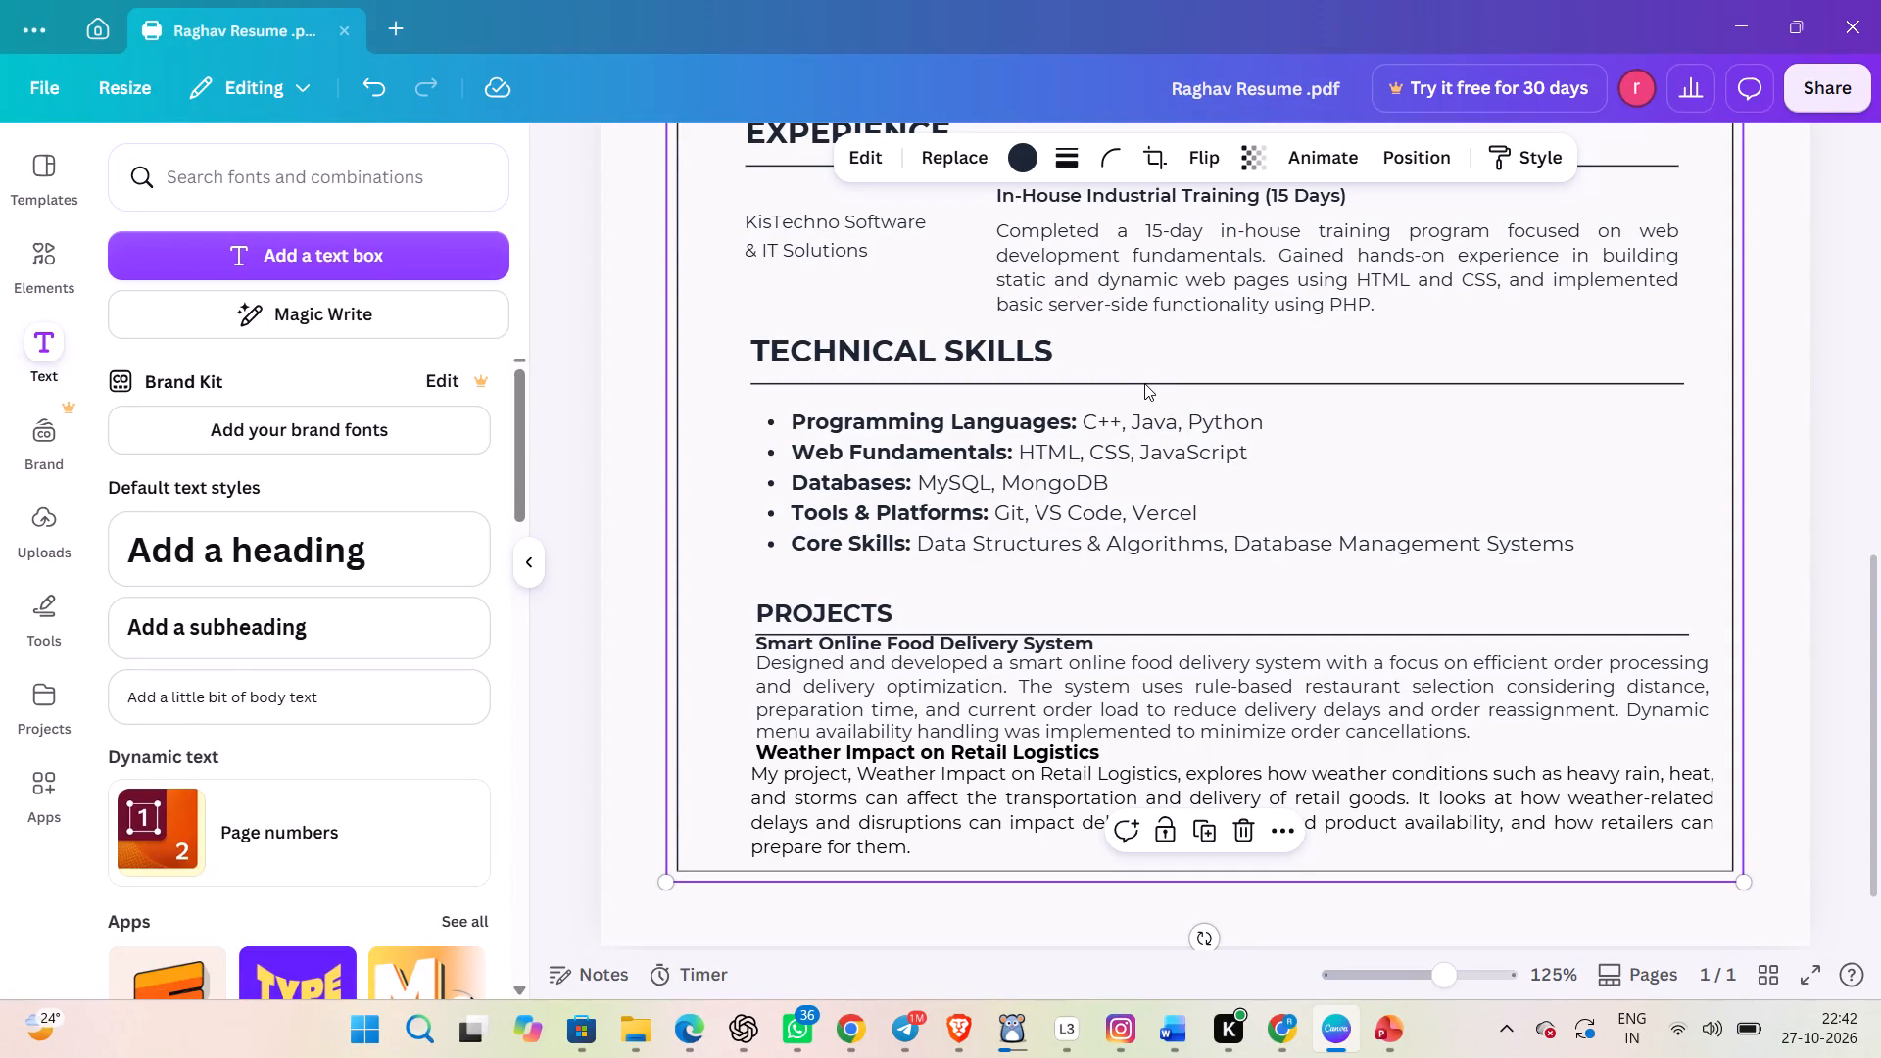
left_click(1144, 383)
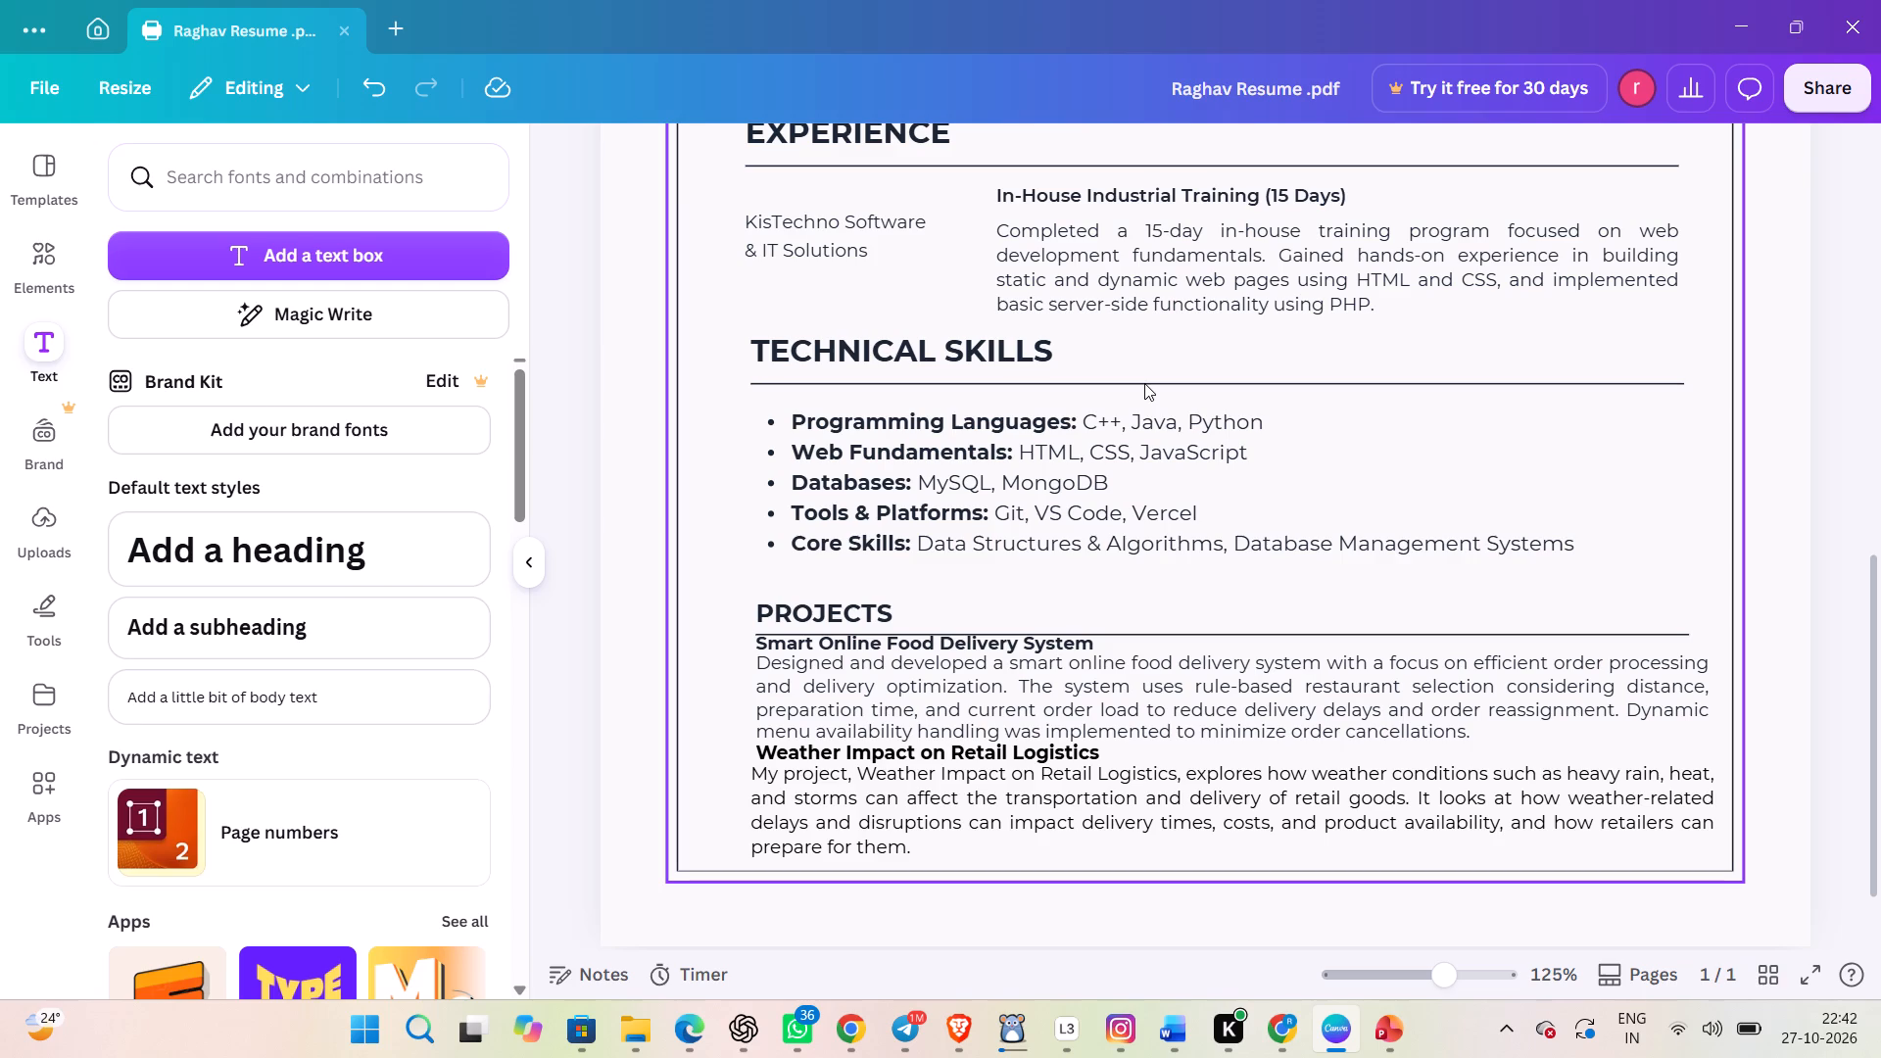
left_click(841, 603)
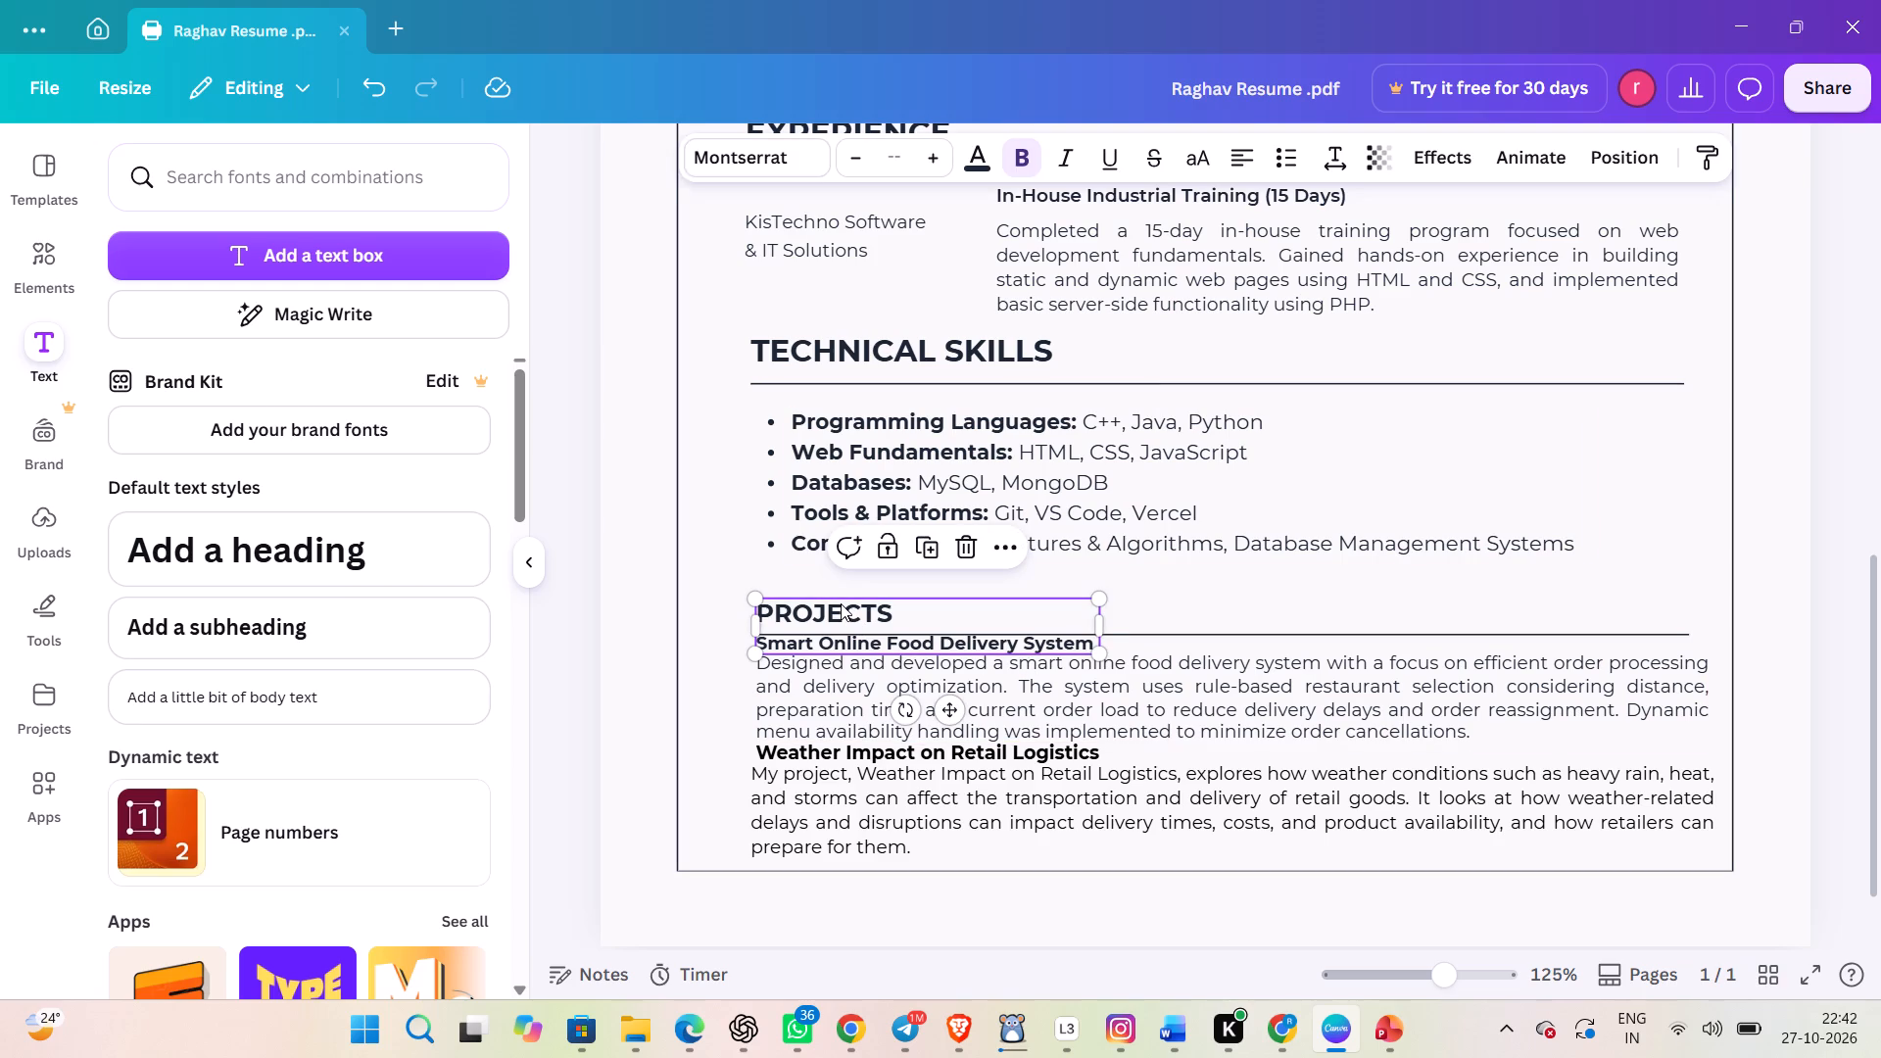
left_click(849, 642)
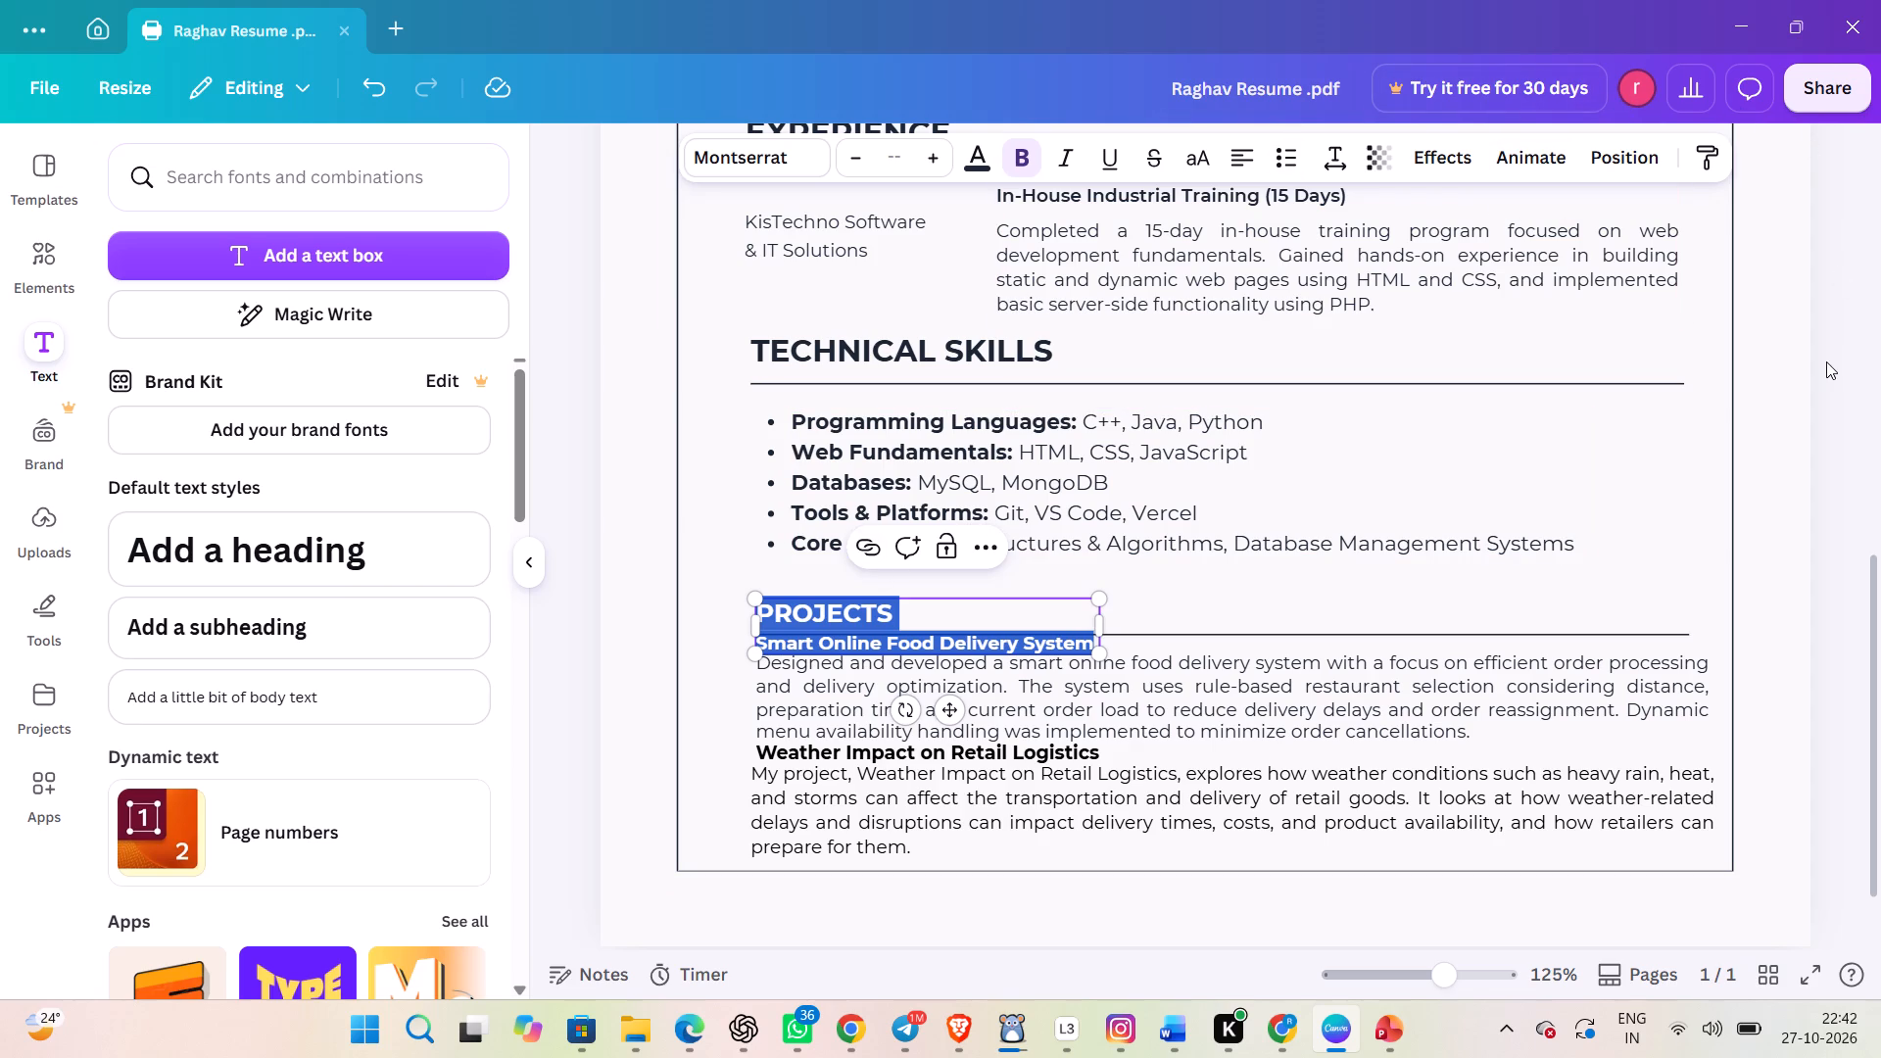
Open the sharing and export options for the finished resume design.
left_click(1819, 88)
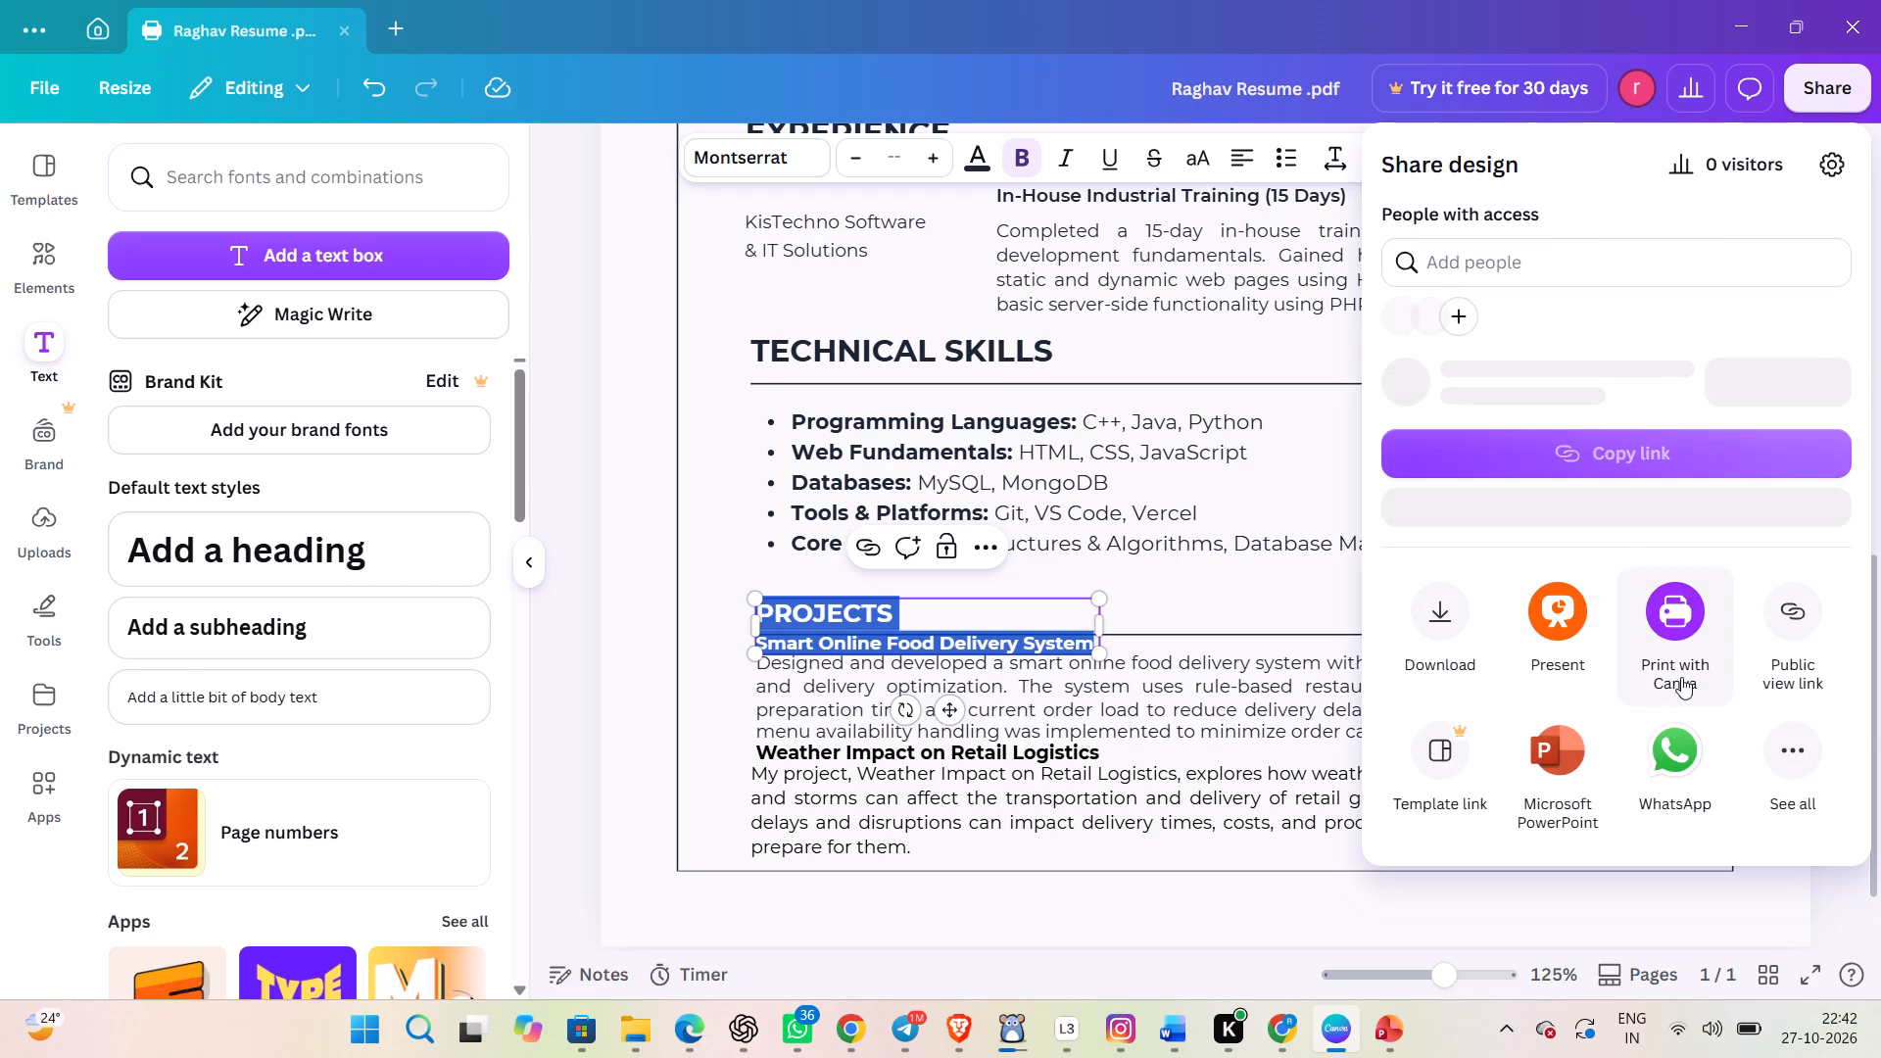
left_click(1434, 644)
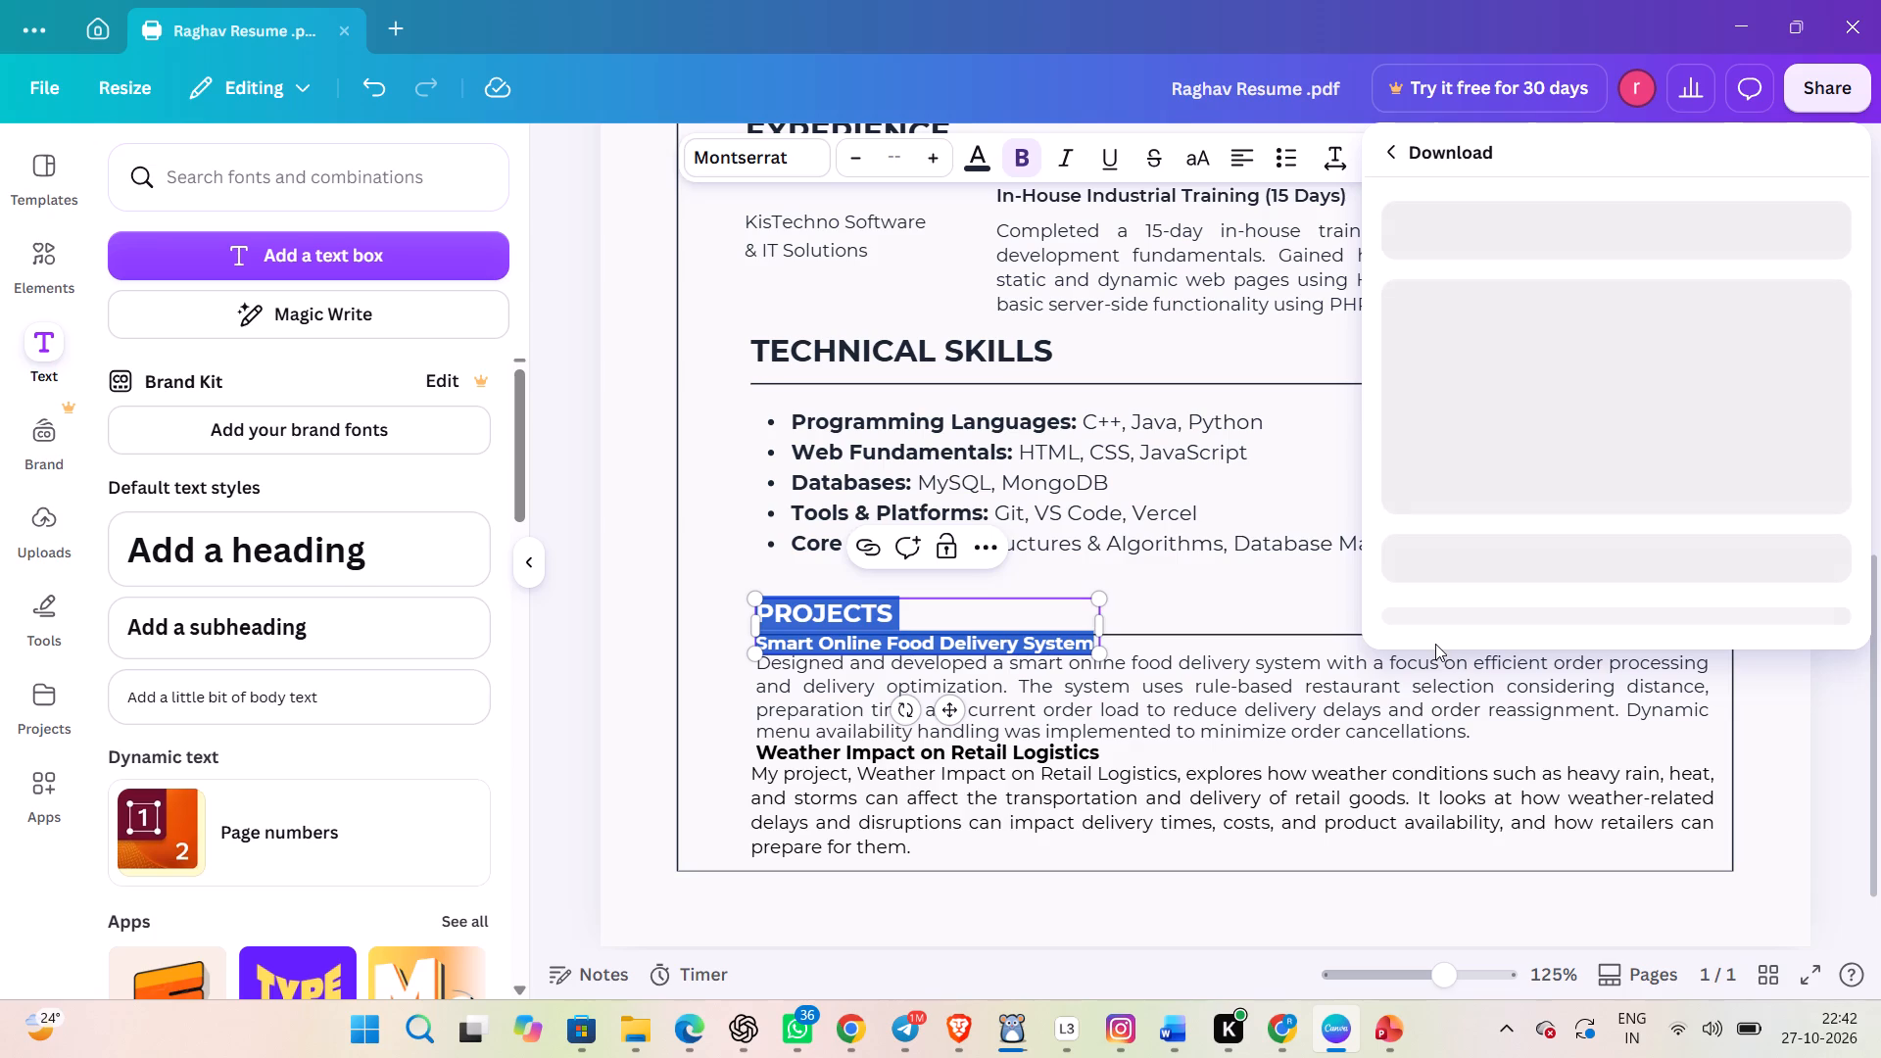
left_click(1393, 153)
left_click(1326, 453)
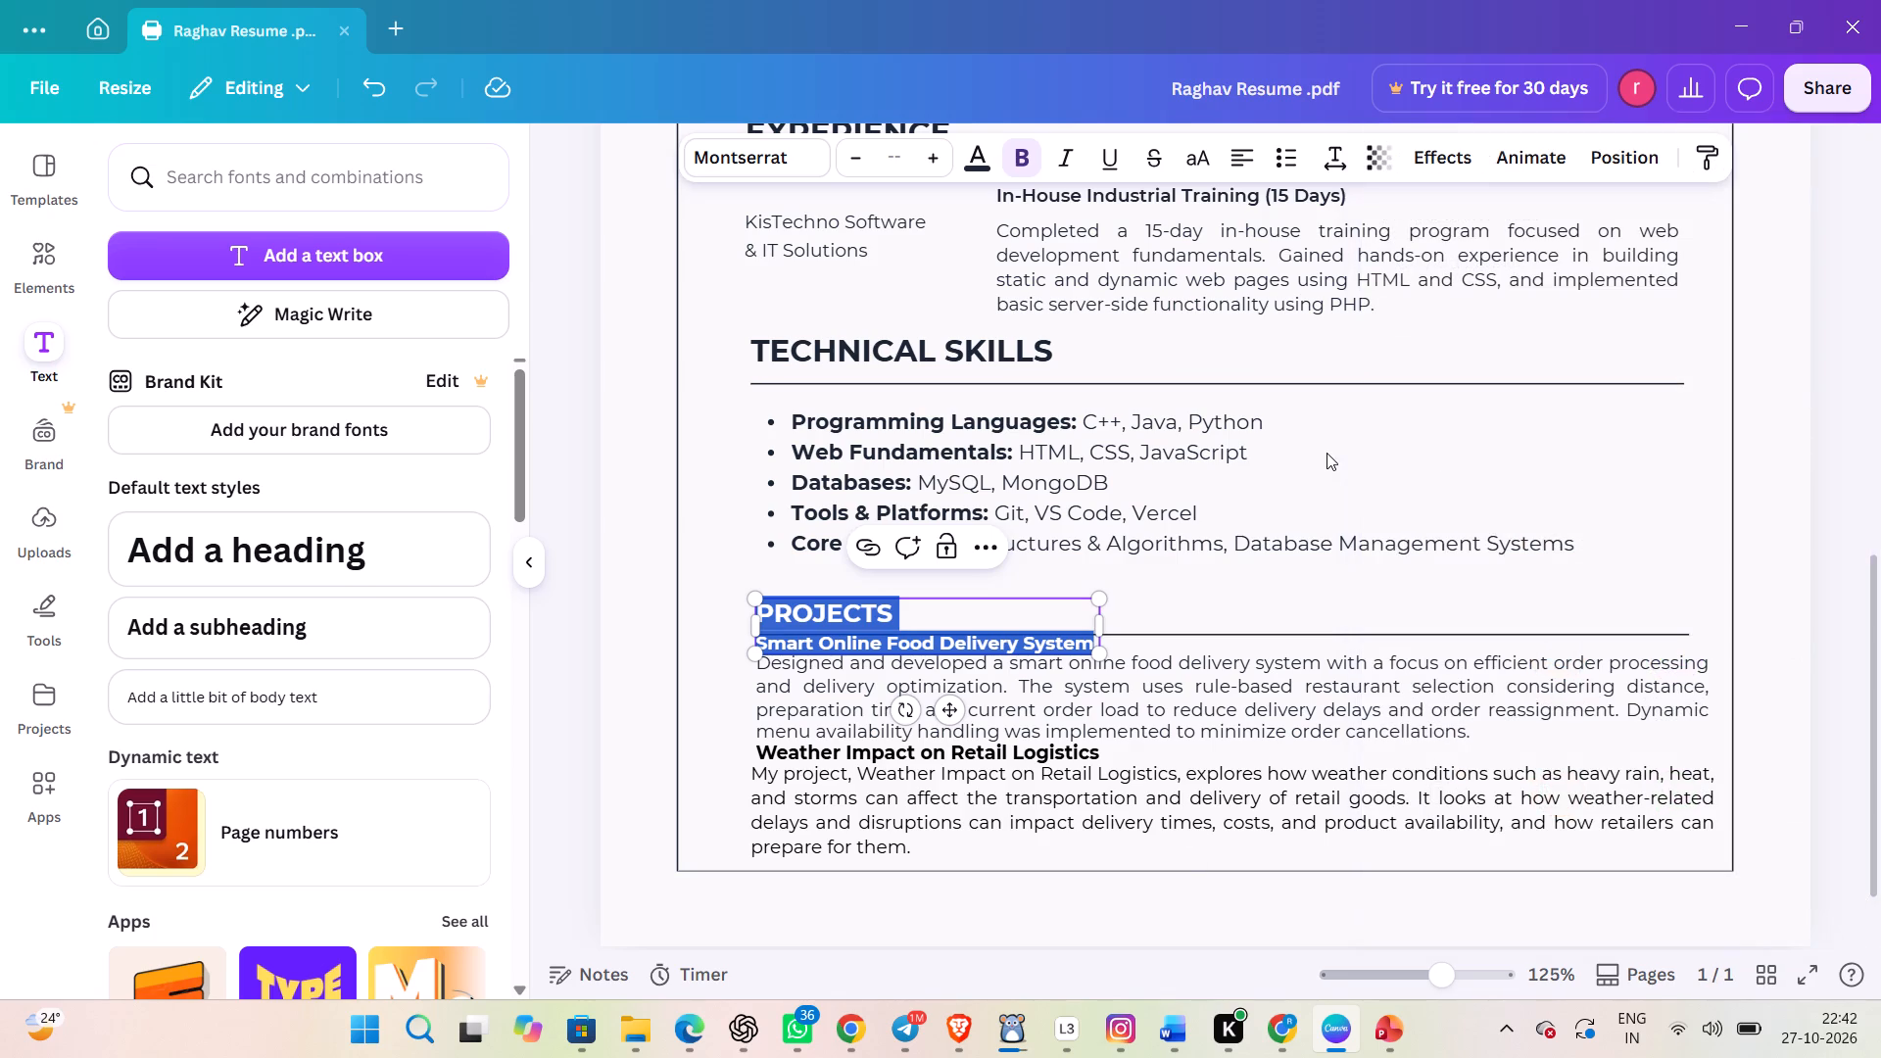
Add a comma after Python in the Programming Languages line of the Technical Skills section.
left_click(1283, 423)
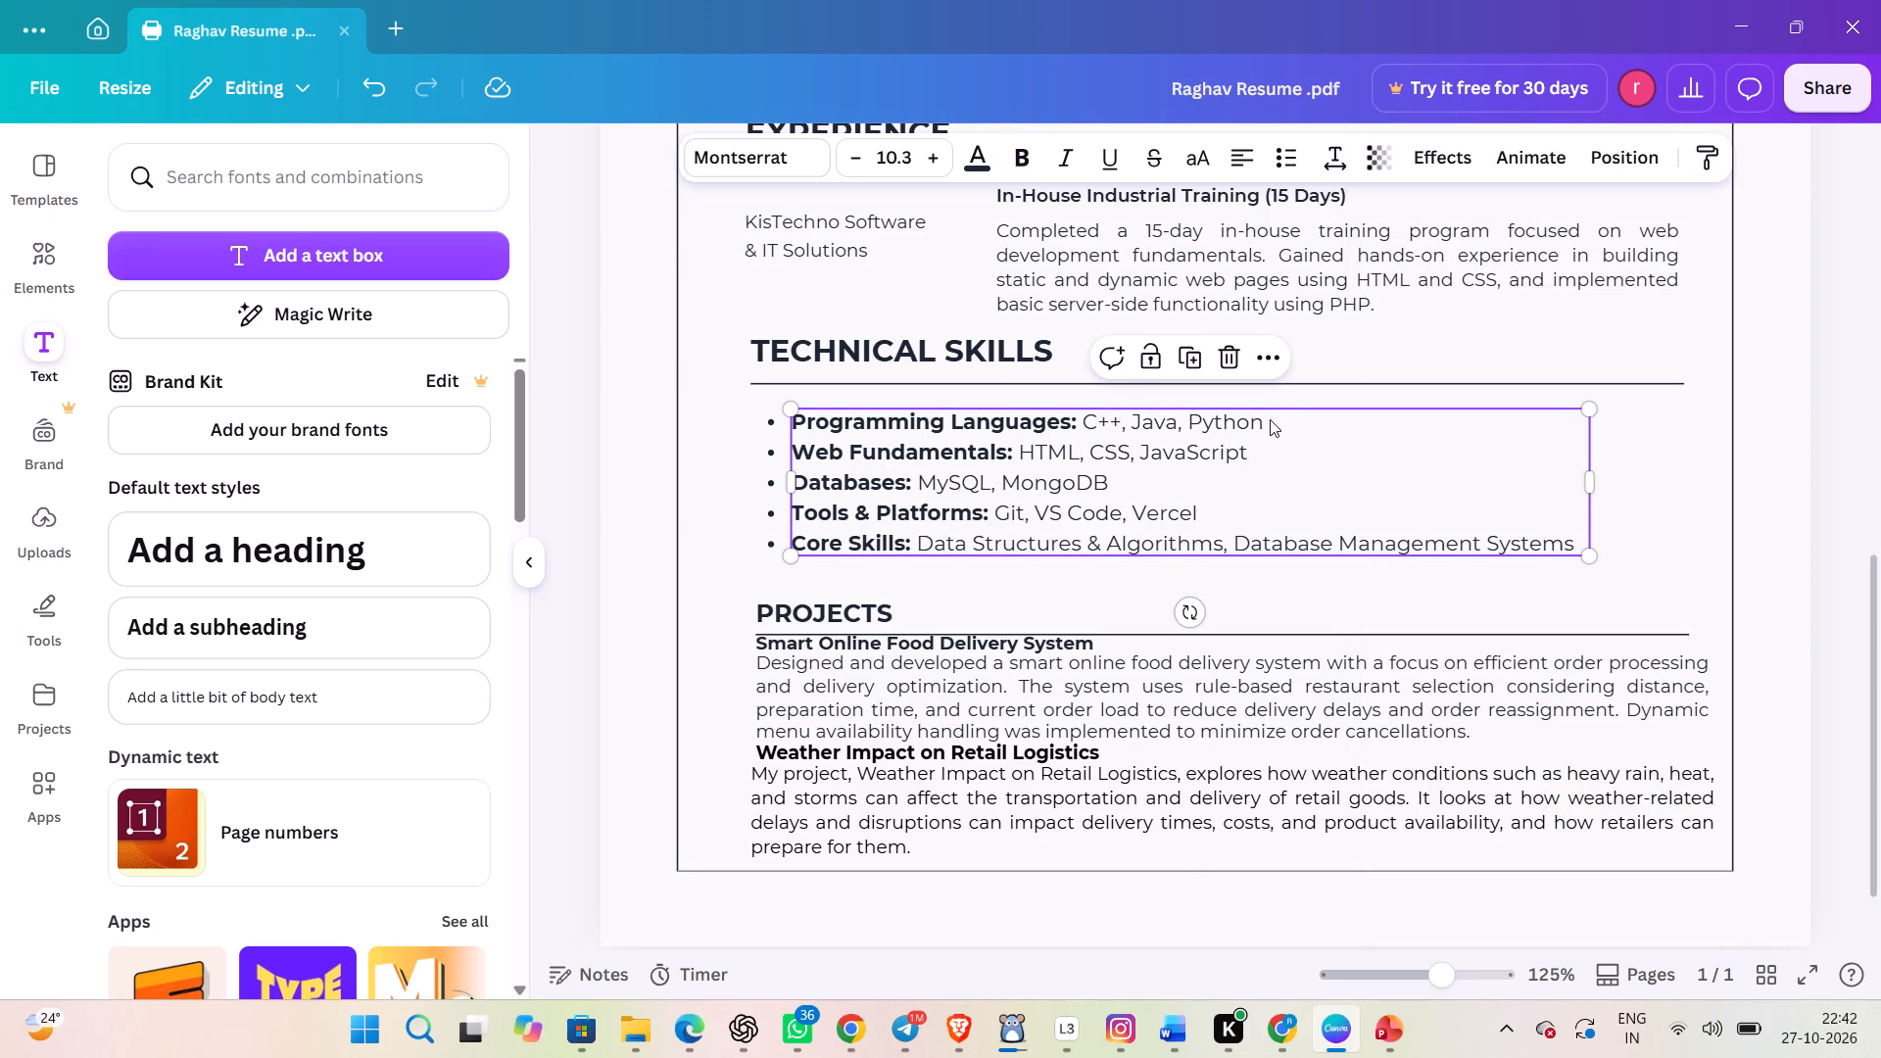
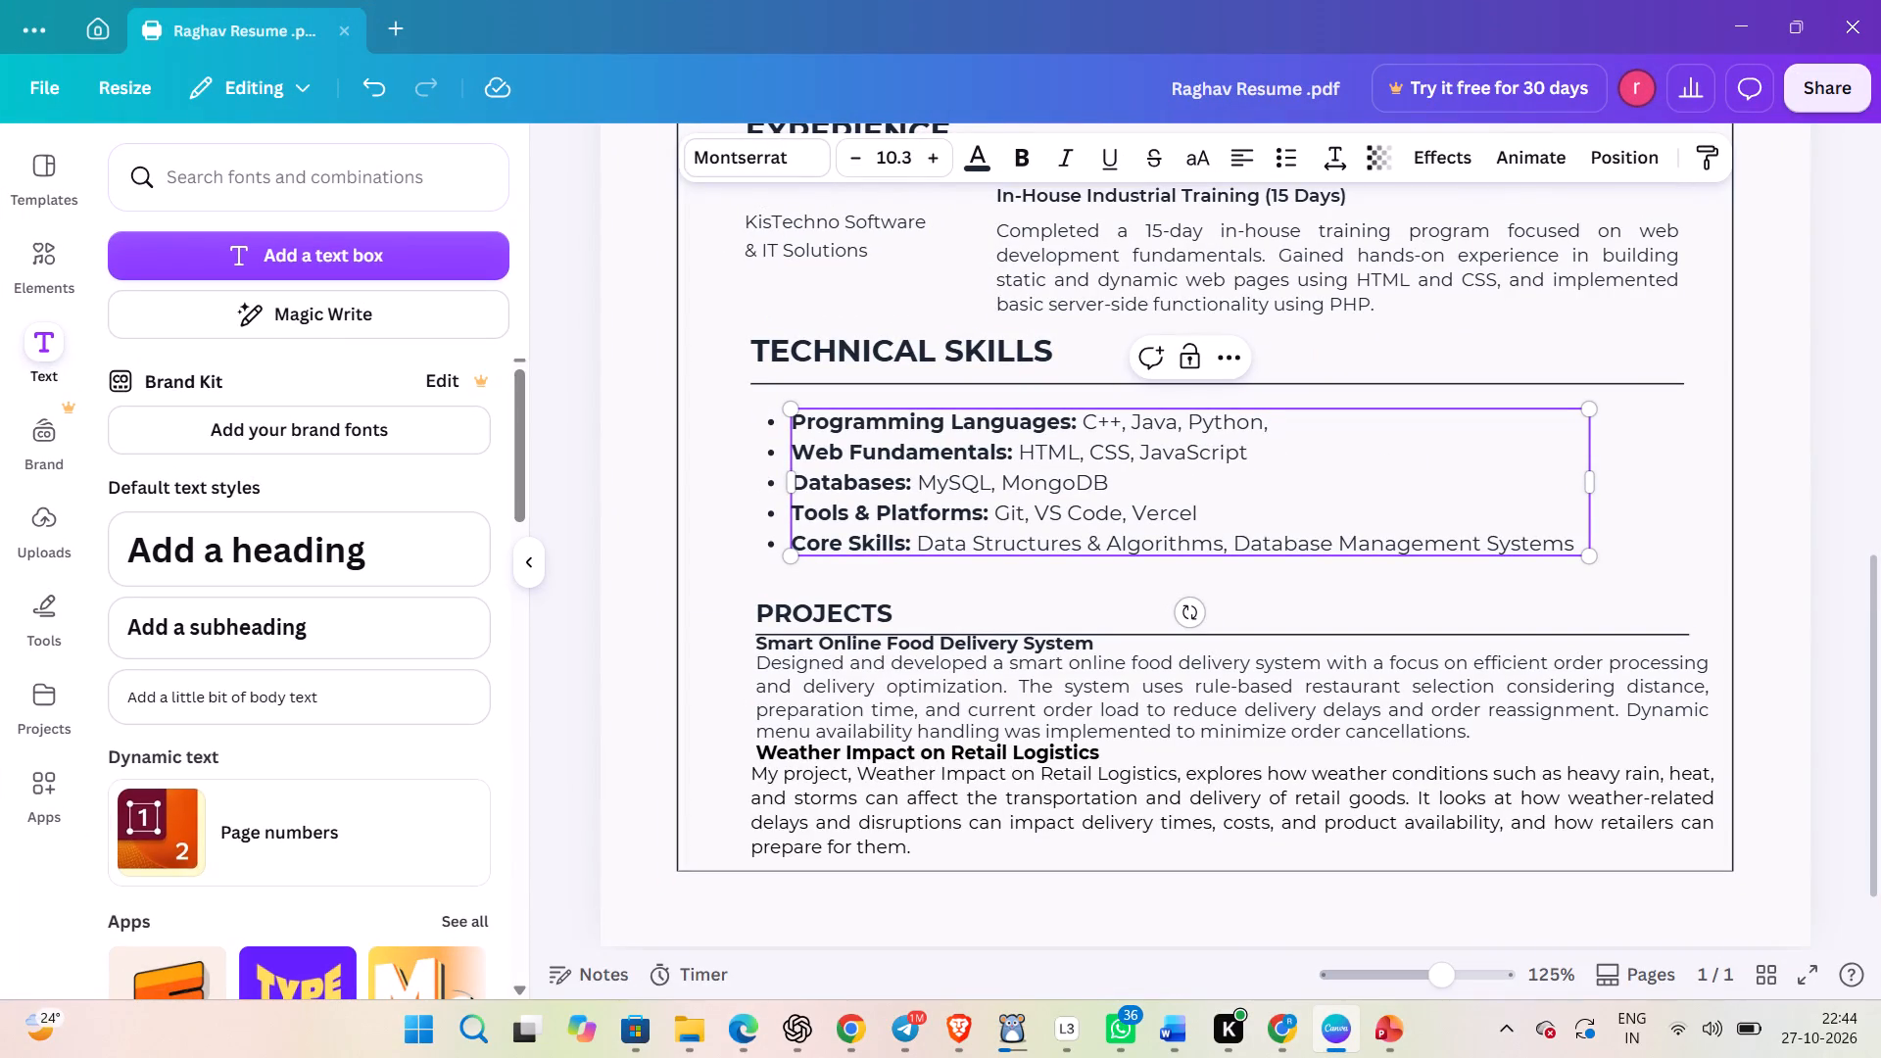
Paste the copied skills, from Microsoft Azure through Power BI, after Python in the Programming Languages line, with a space following the comma.
left_click(1267, 428)
key("ctrl+v")
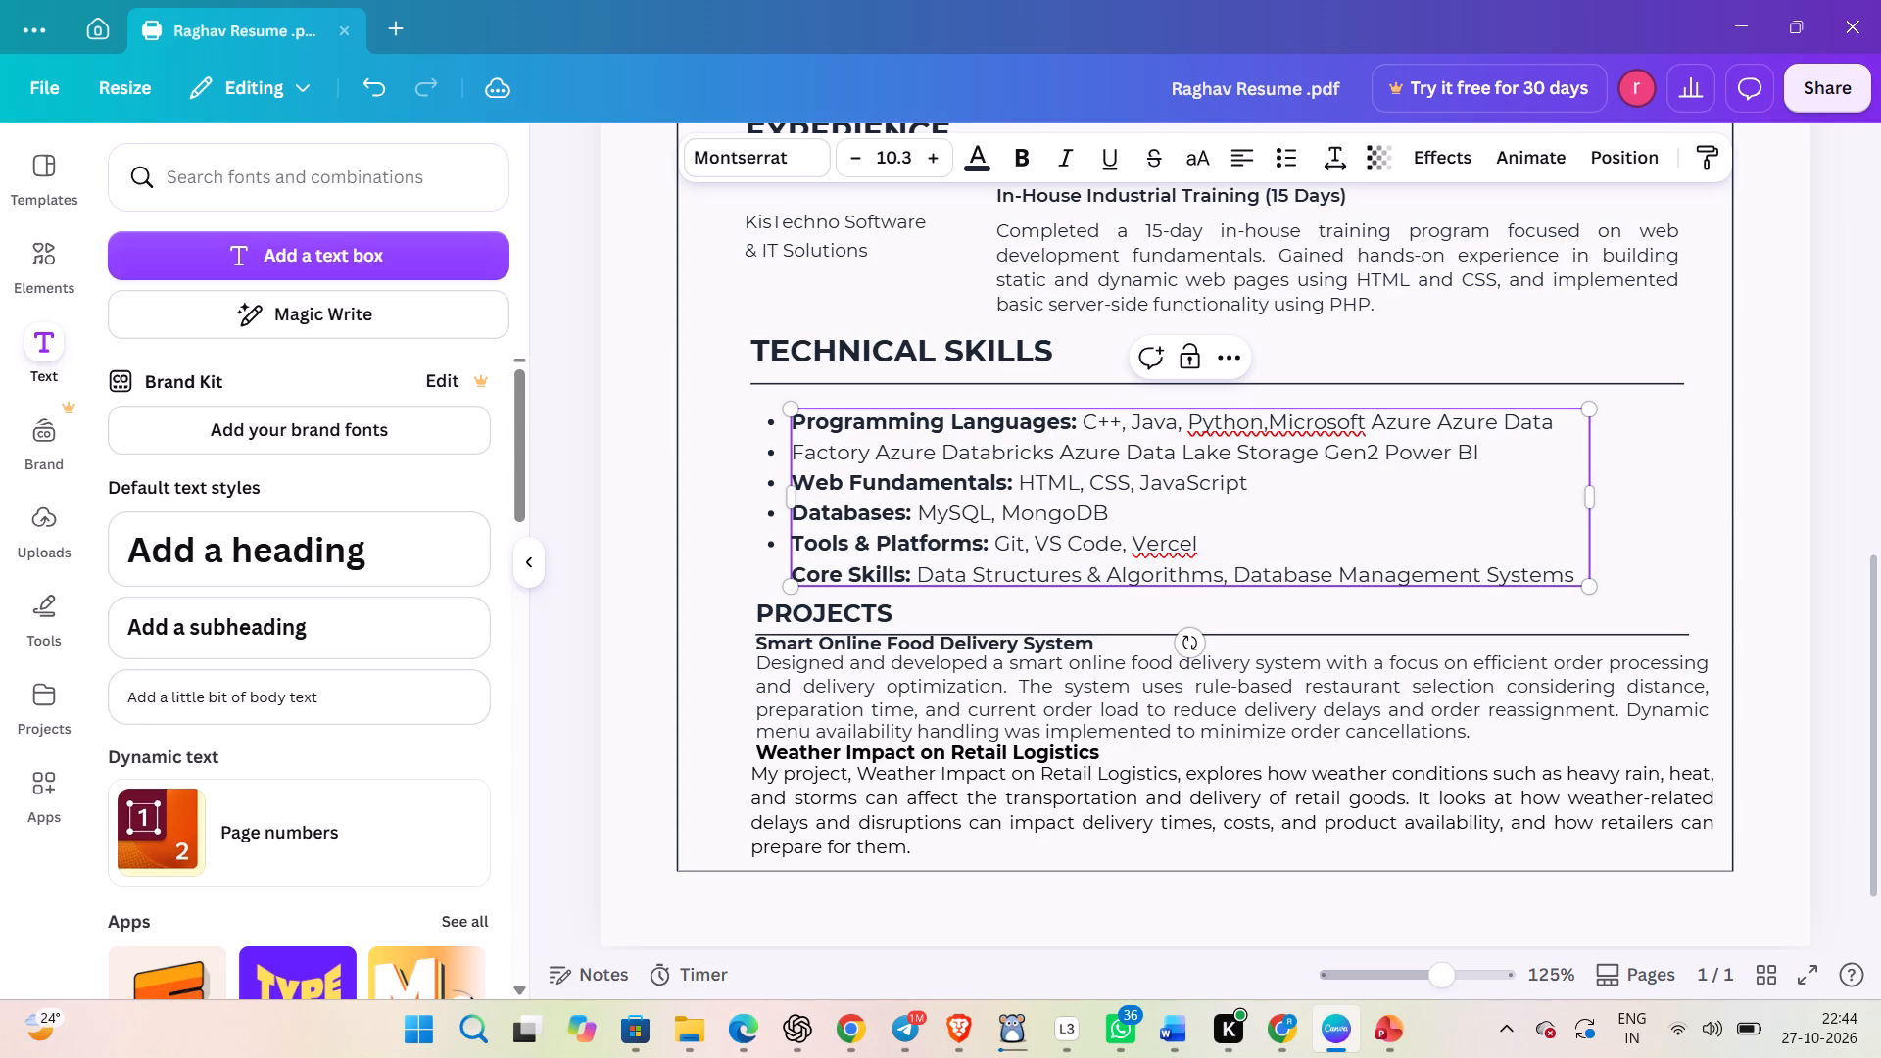
left_click(1270, 420)
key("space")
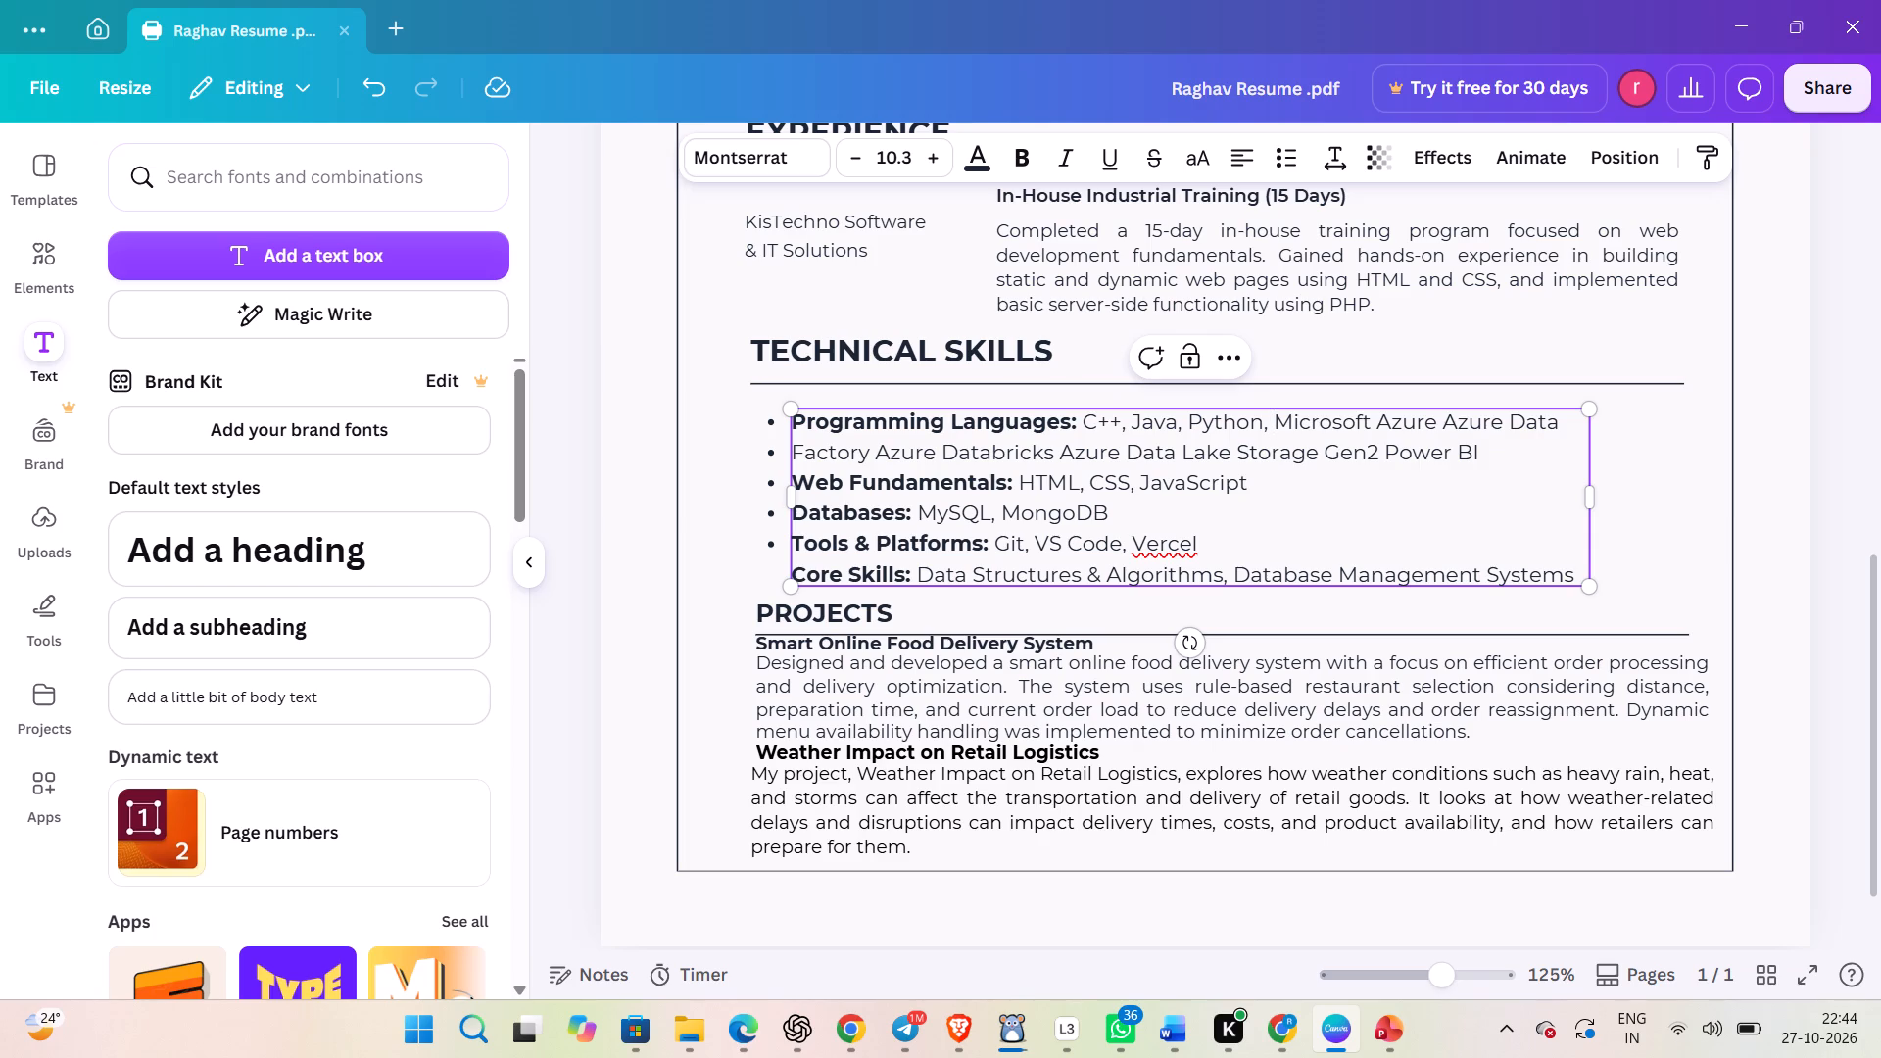
Add SQL Server after MongoDB, separated by a comma, on the Databases line of the Technical Skills section.
left_click(1120, 505)
key("comma")
key("space")
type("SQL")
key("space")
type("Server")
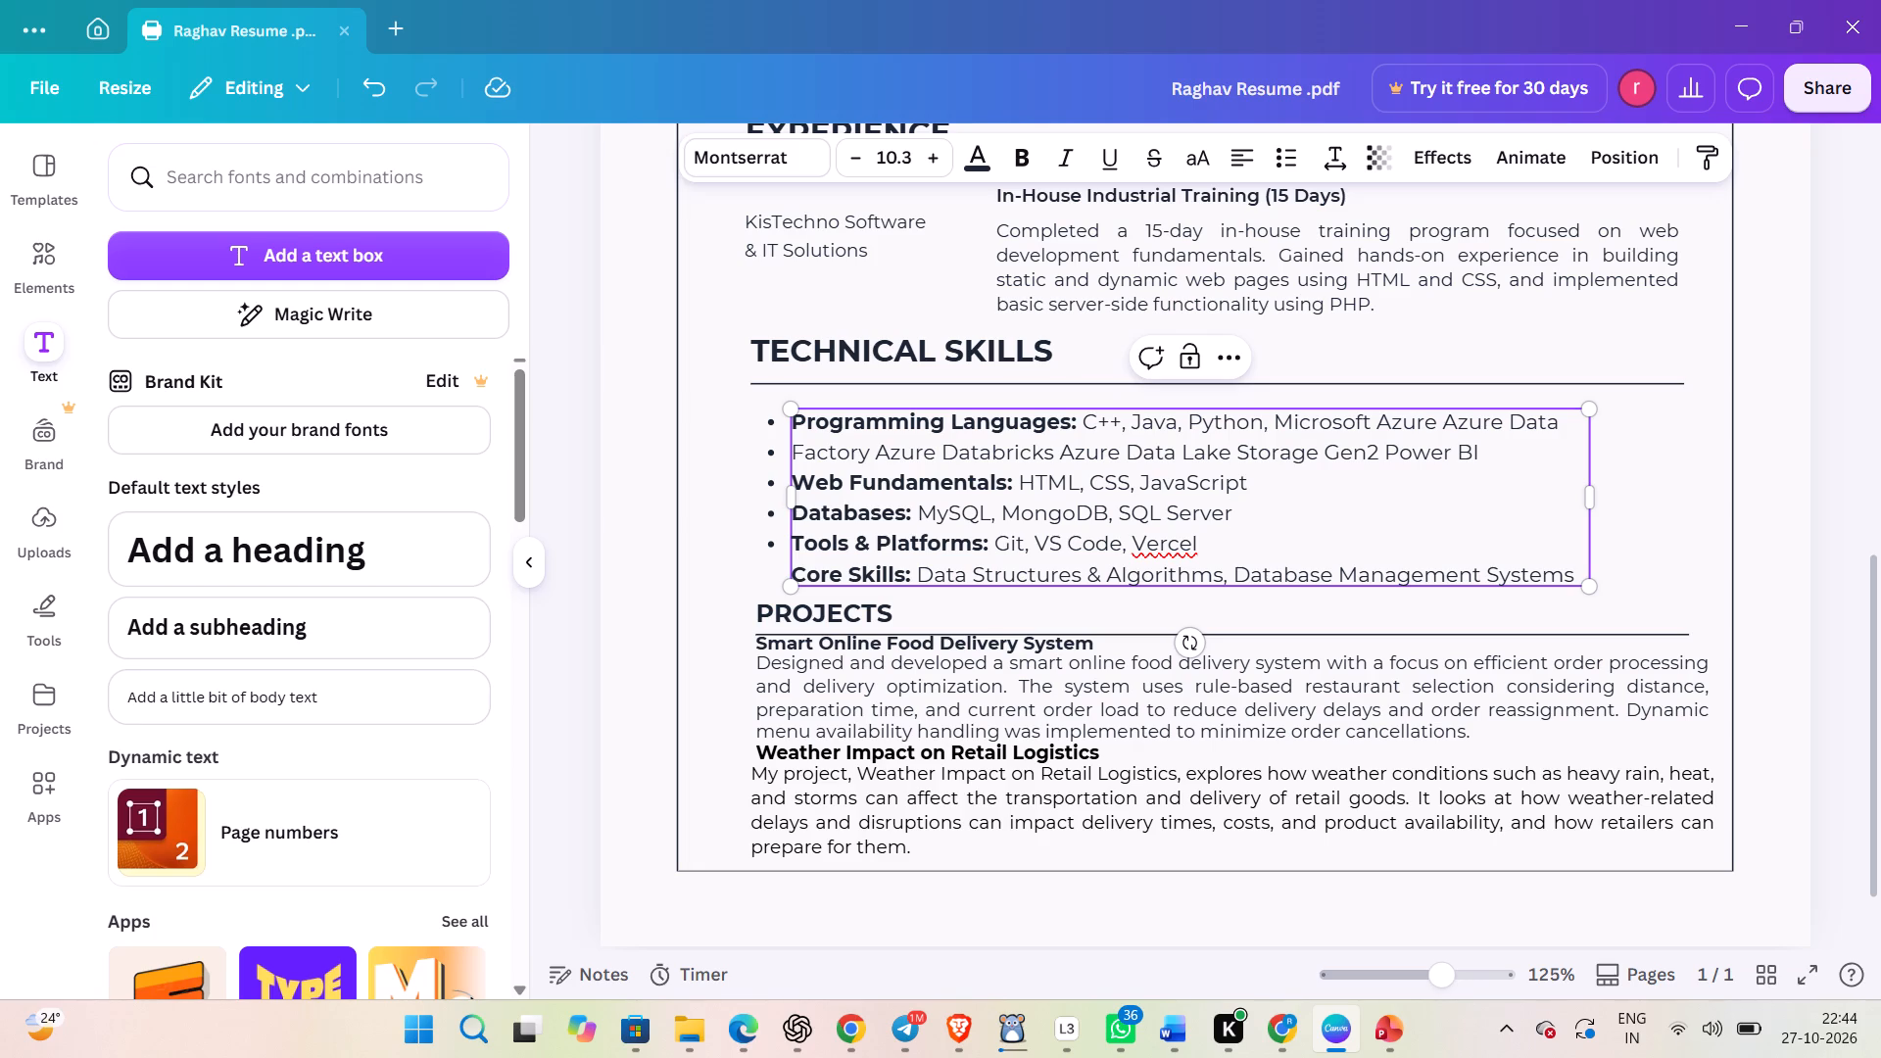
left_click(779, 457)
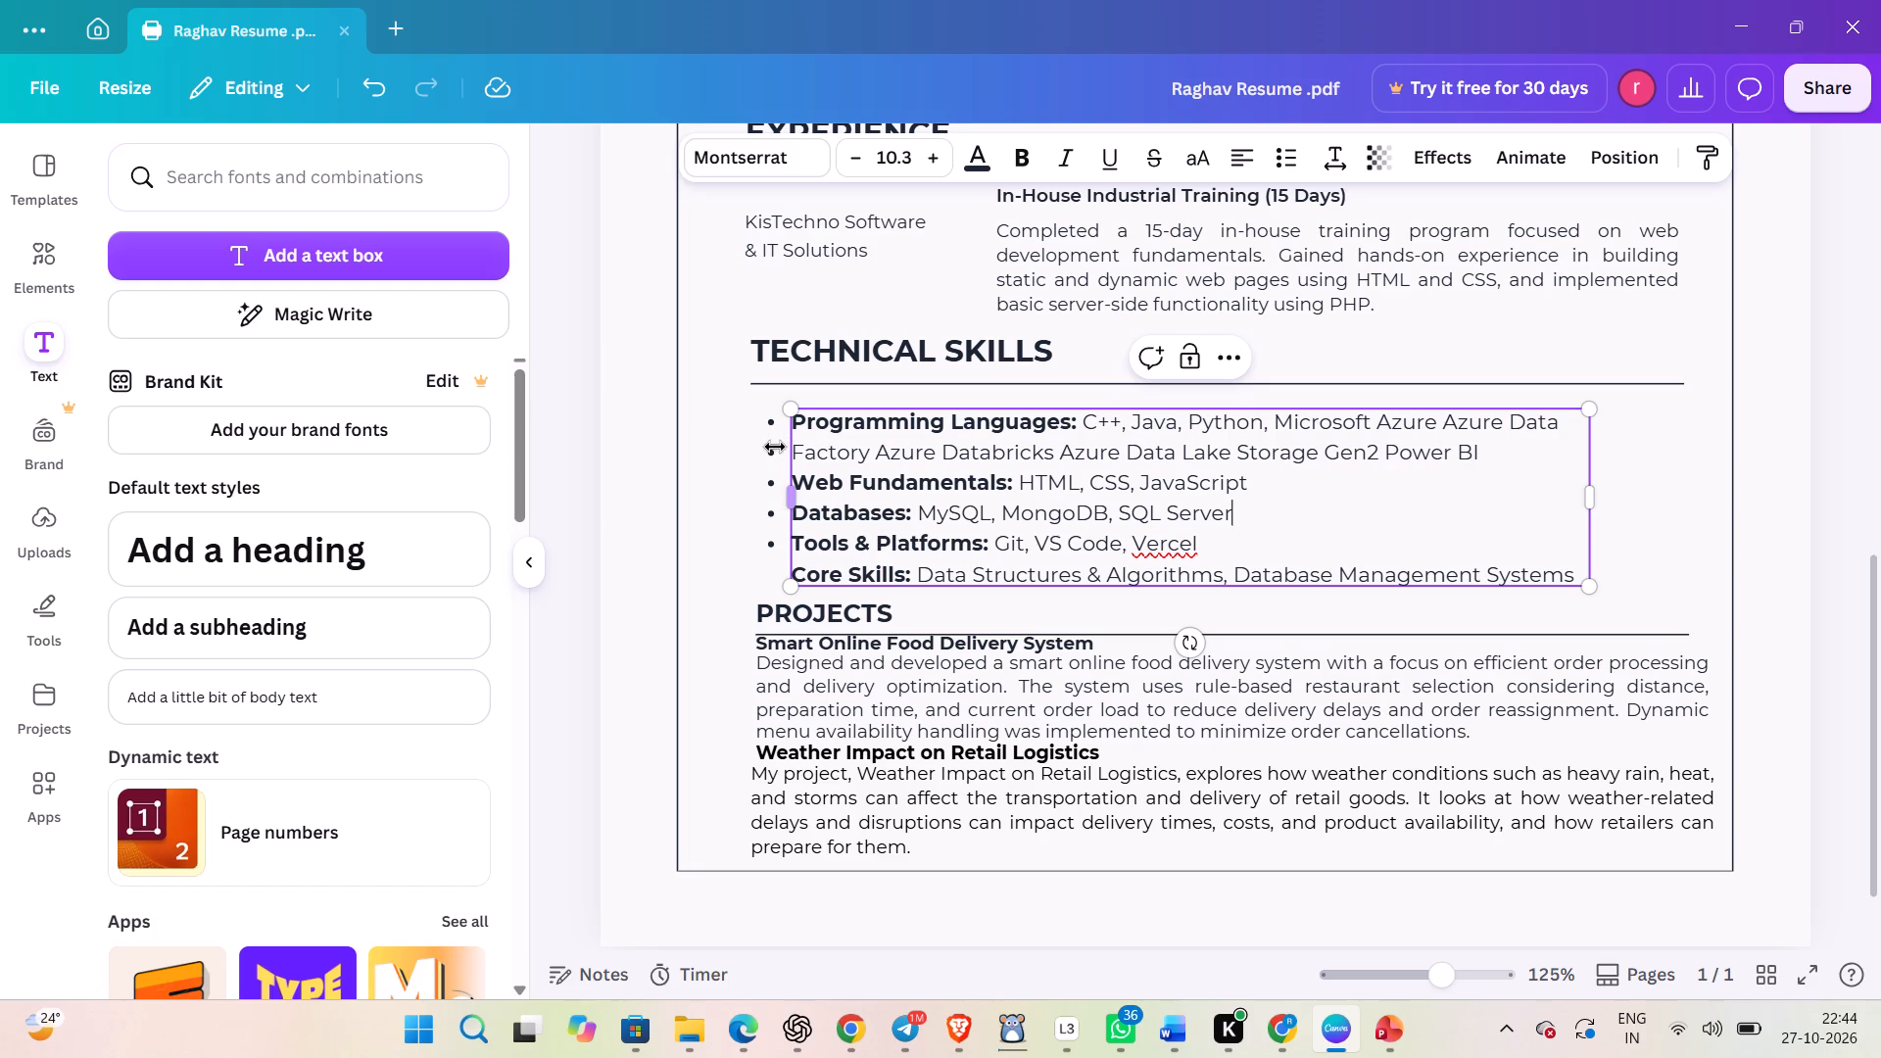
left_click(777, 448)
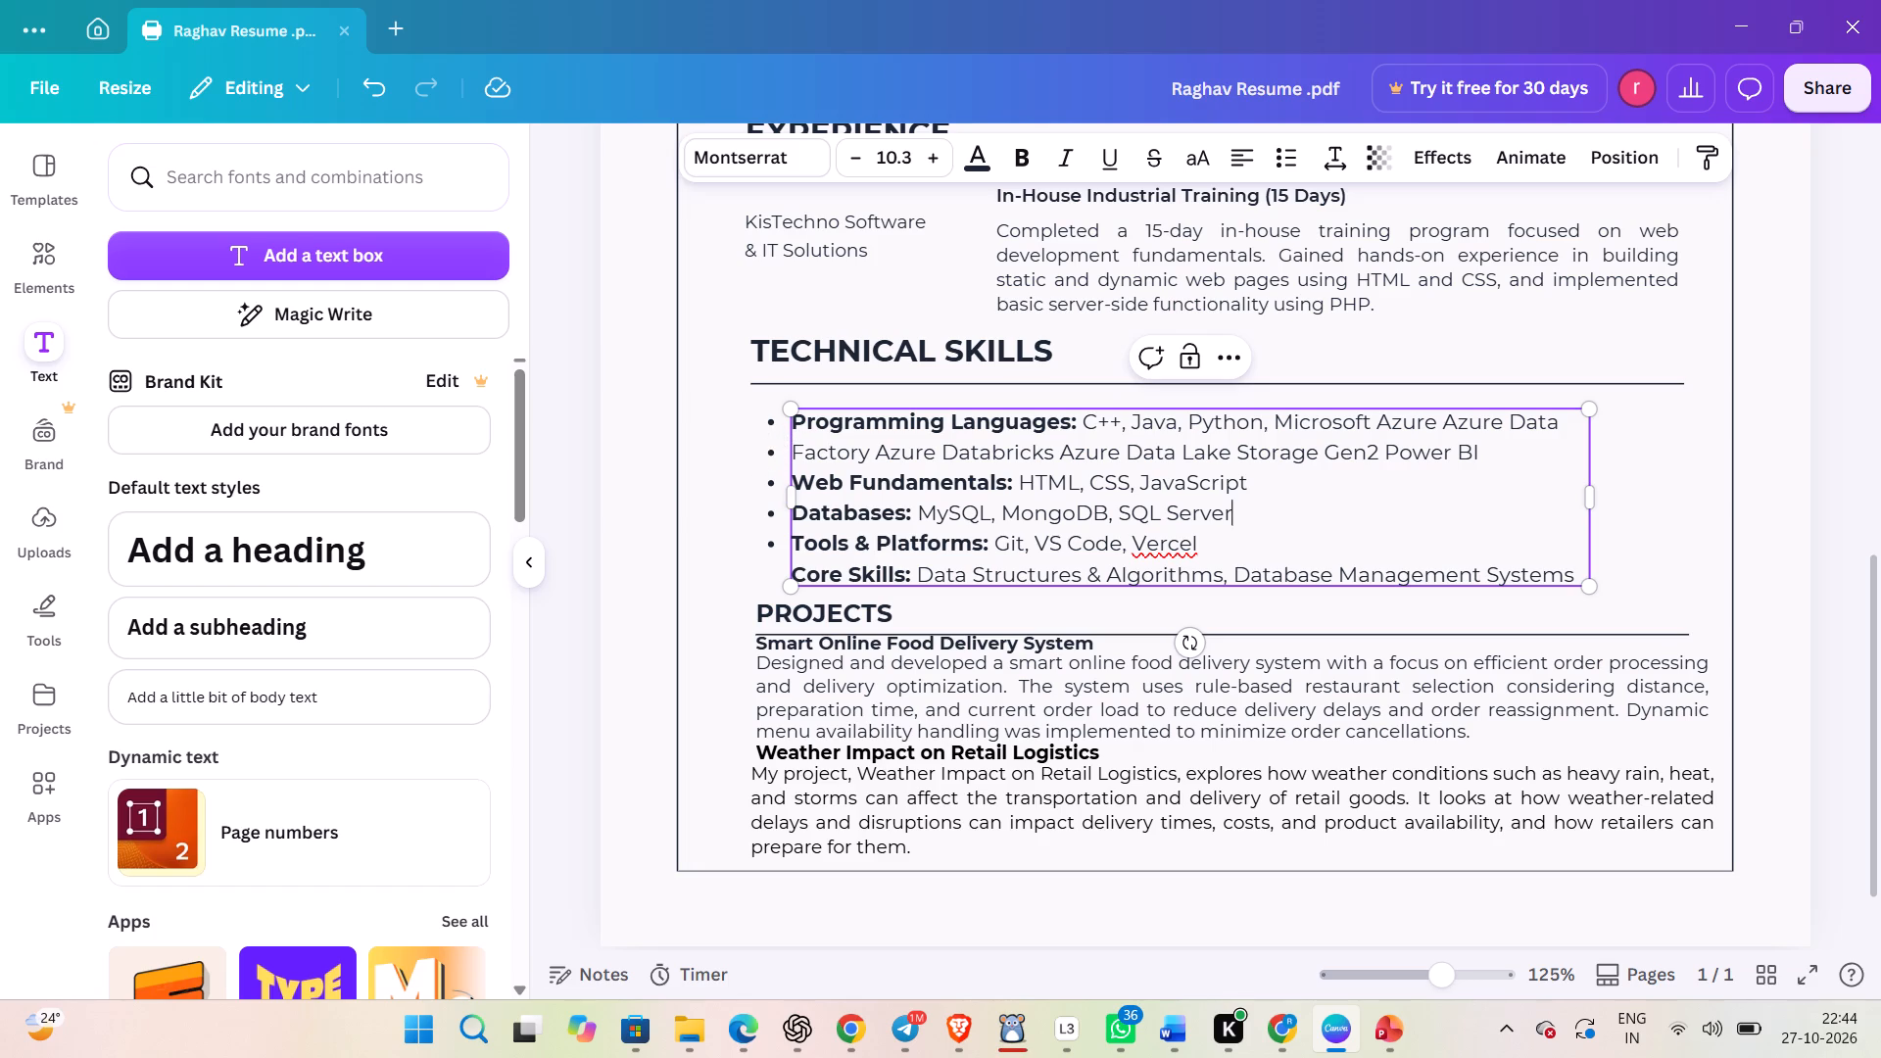
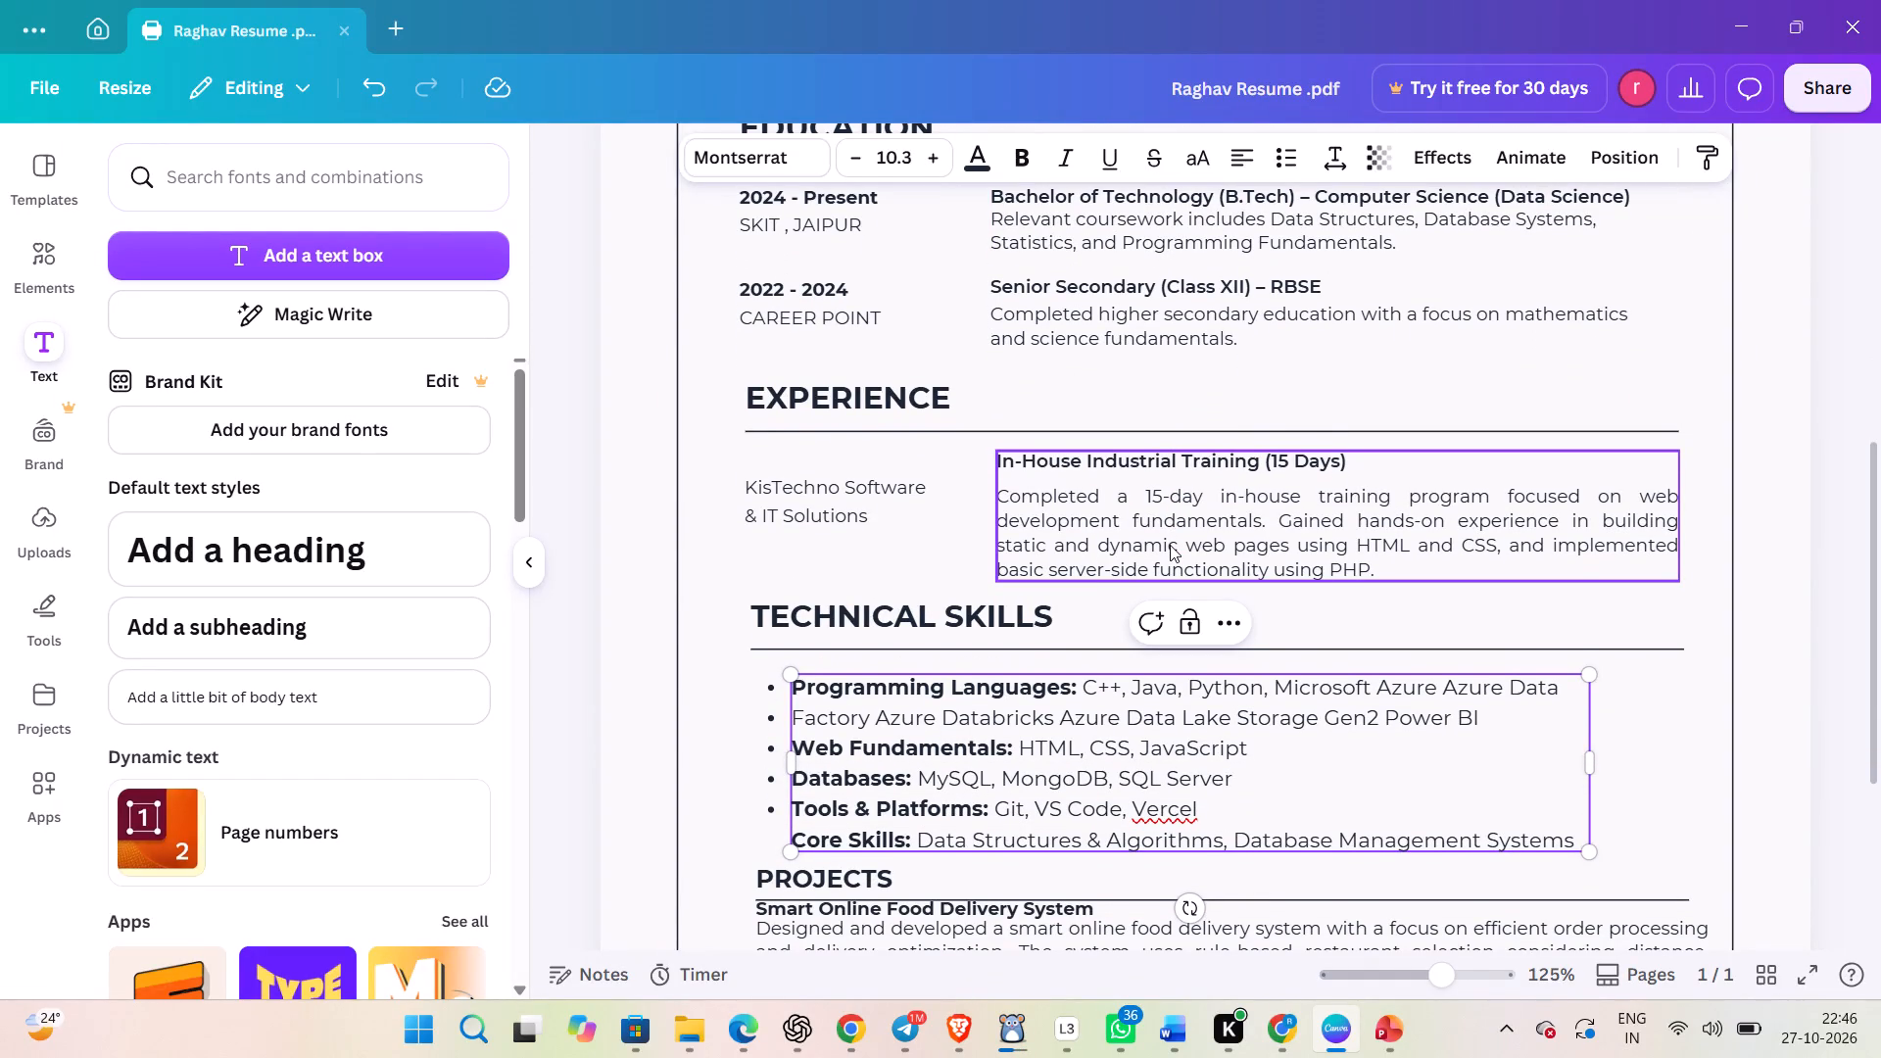
Leave the Technical Skills text and select the KisTechno Software & IT Solutions text box in the Experience section.
left_click(969, 488)
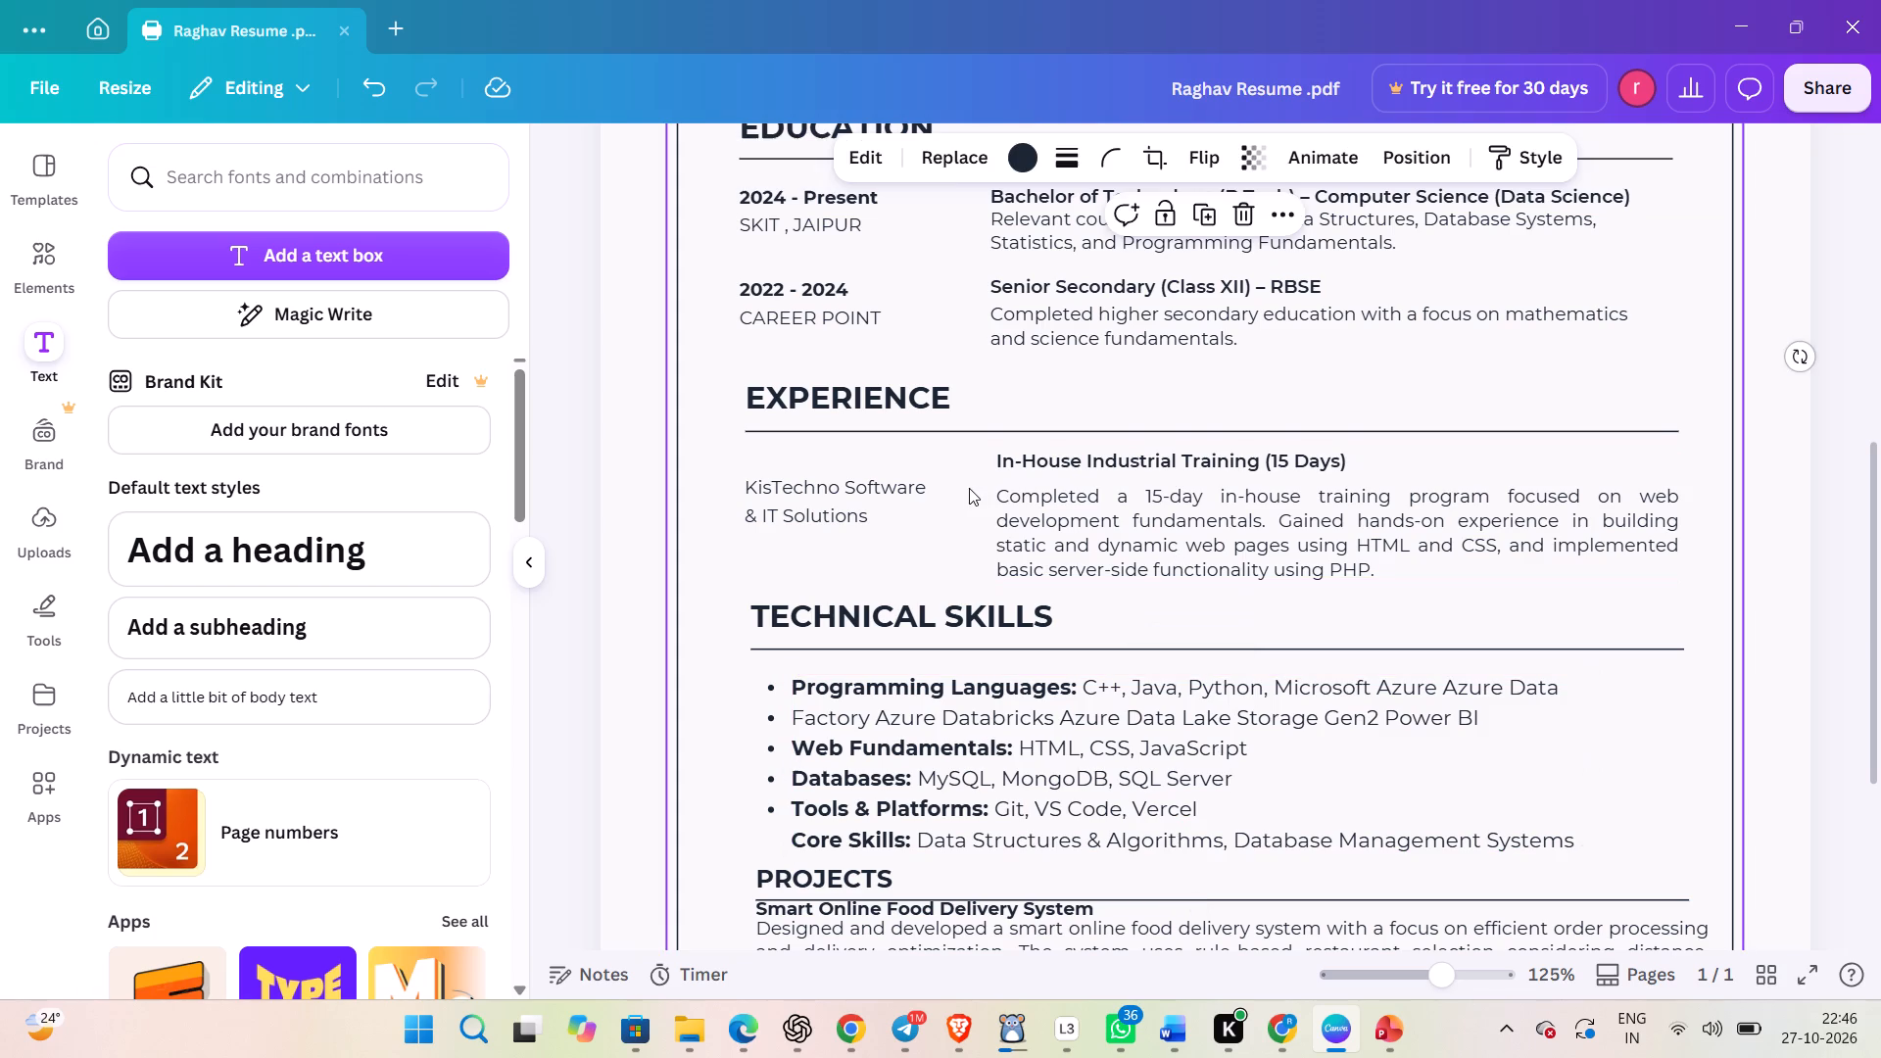
left_click(922, 503)
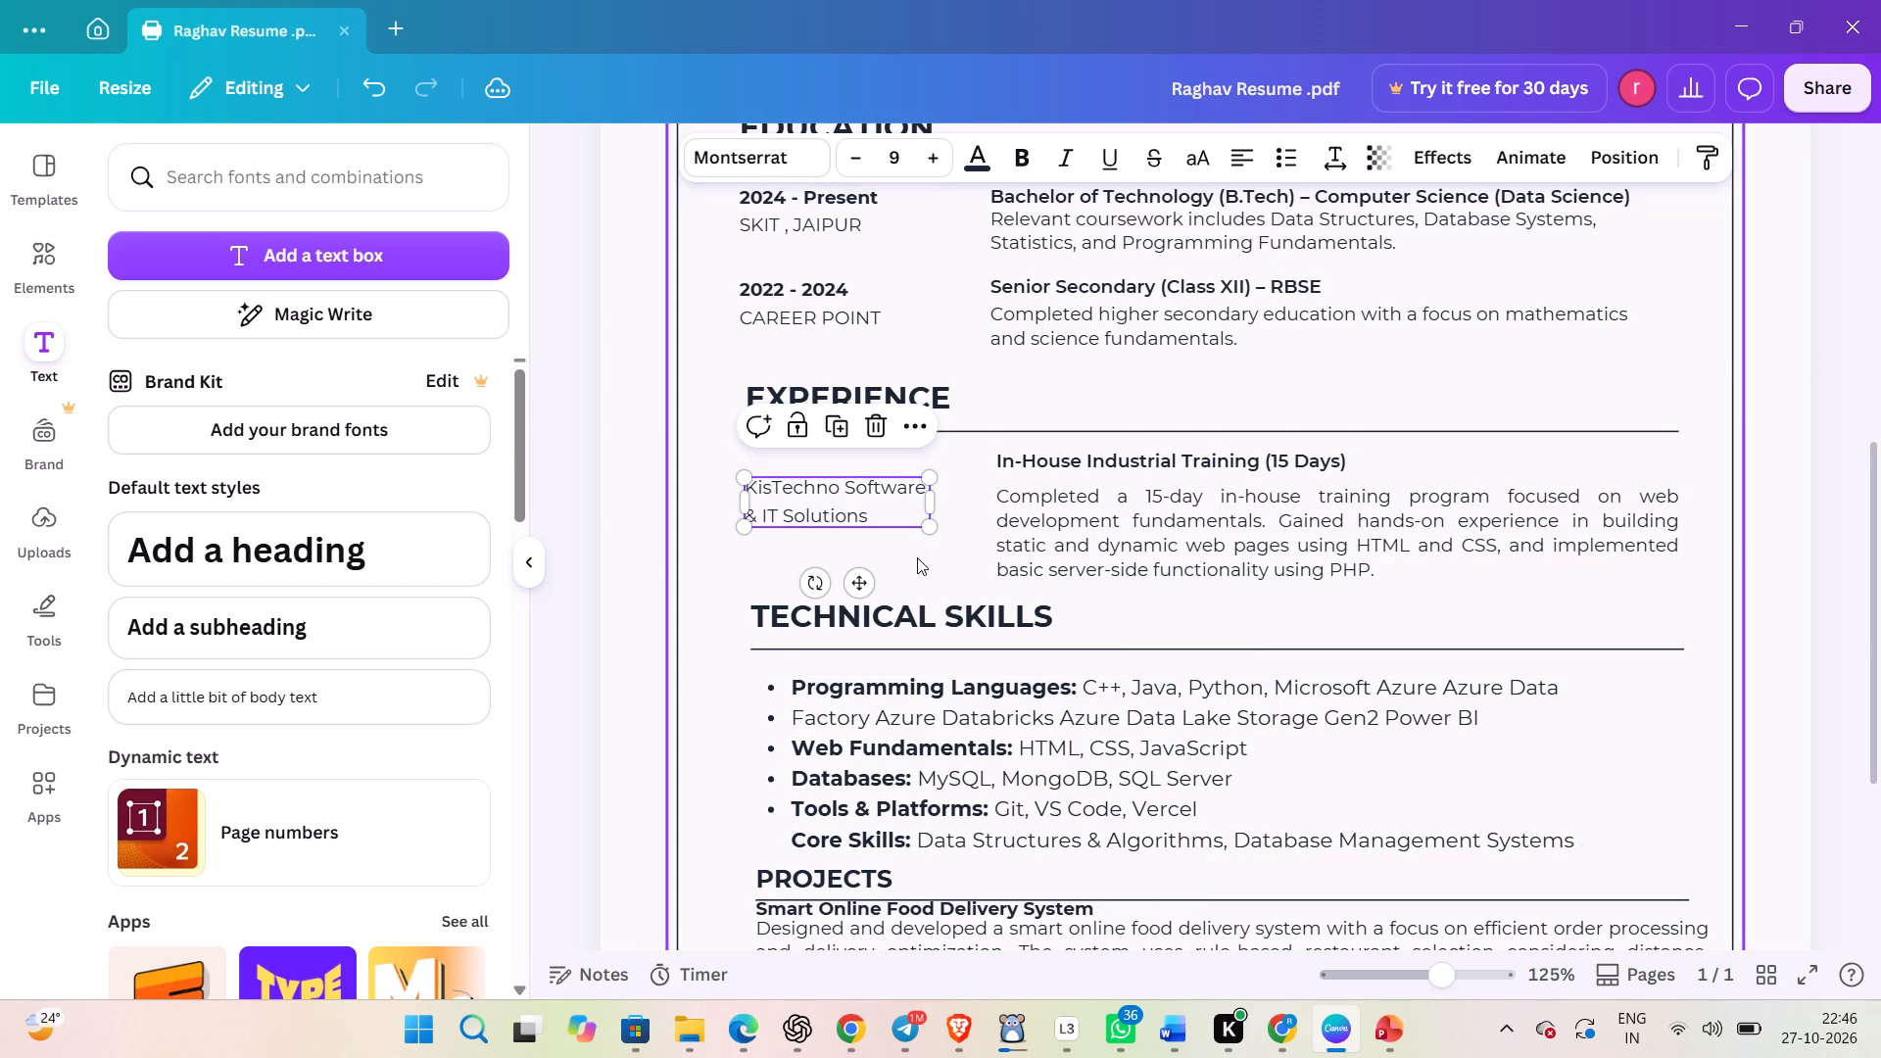
Download the resume design as a PDF with the Print preset and RGB color profile, saving it in Downloads under the suggested file name.
left_click(916, 559)
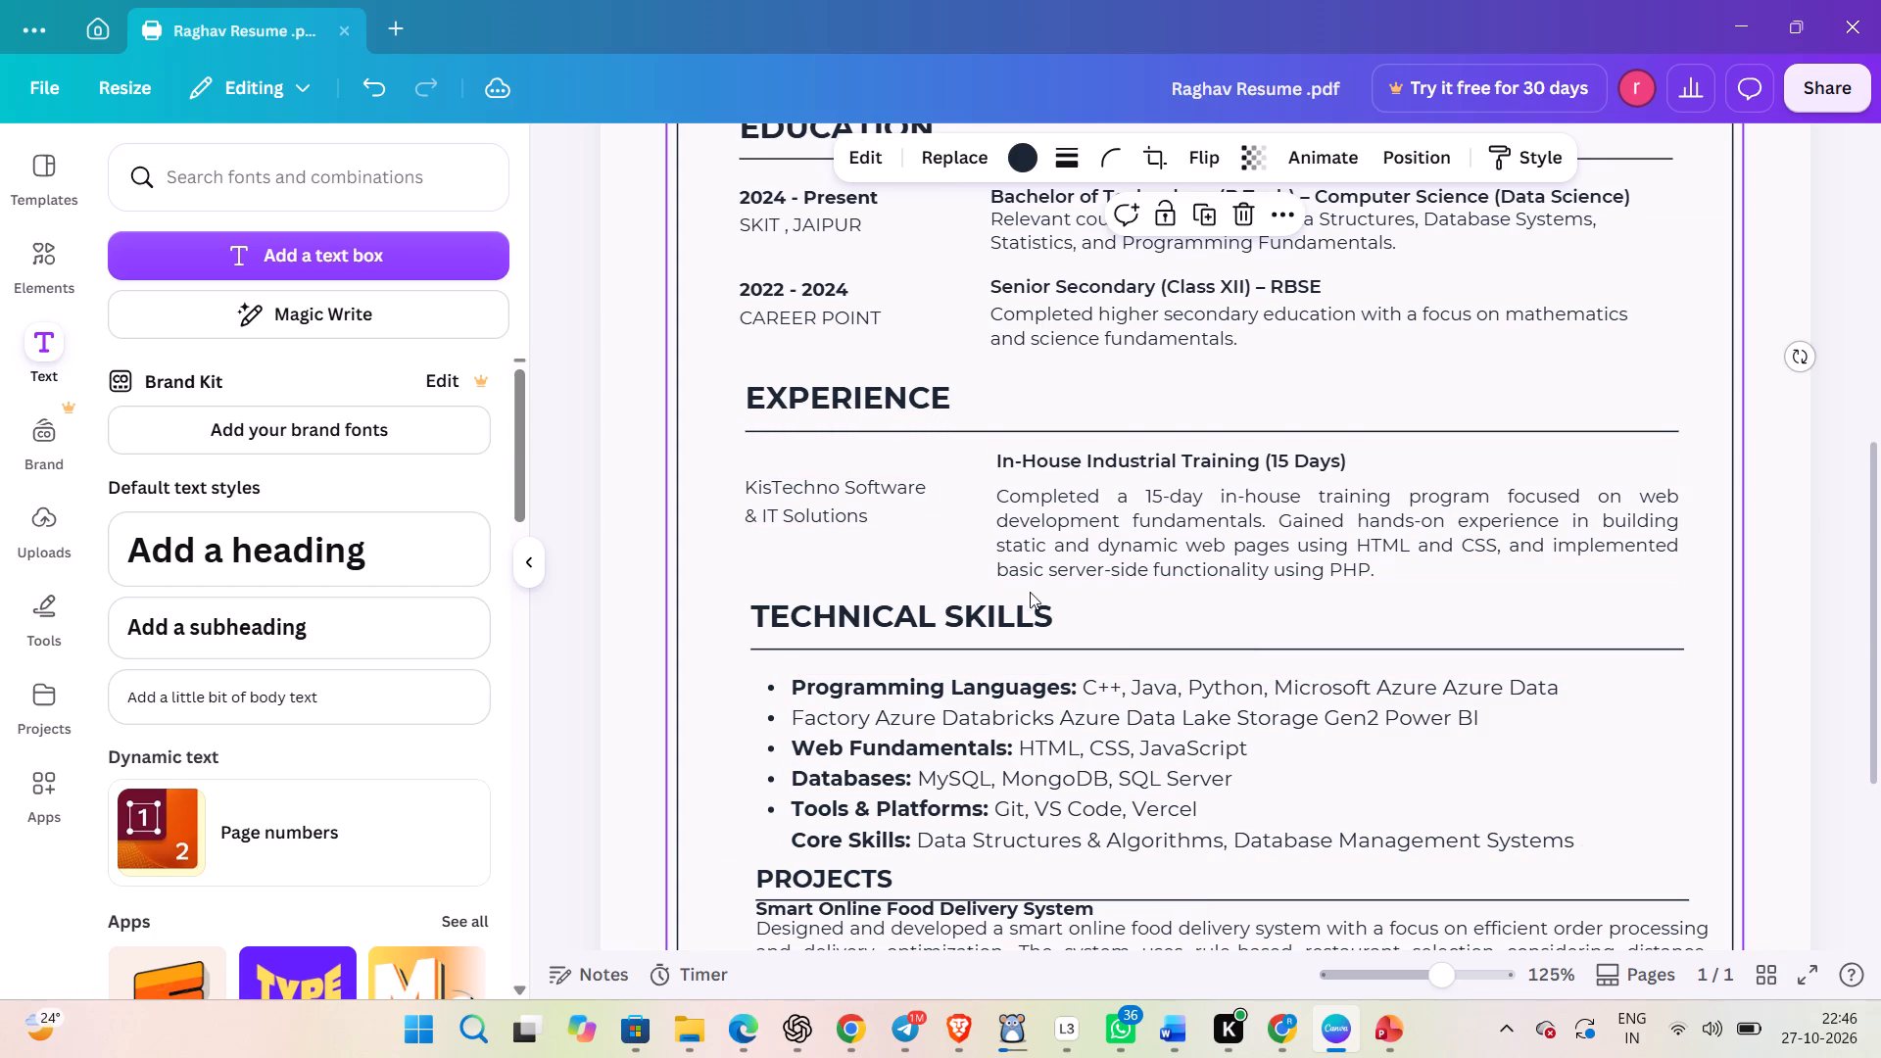
left_click(1159, 595)
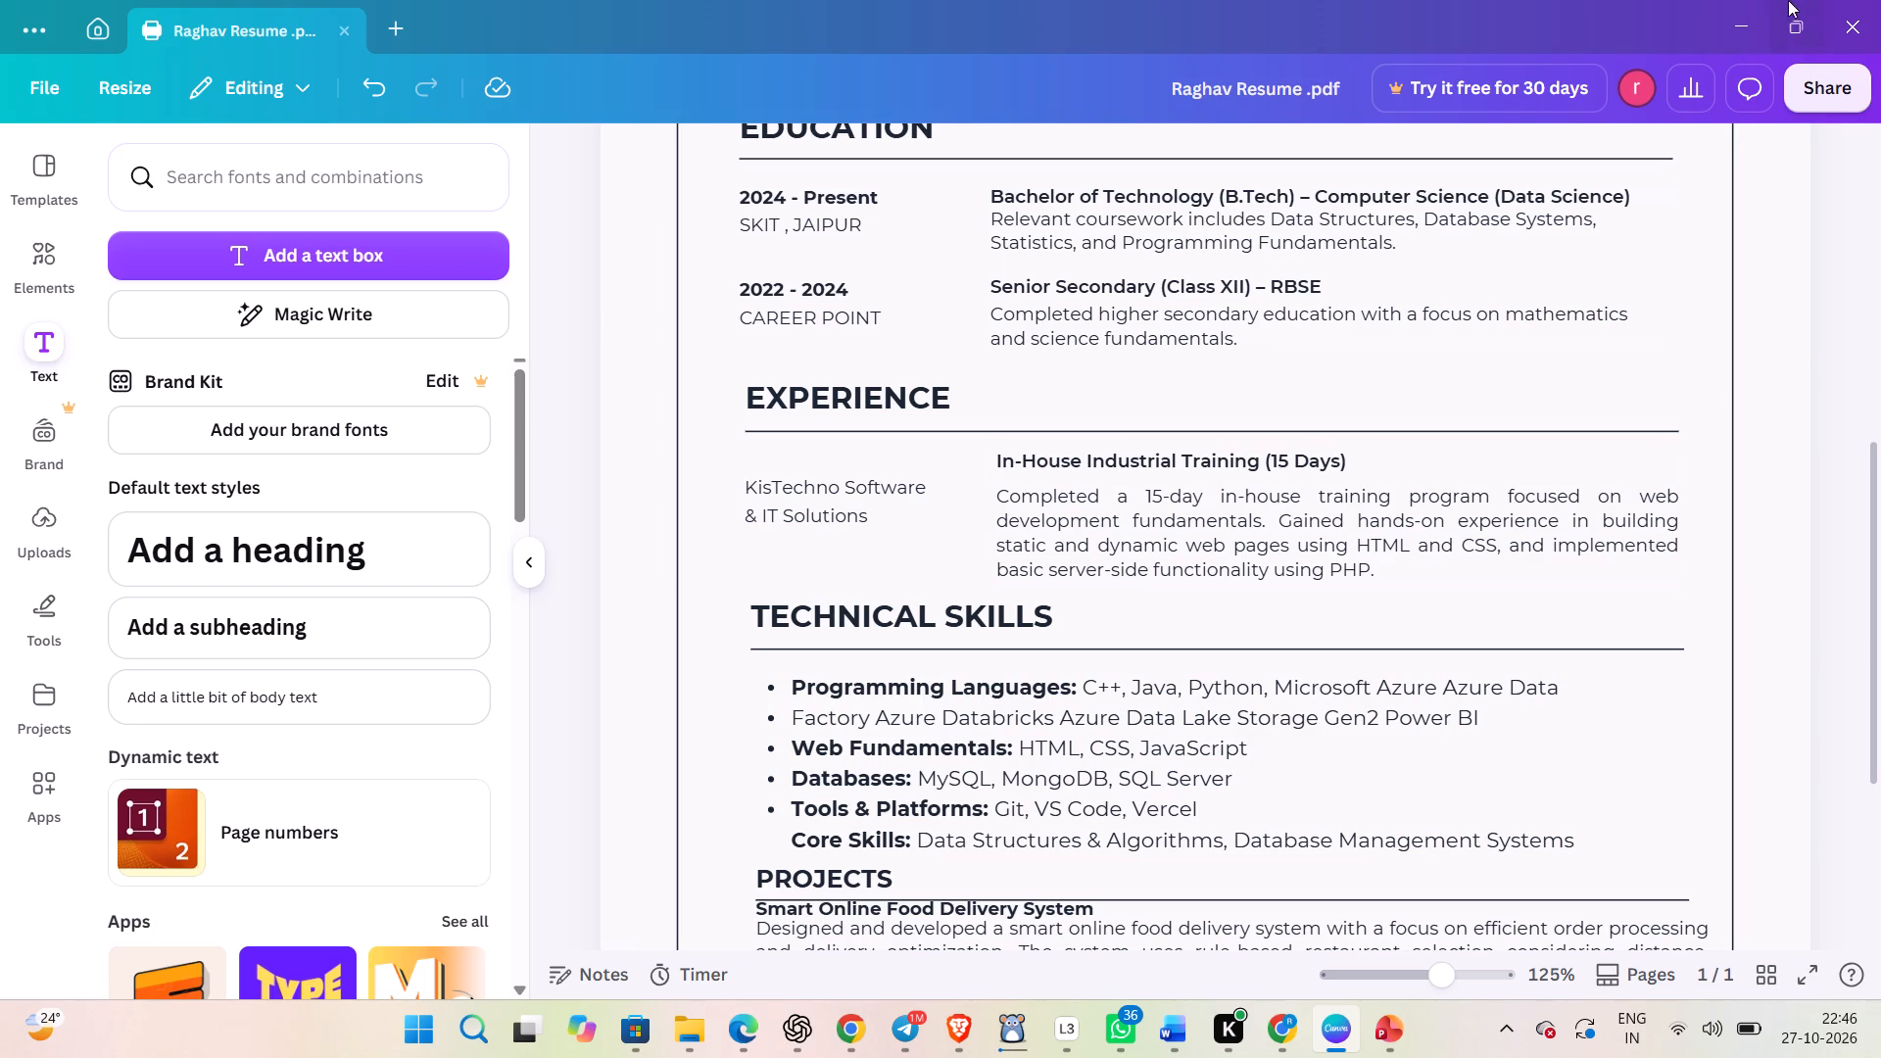
left_click(1830, 83)
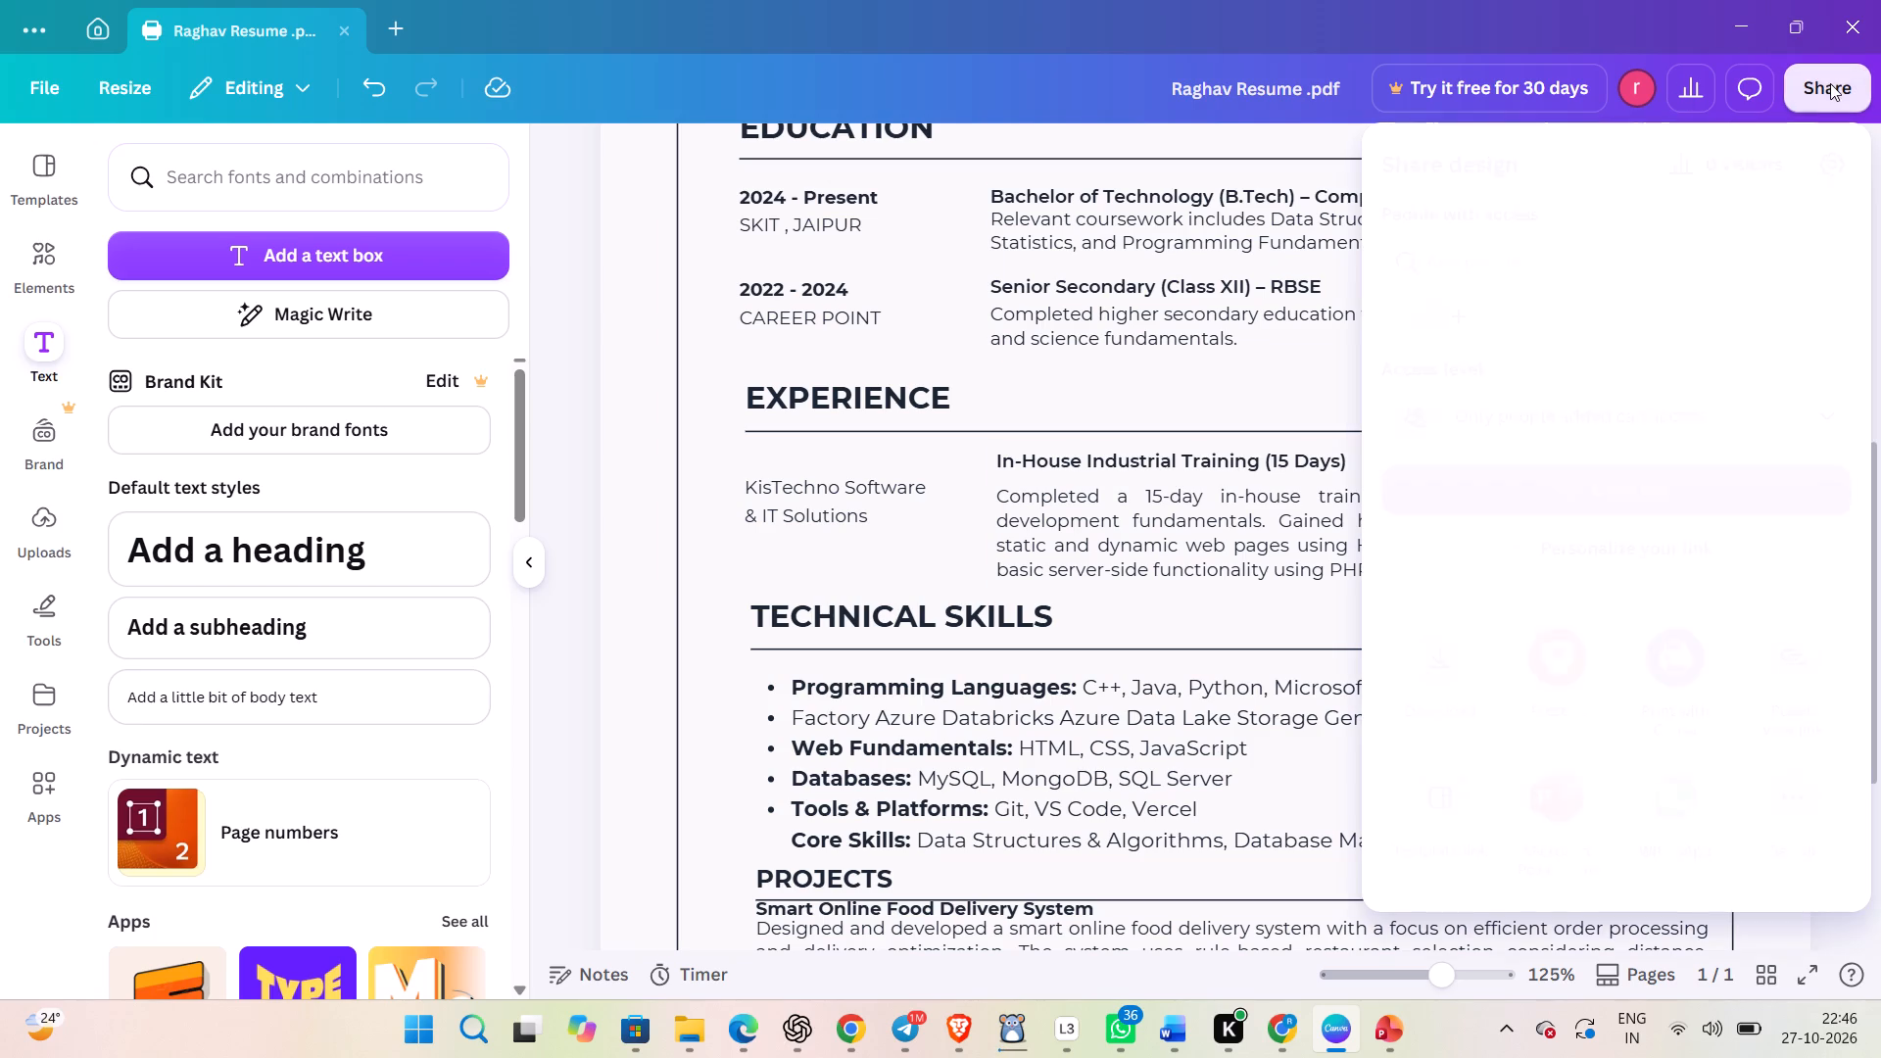
left_click(1442, 653)
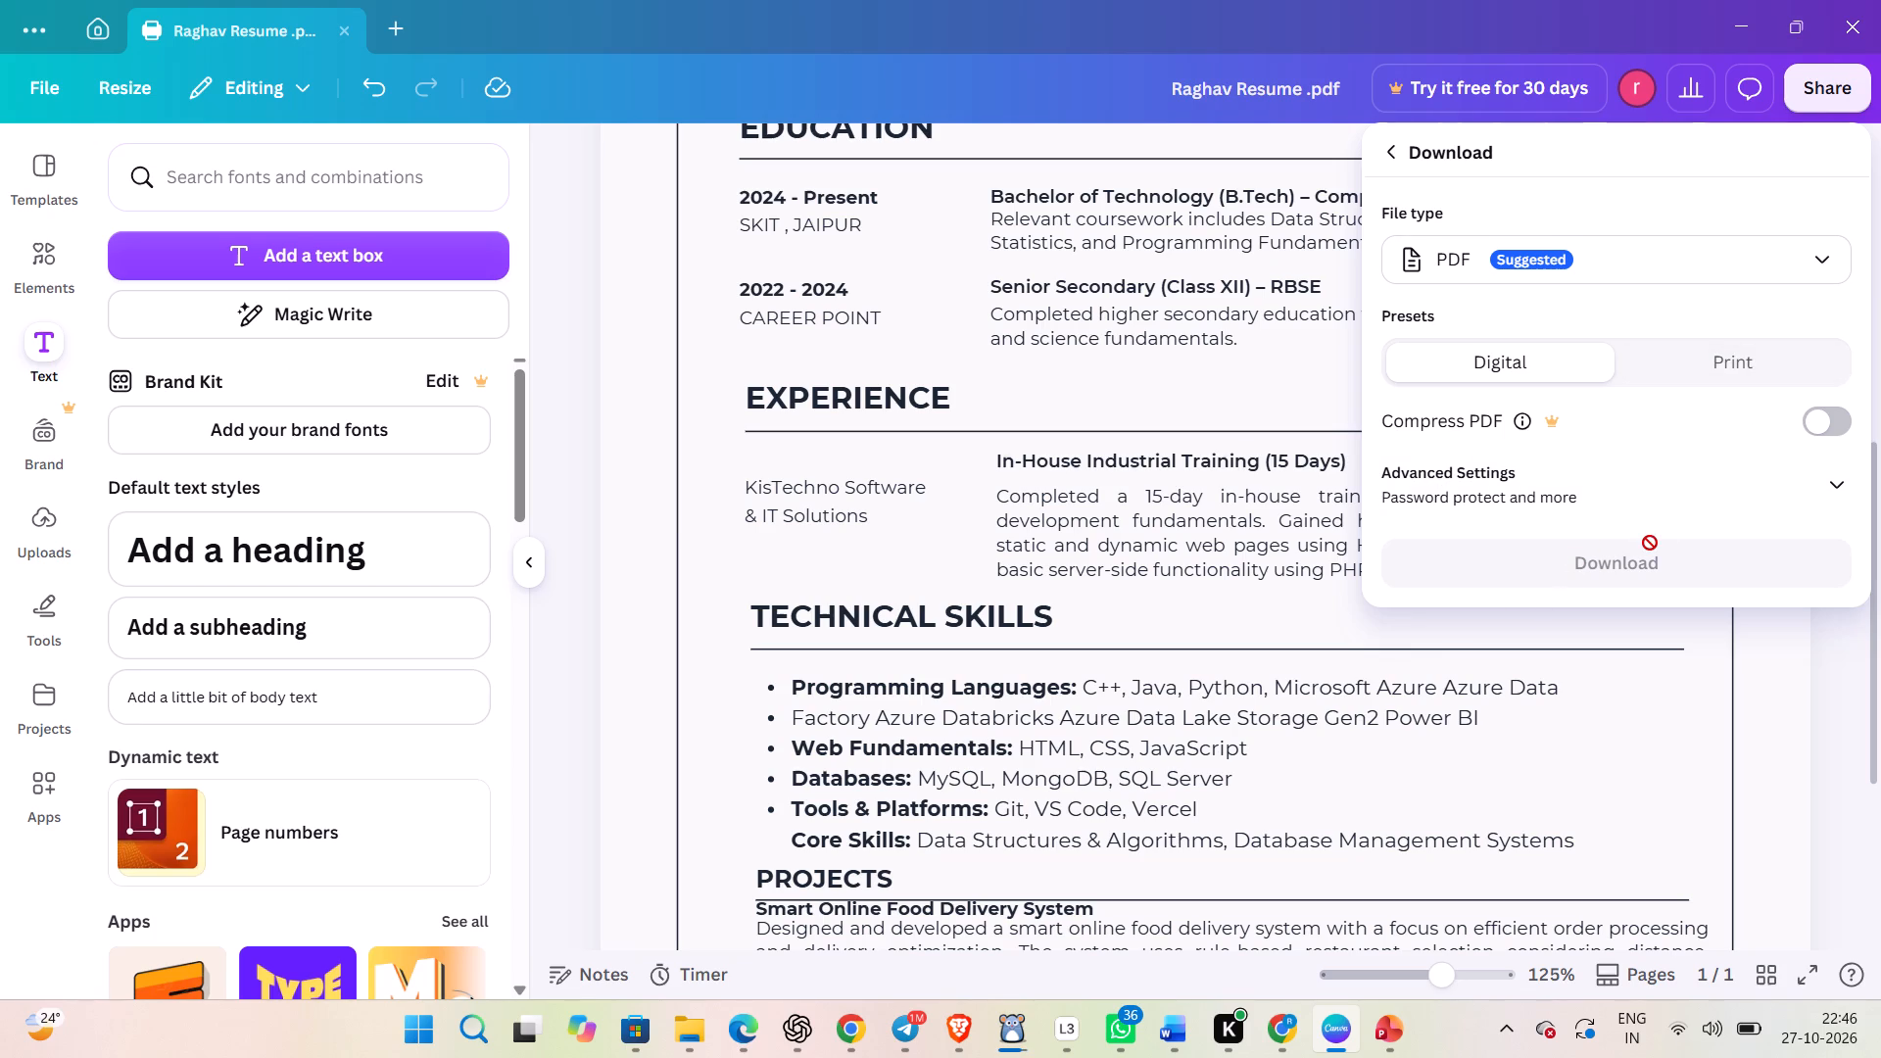
left_click_drag(1637, 568, 1758, 372)
left_click(1758, 372)
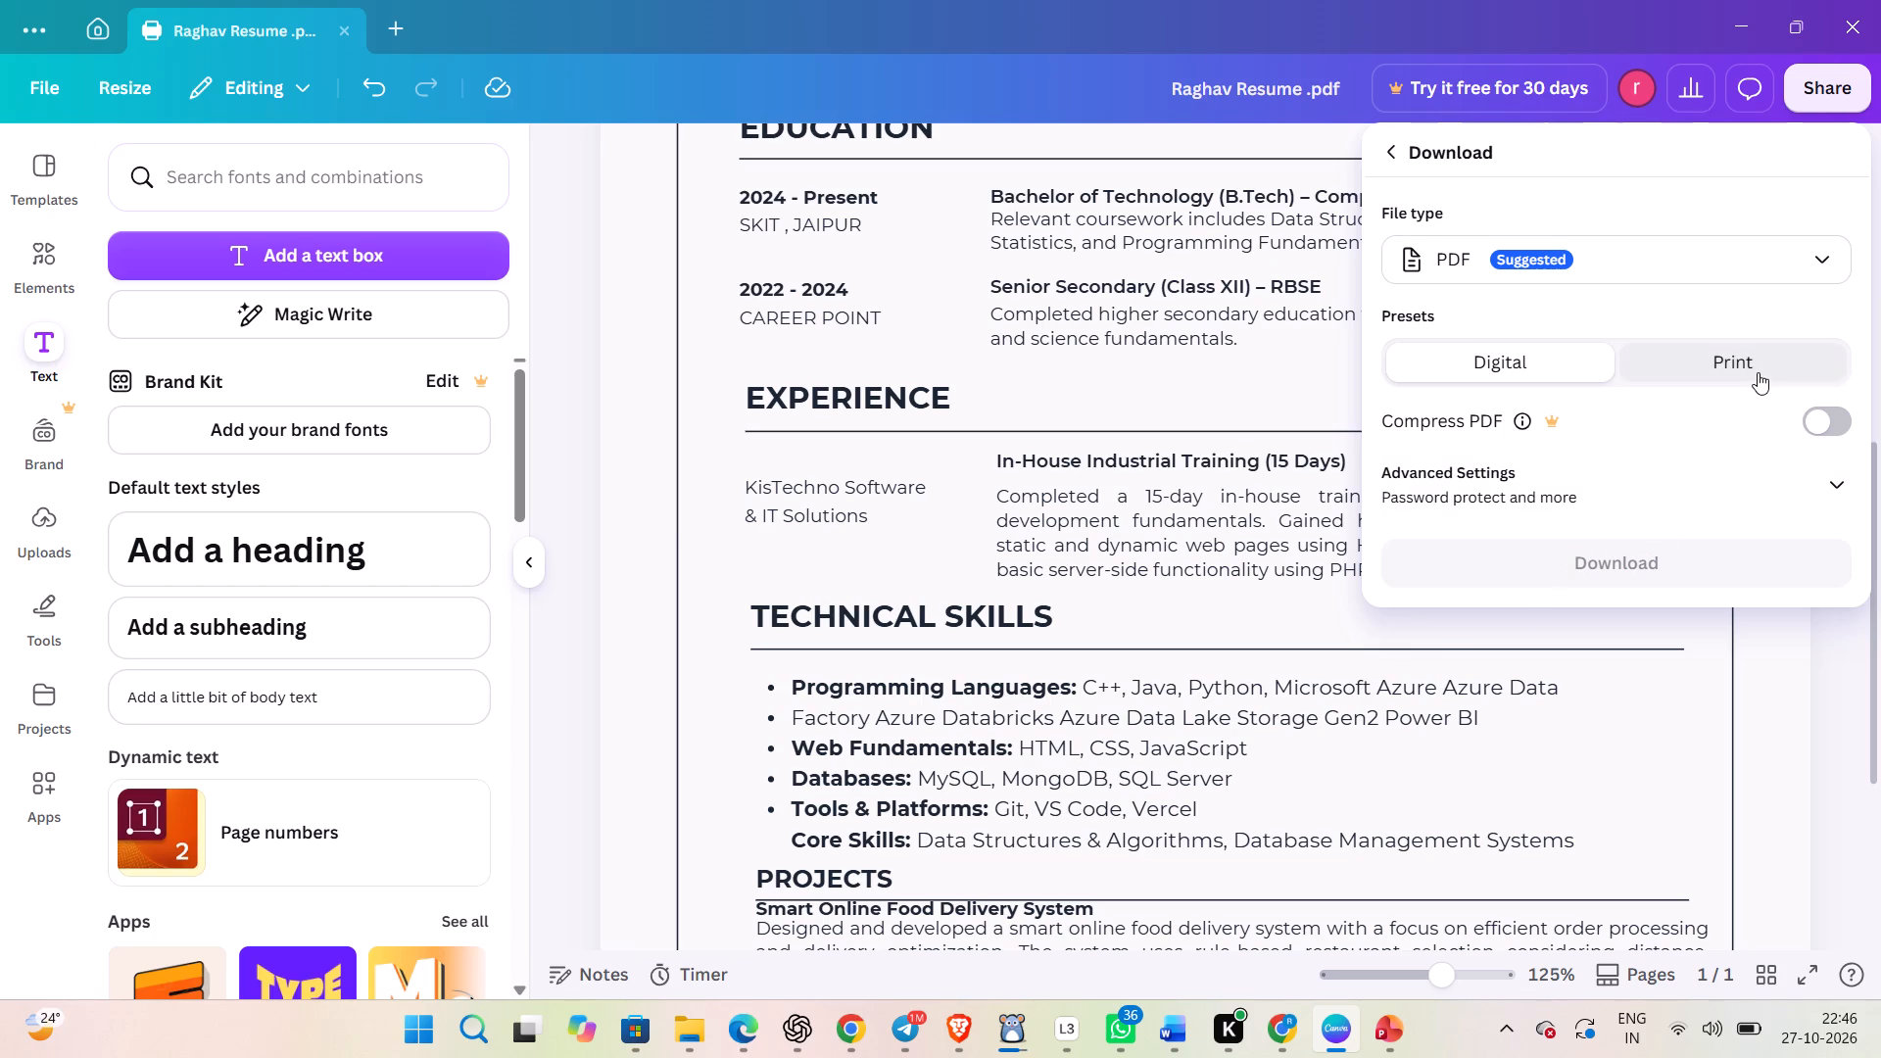
left_click(1736, 372)
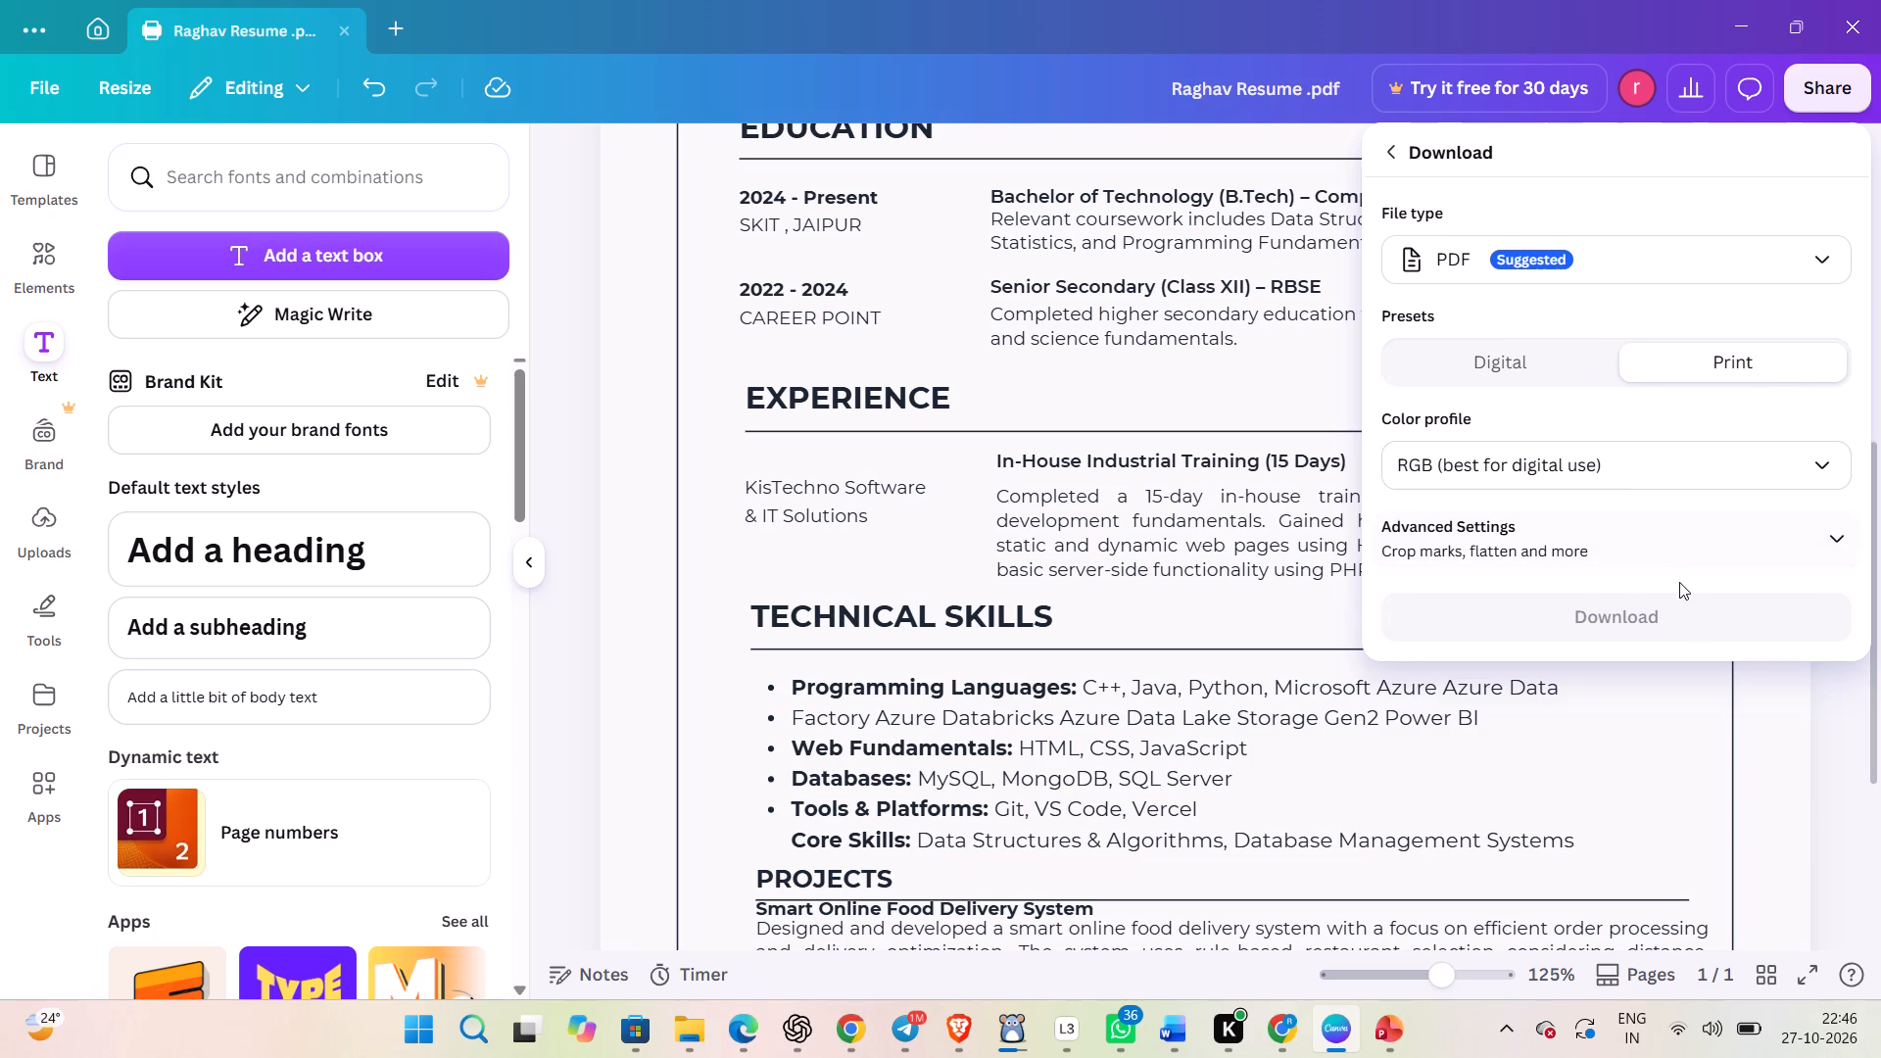
left_click(1669, 613)
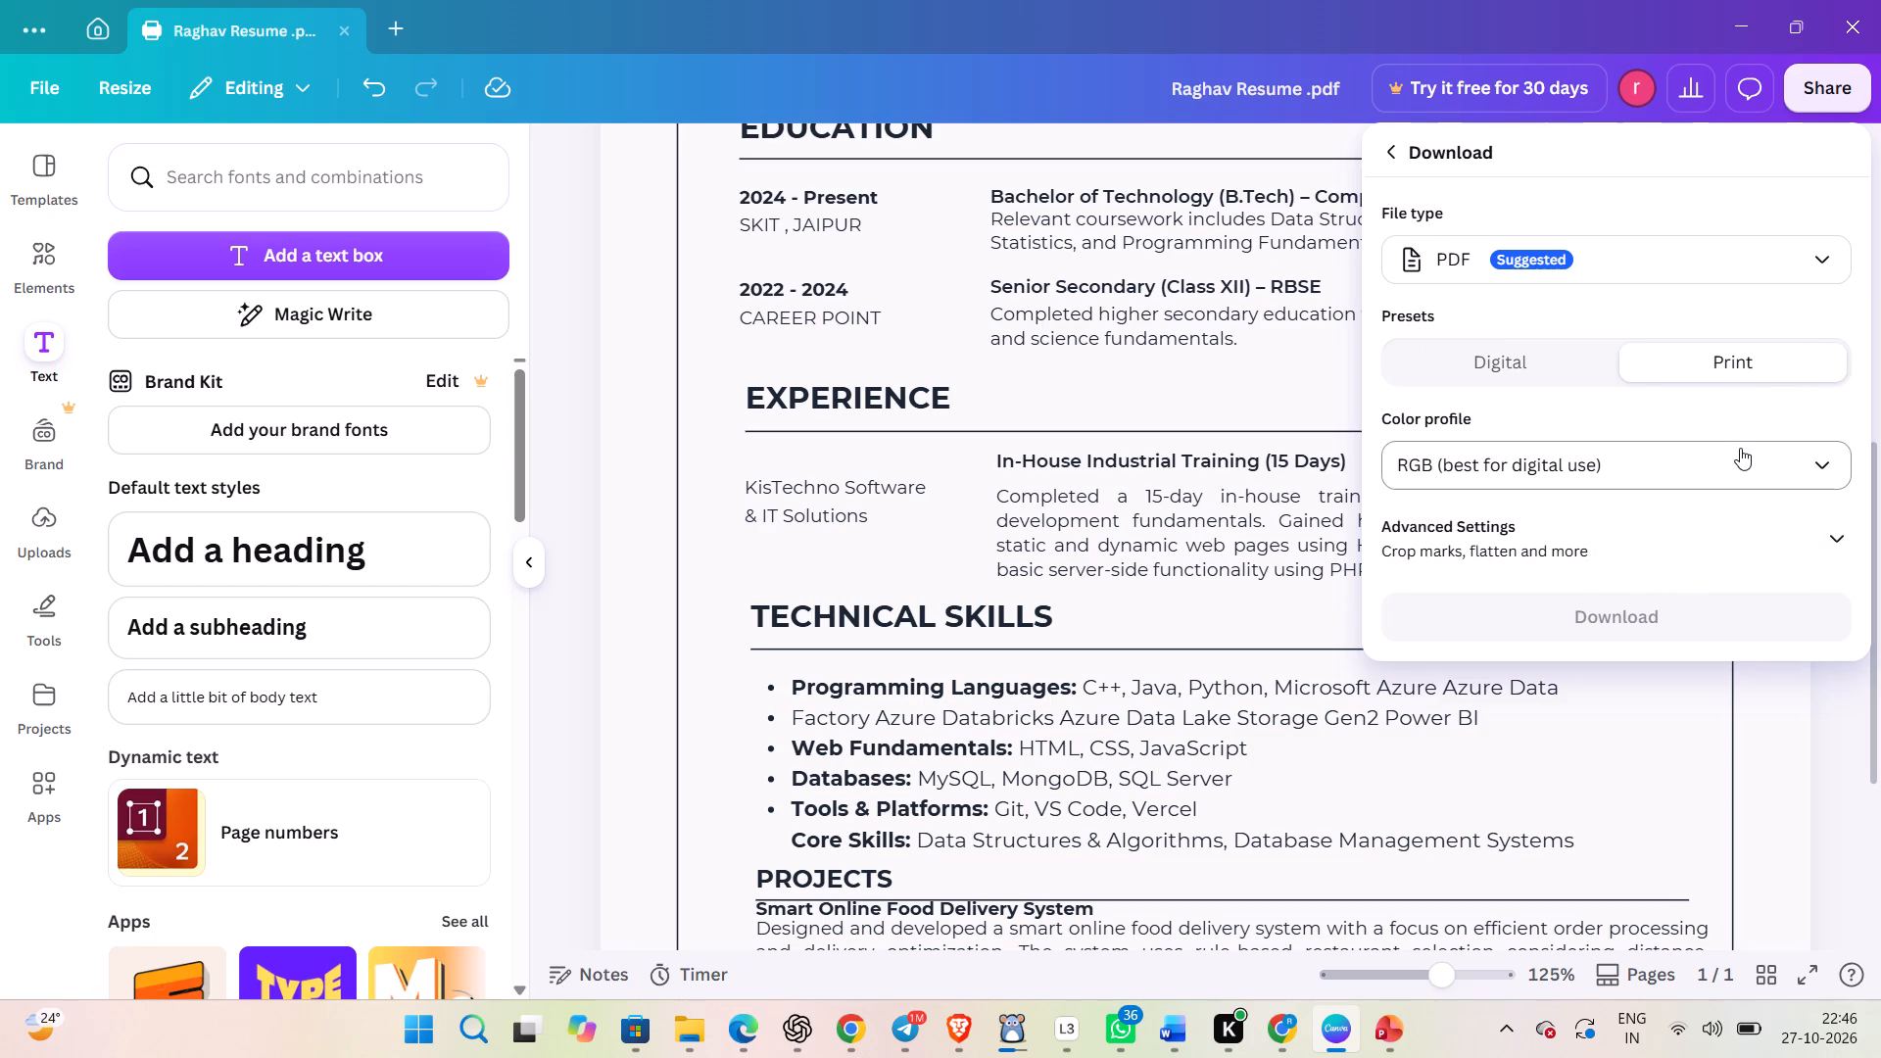
left_click(1740, 448)
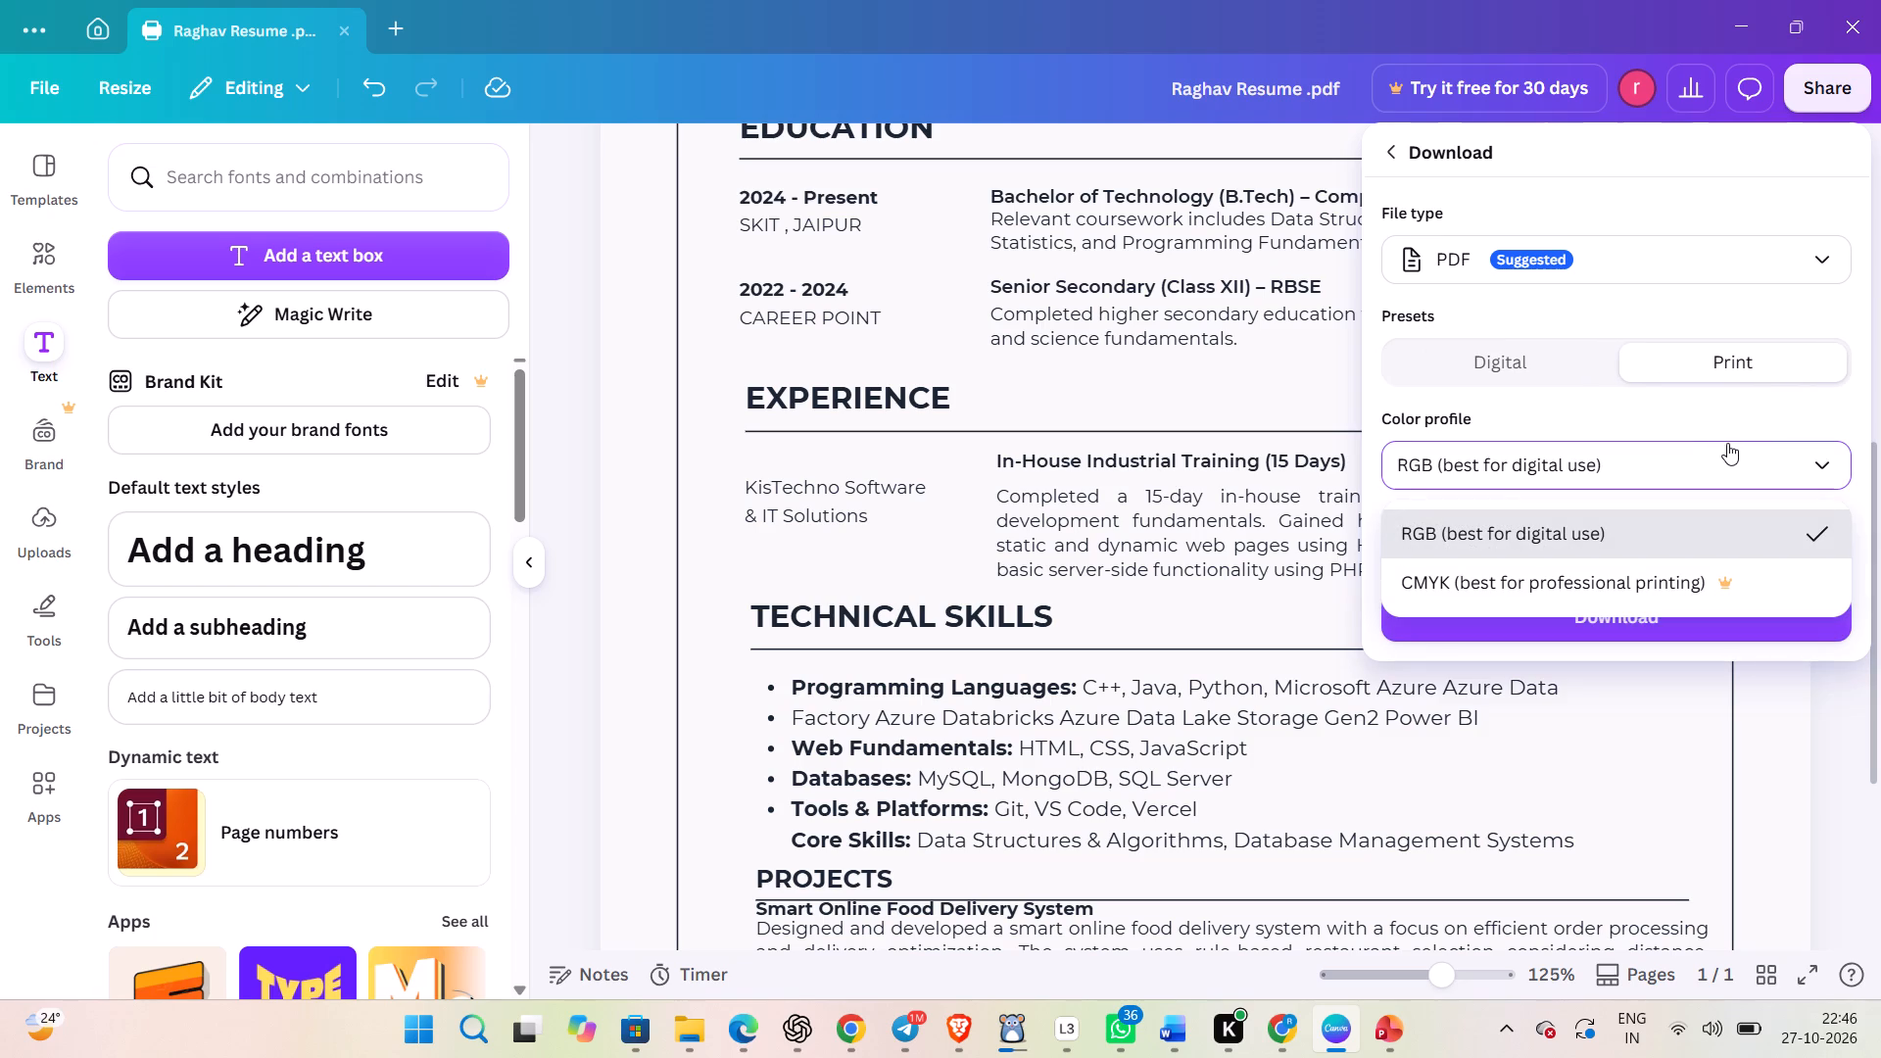
left_click(1720, 426)
left_click(1672, 626)
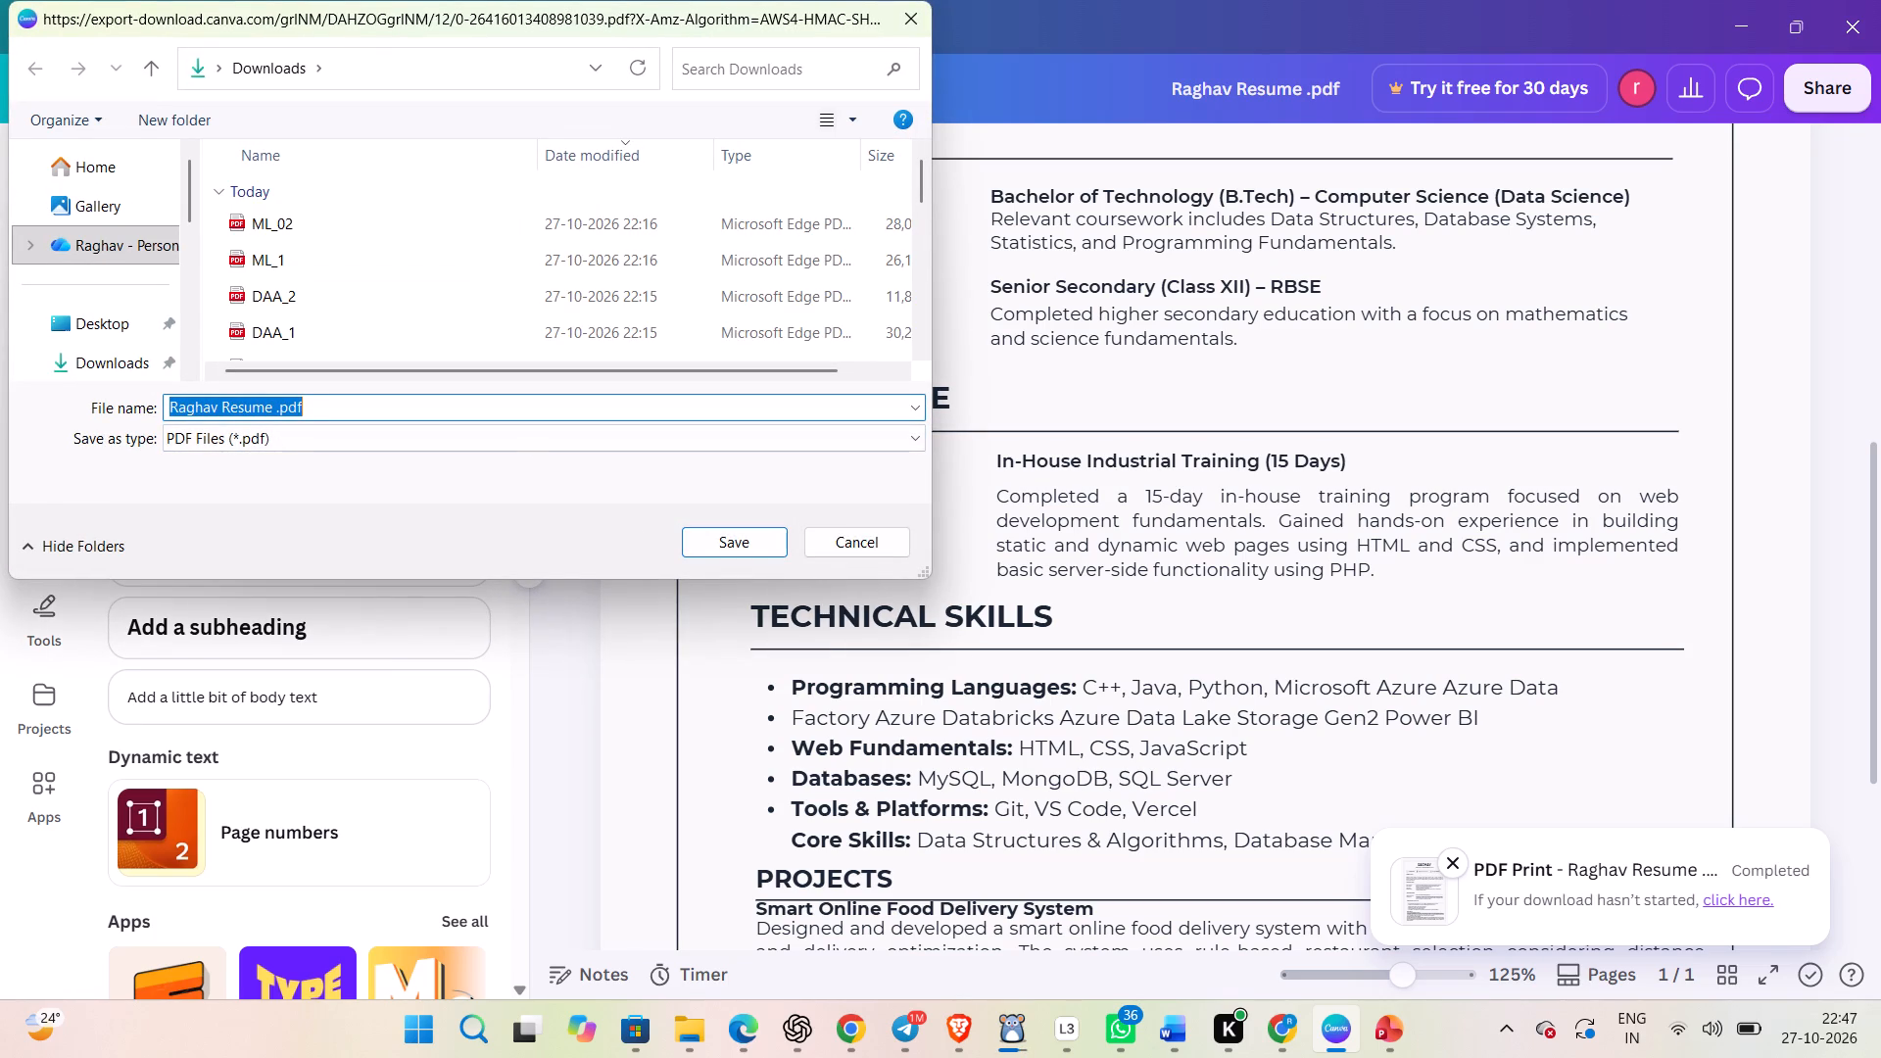
left_click(739, 545)
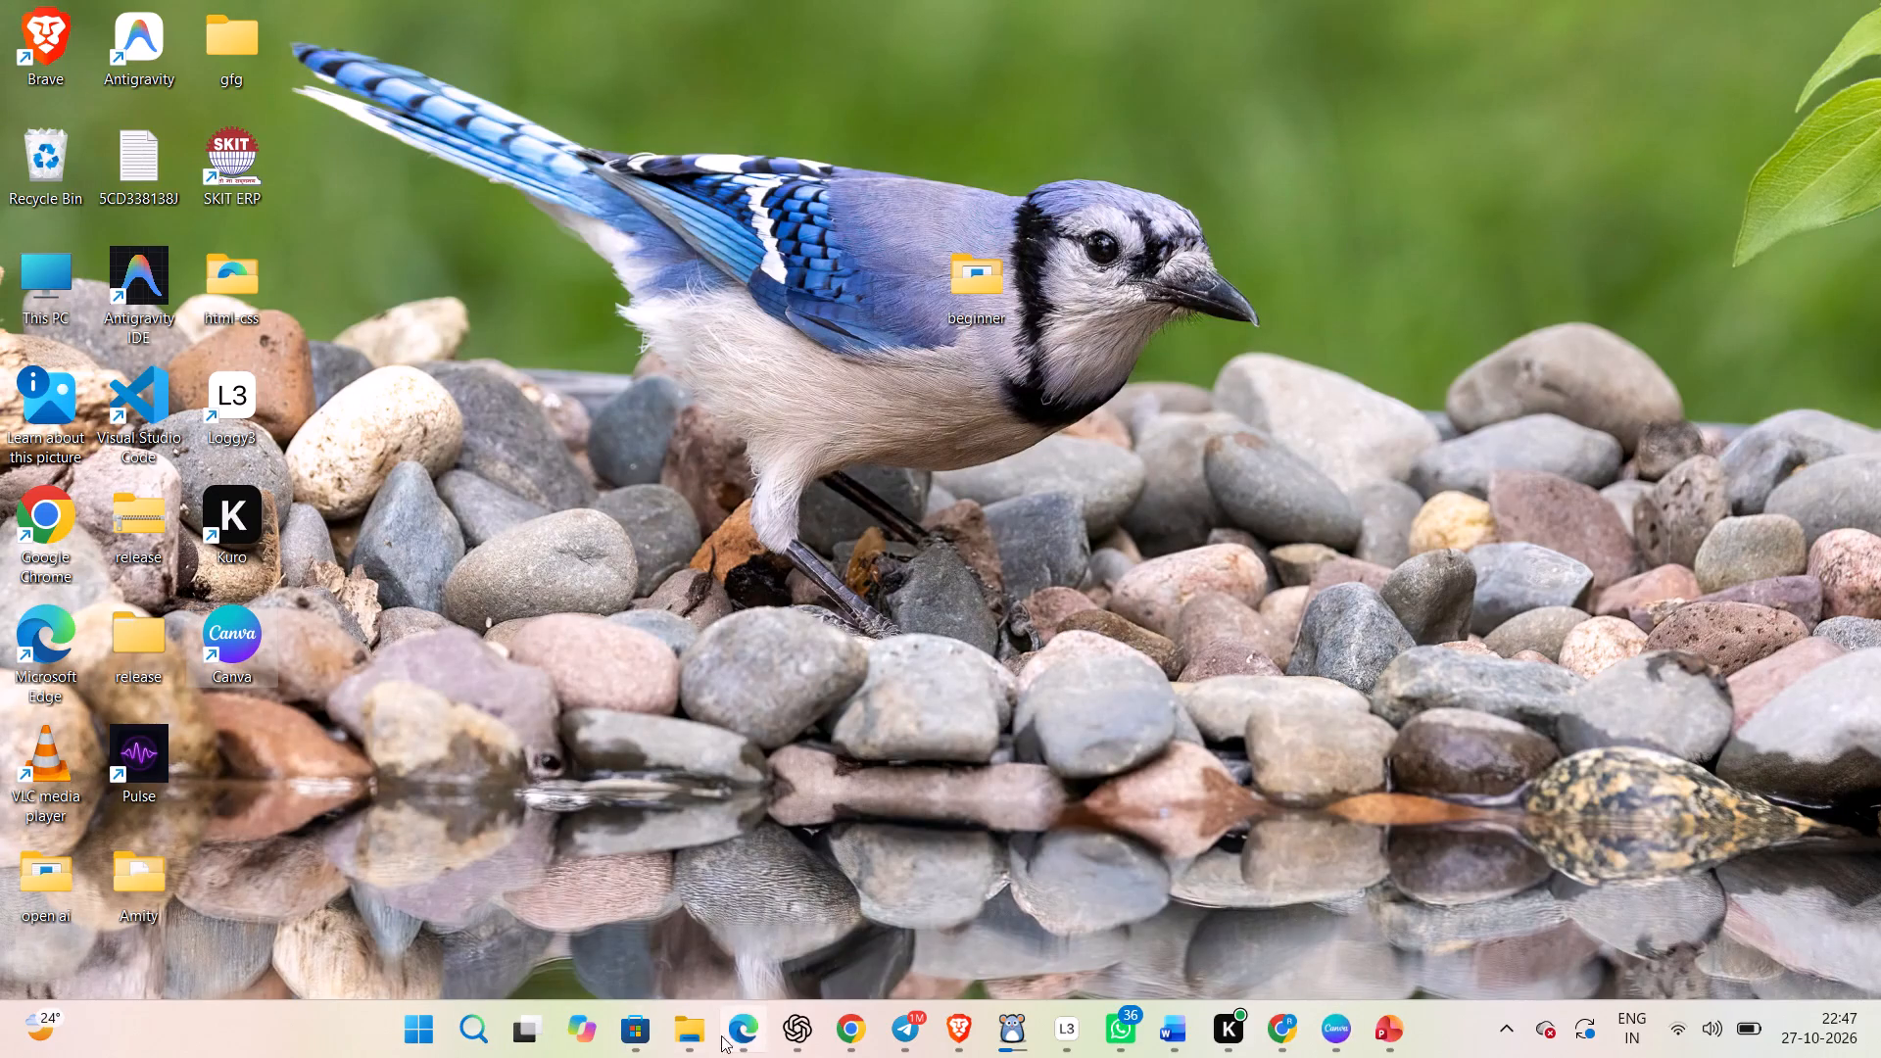
Open the 53 KB resume PDF from the Downloads folder and examine its sections down to Projects.
left_click(704, 1034)
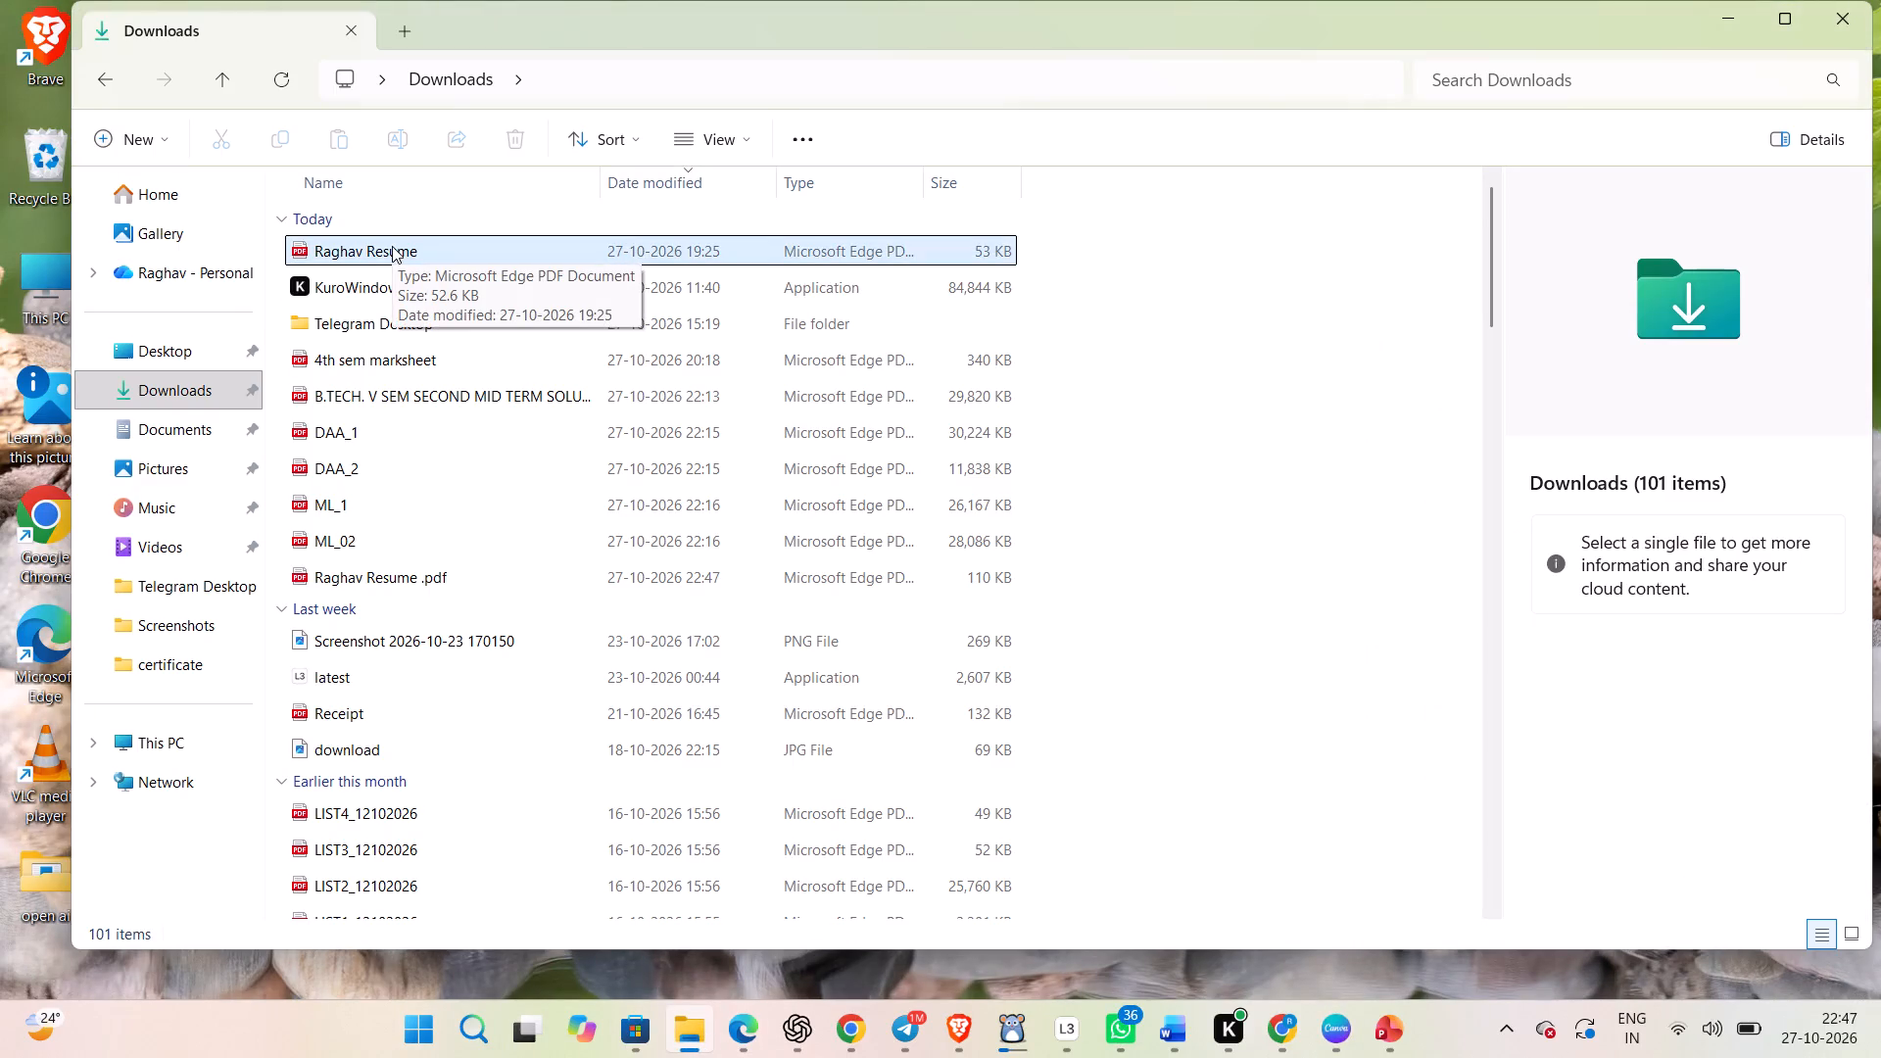
double_click(392, 246)
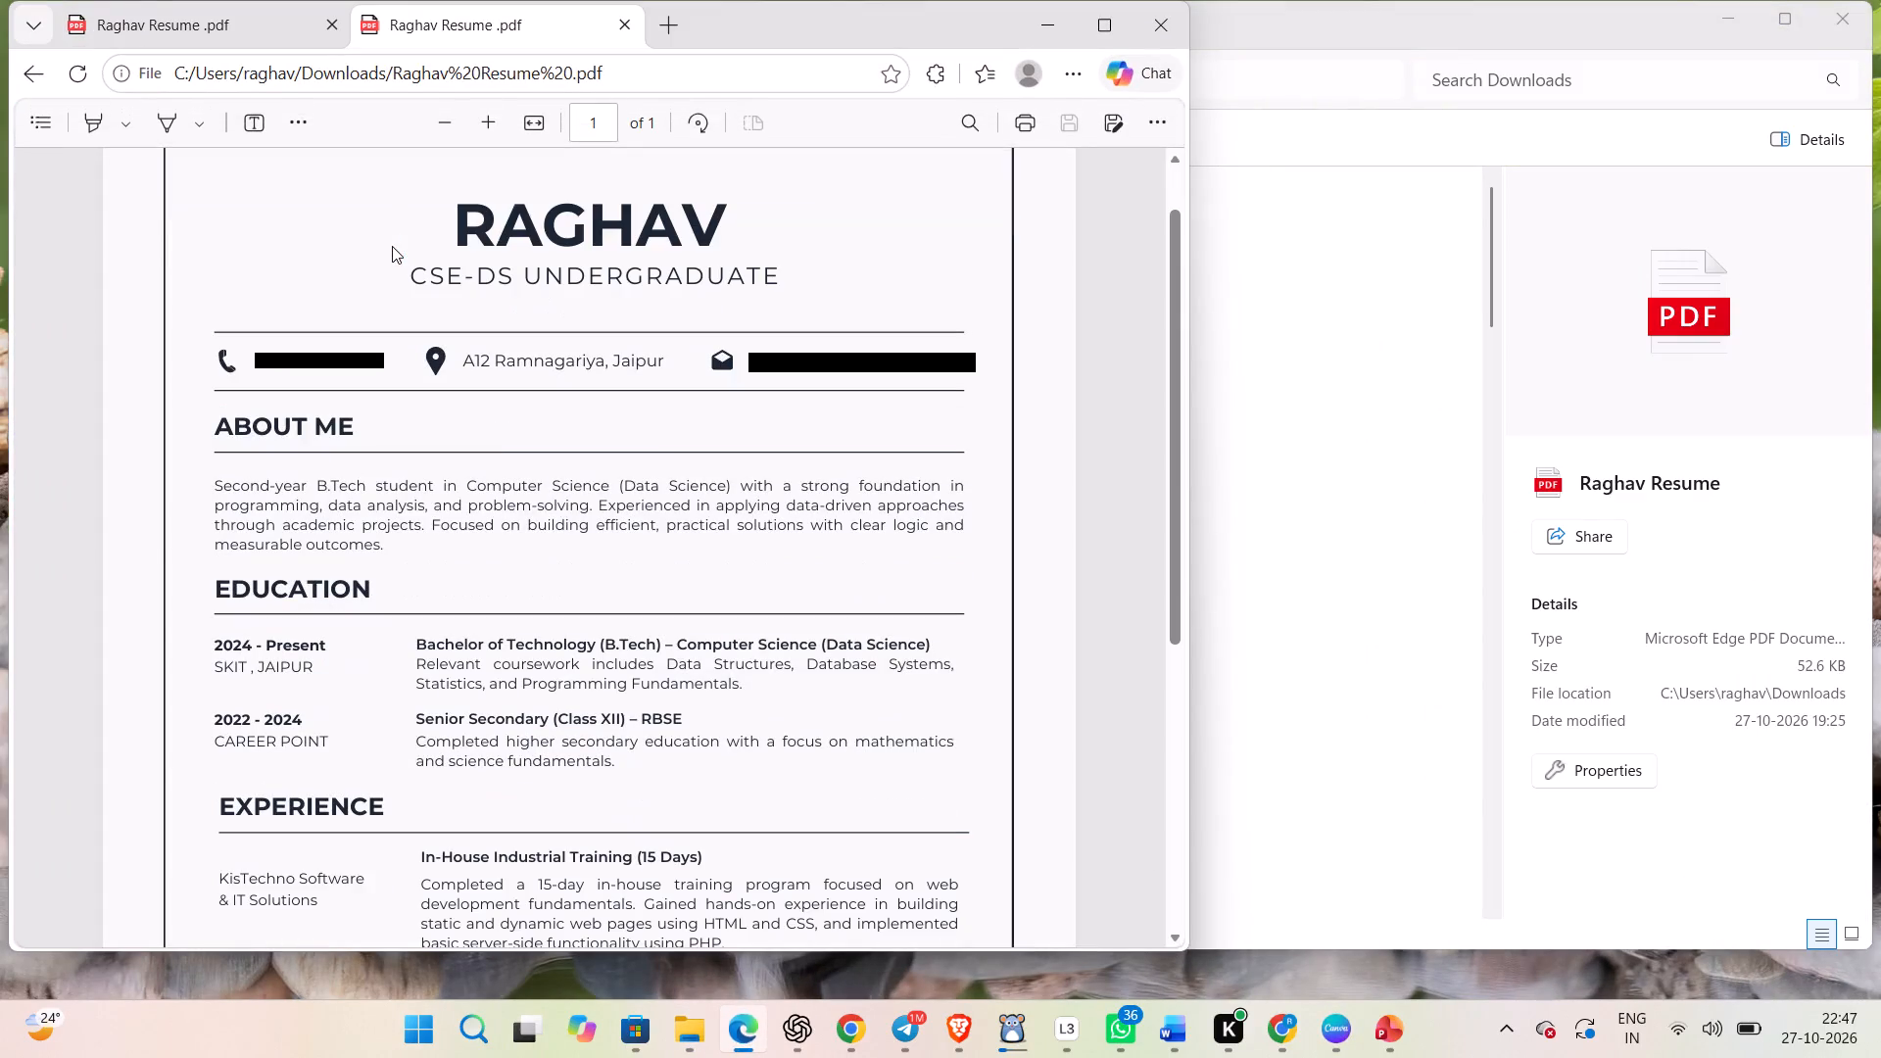
scroll(395, 390, "down", 2)
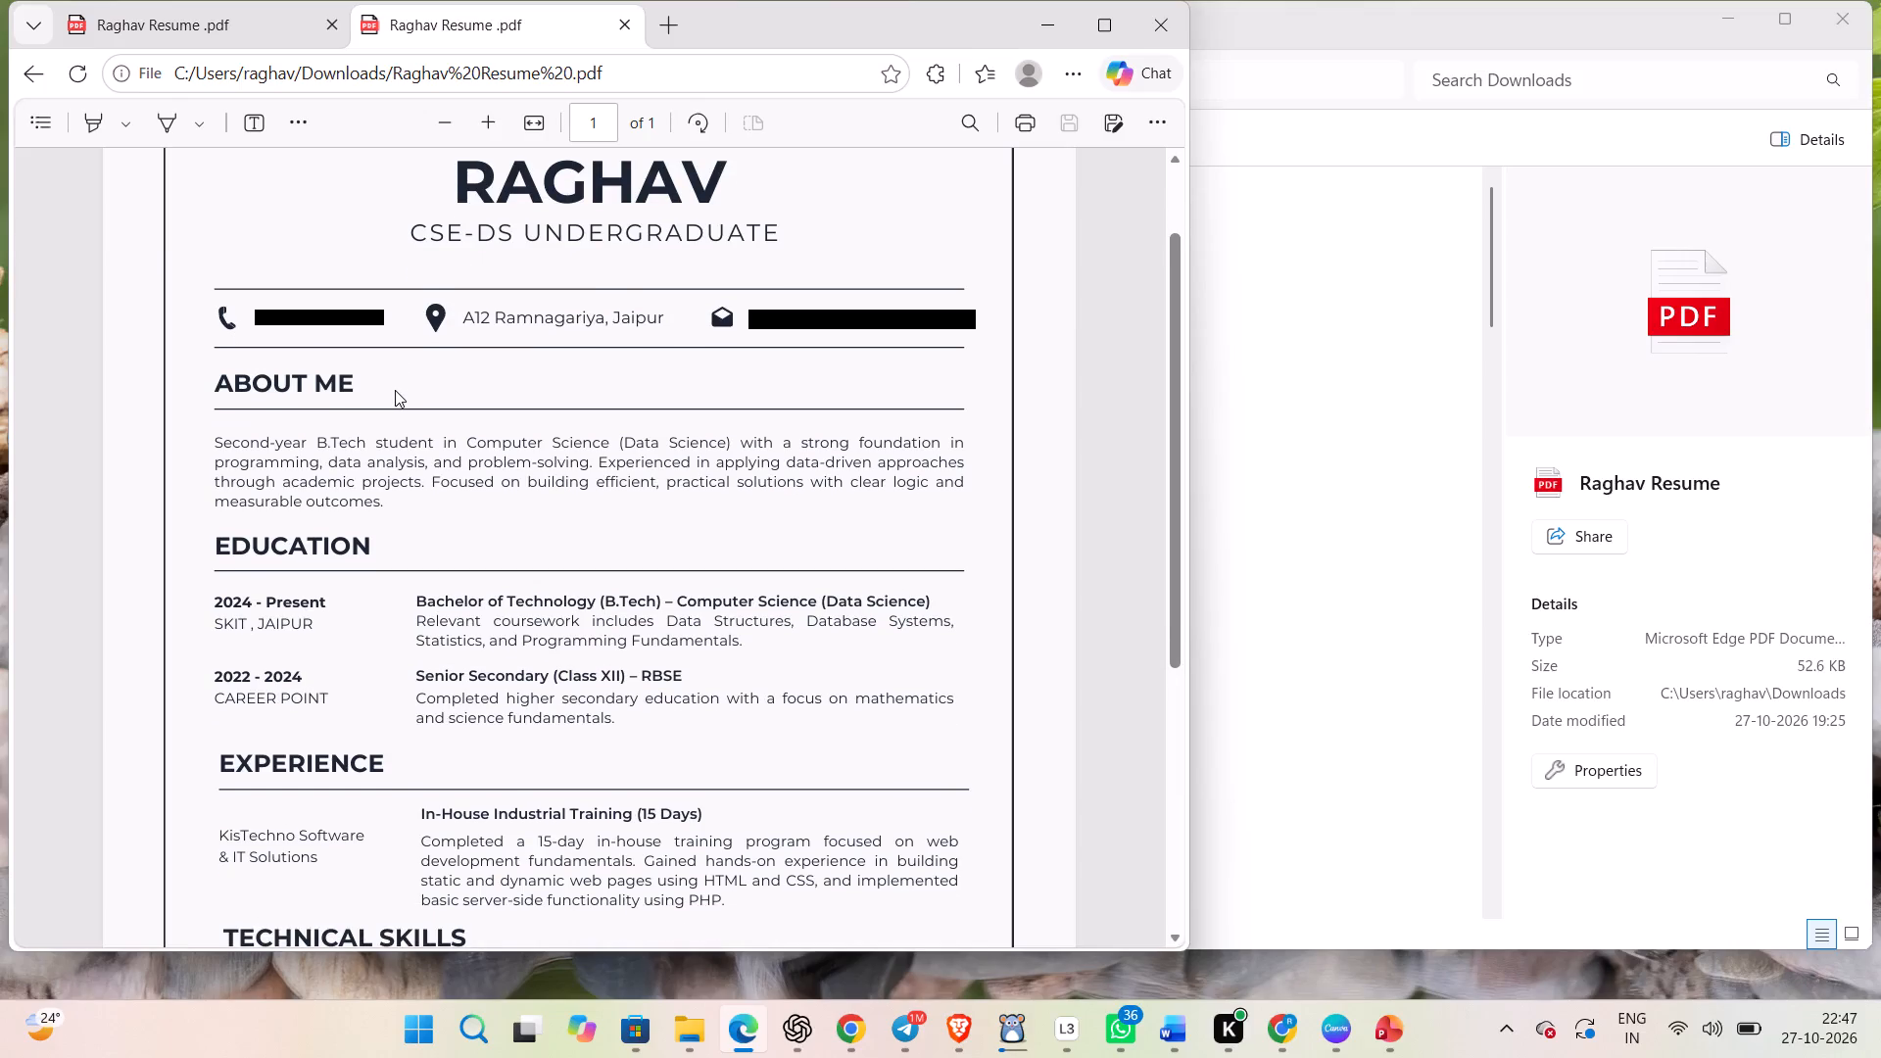
scroll(395, 390, "down", 4)
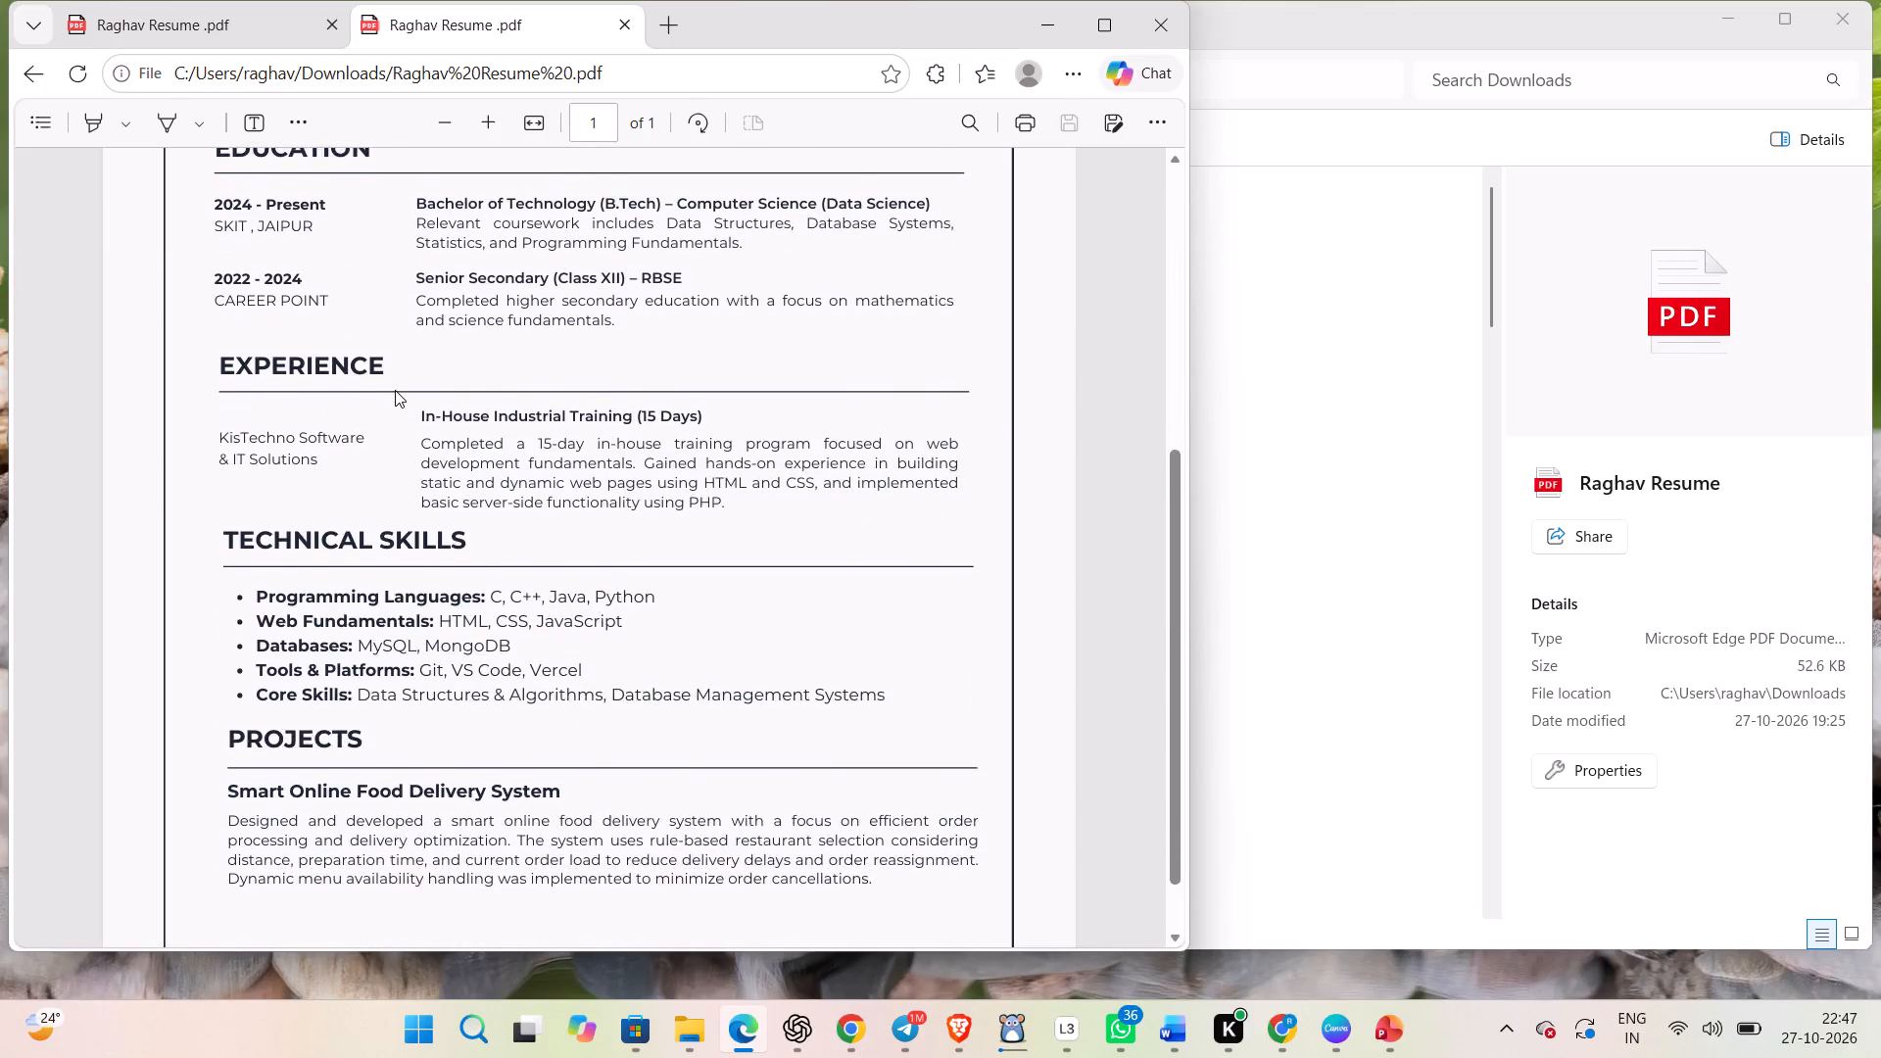
scroll(395, 390, "up", 5)
scroll(395, 390, "down", 8)
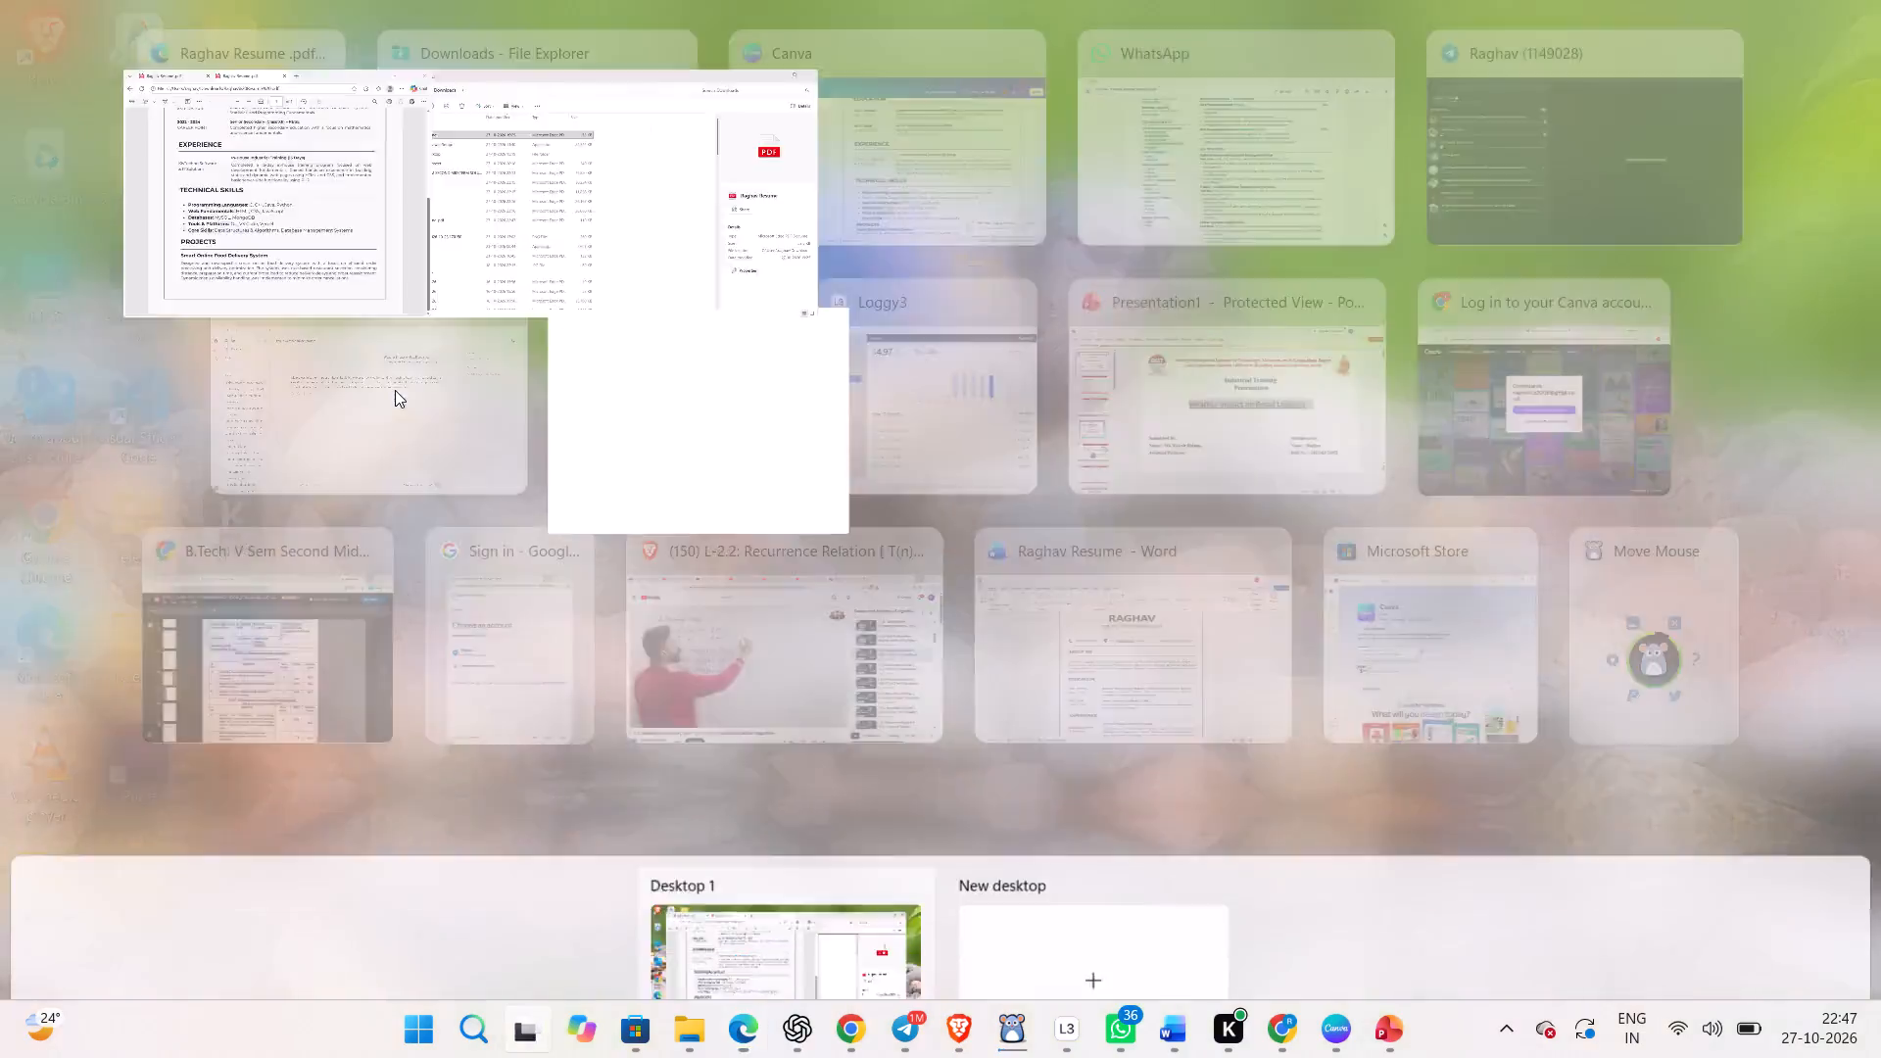
Switch back to Canva and save the edited resume design.
left_click(823, 179)
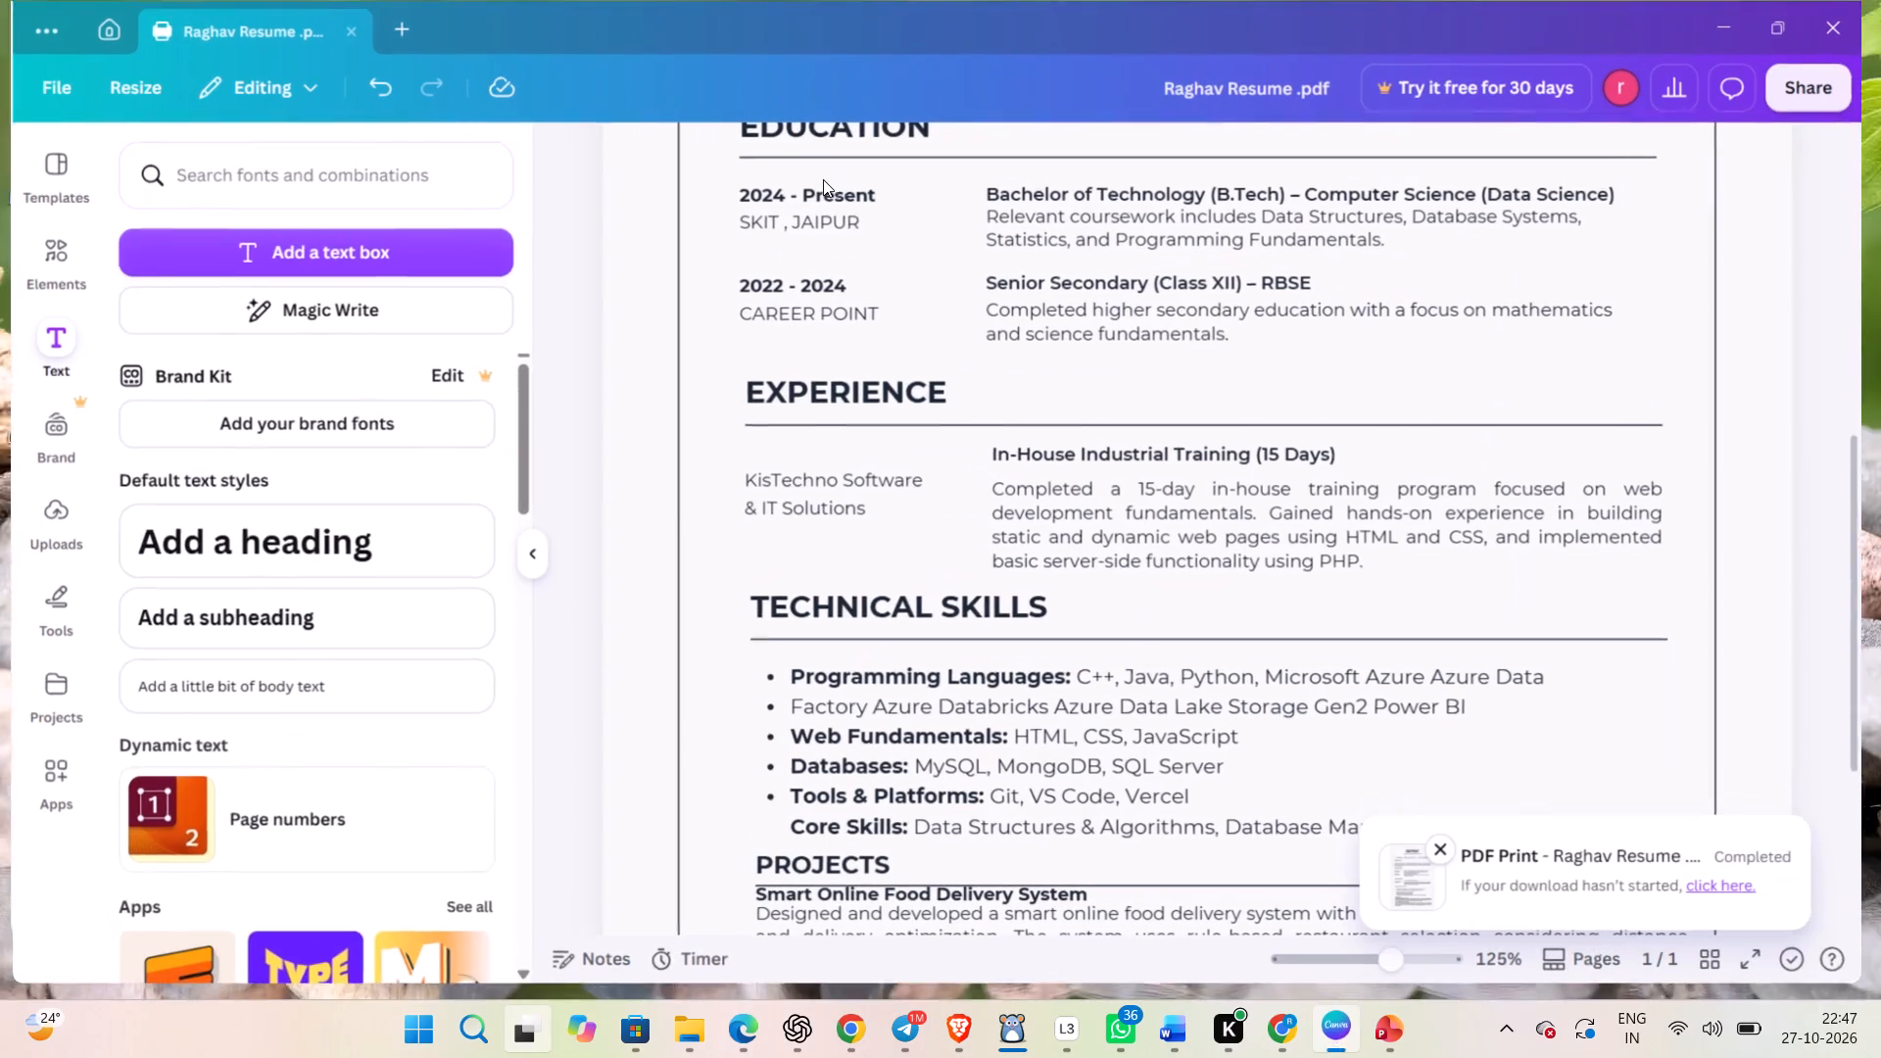
left_click(738, 513)
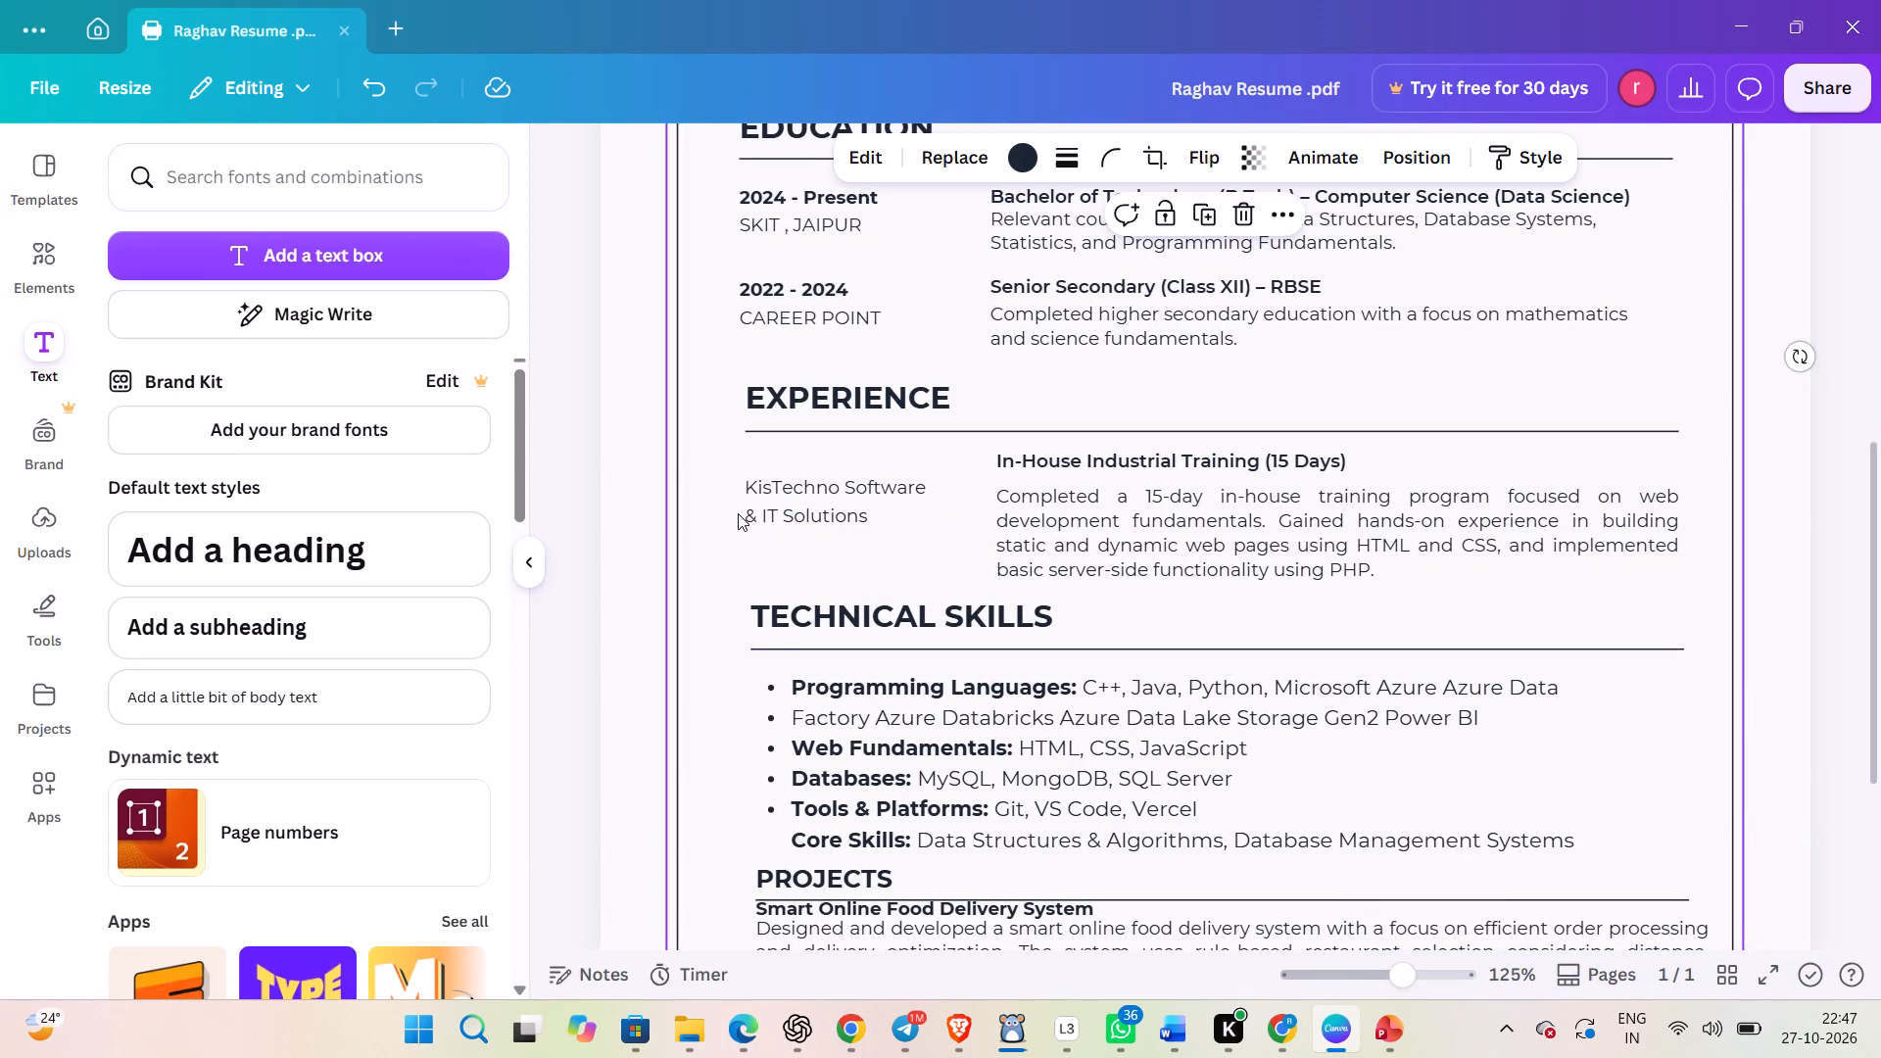
key("ctrl+s")
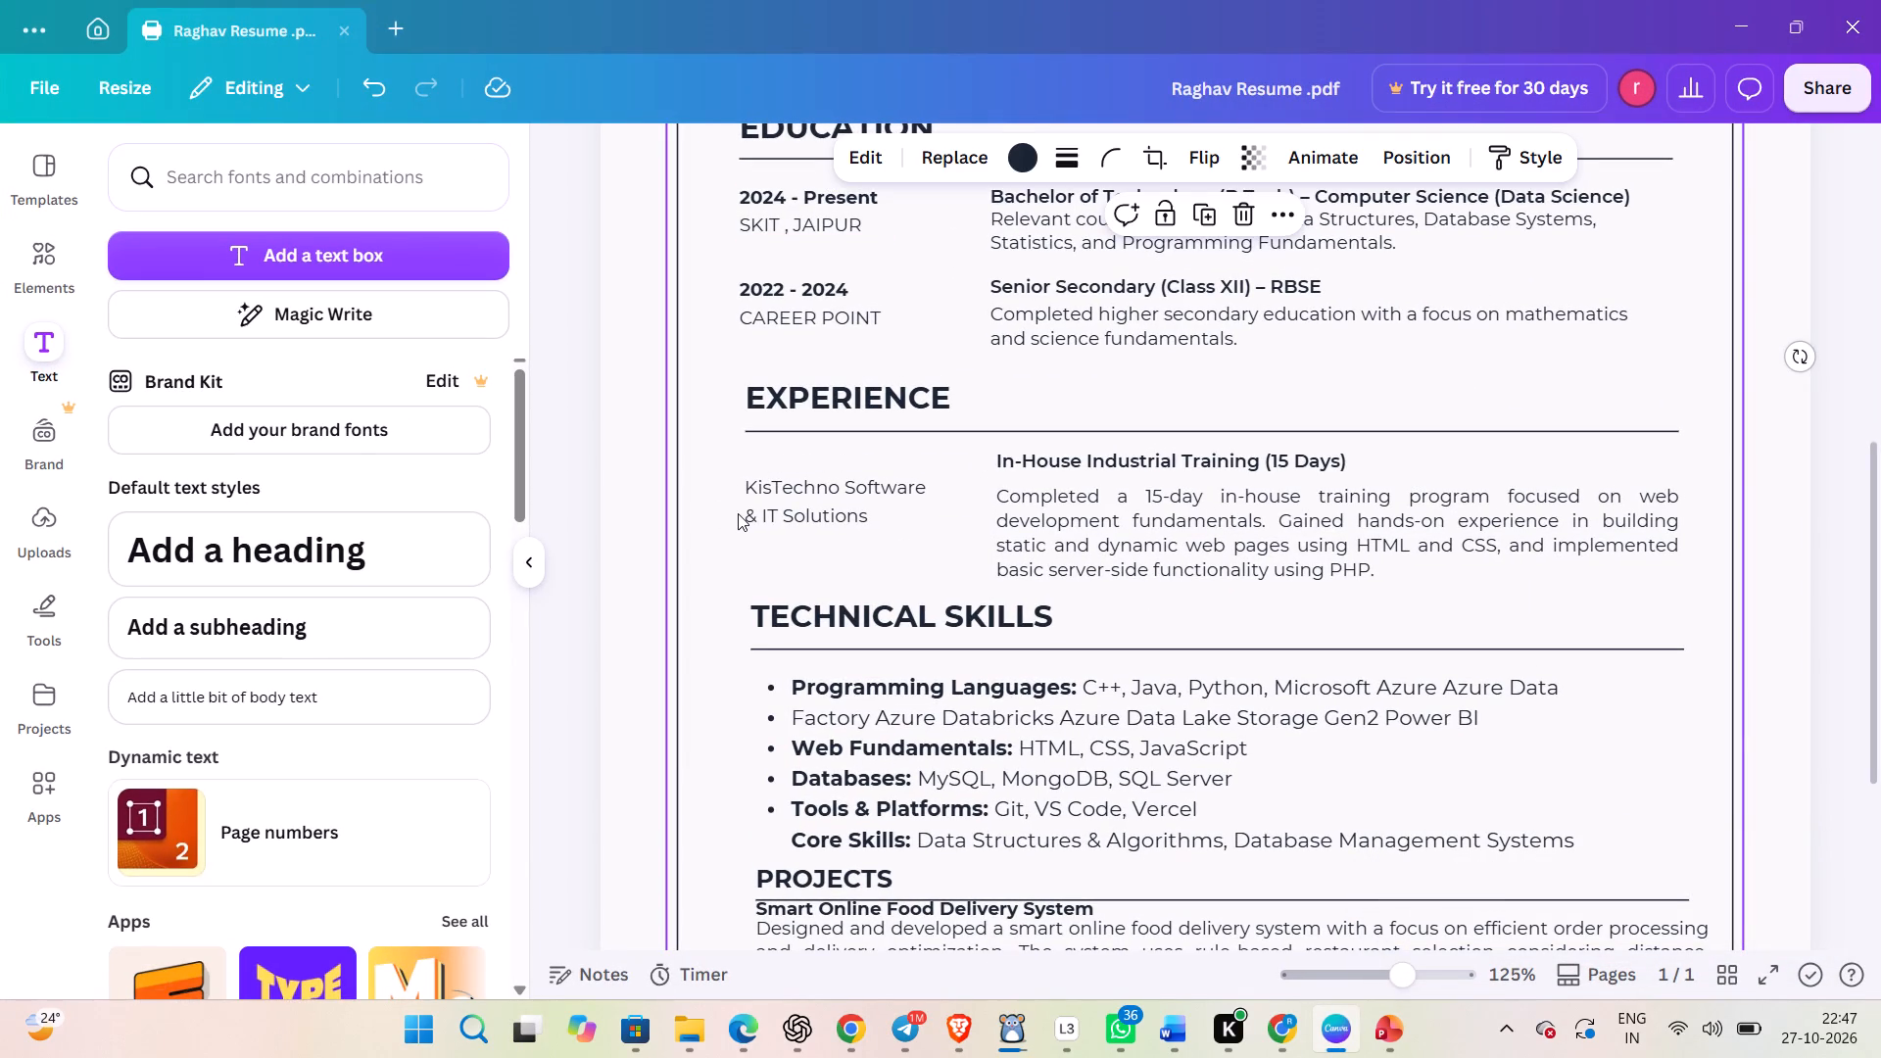
left_click(742, 504)
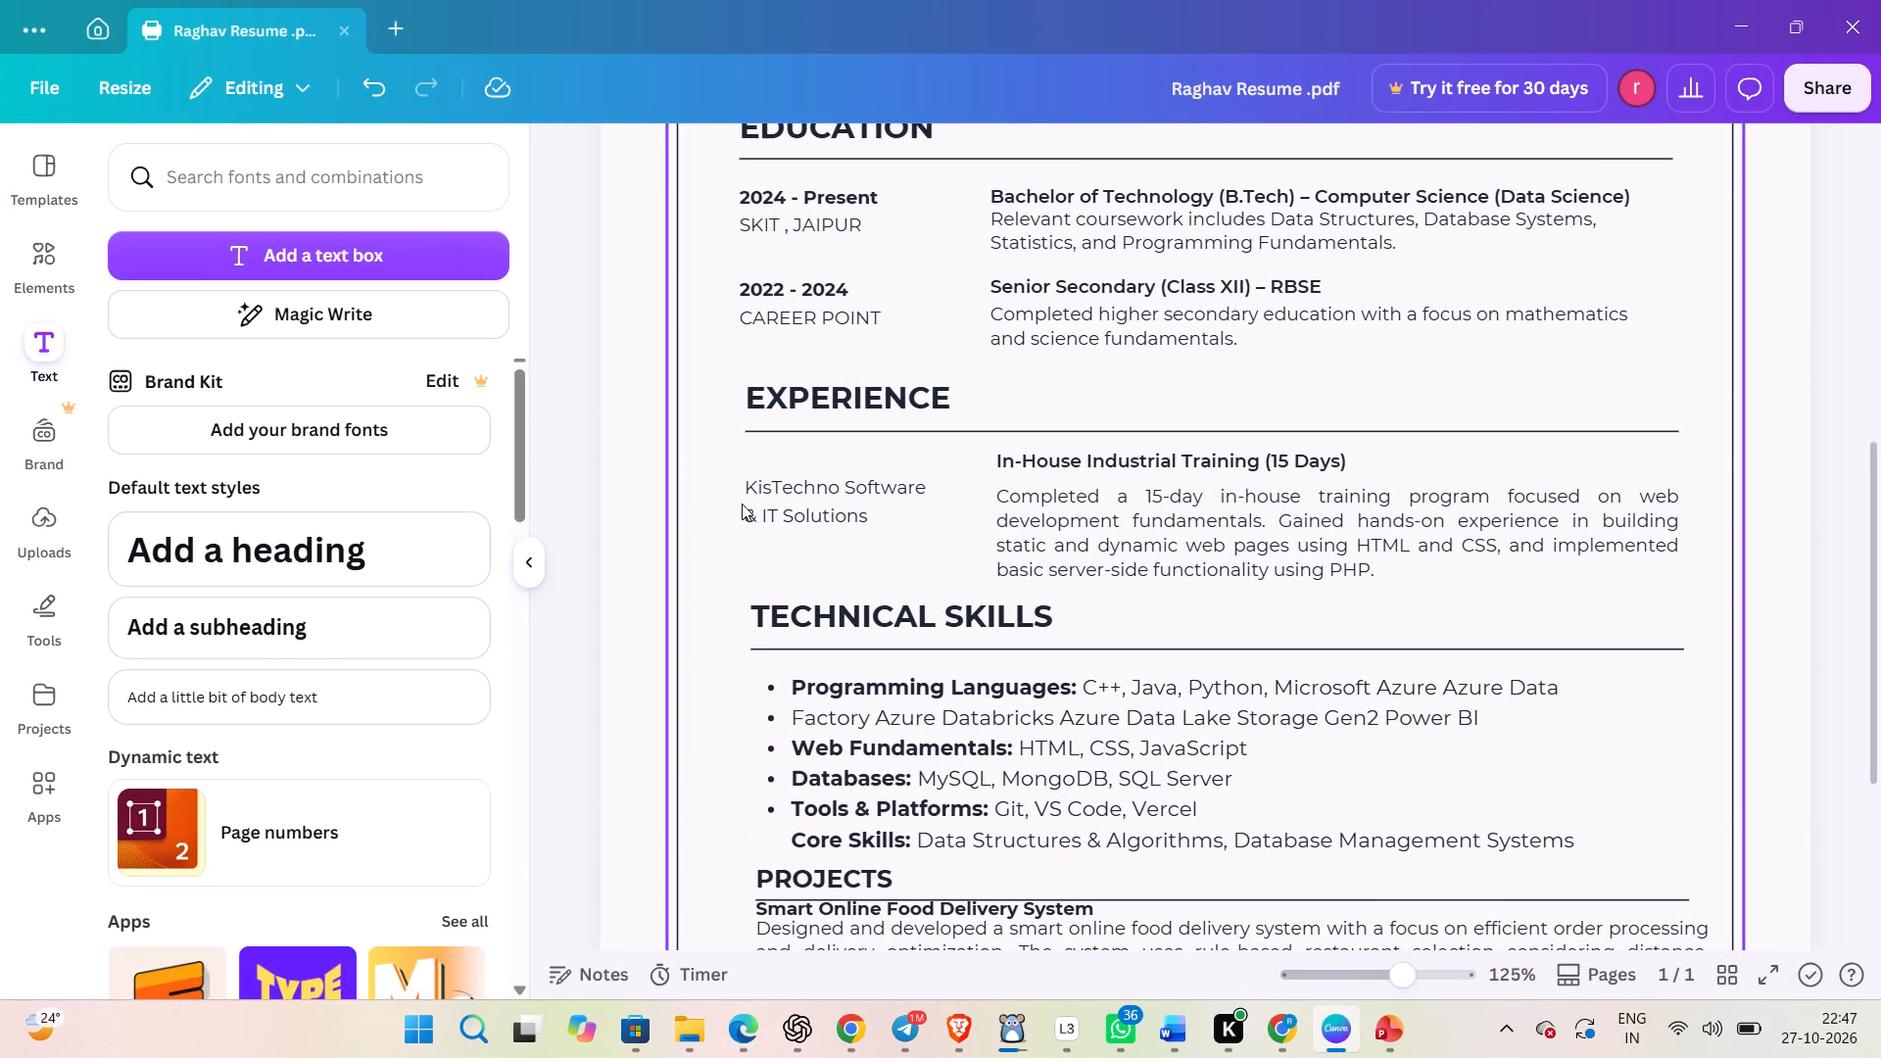
key("ctrl+s")
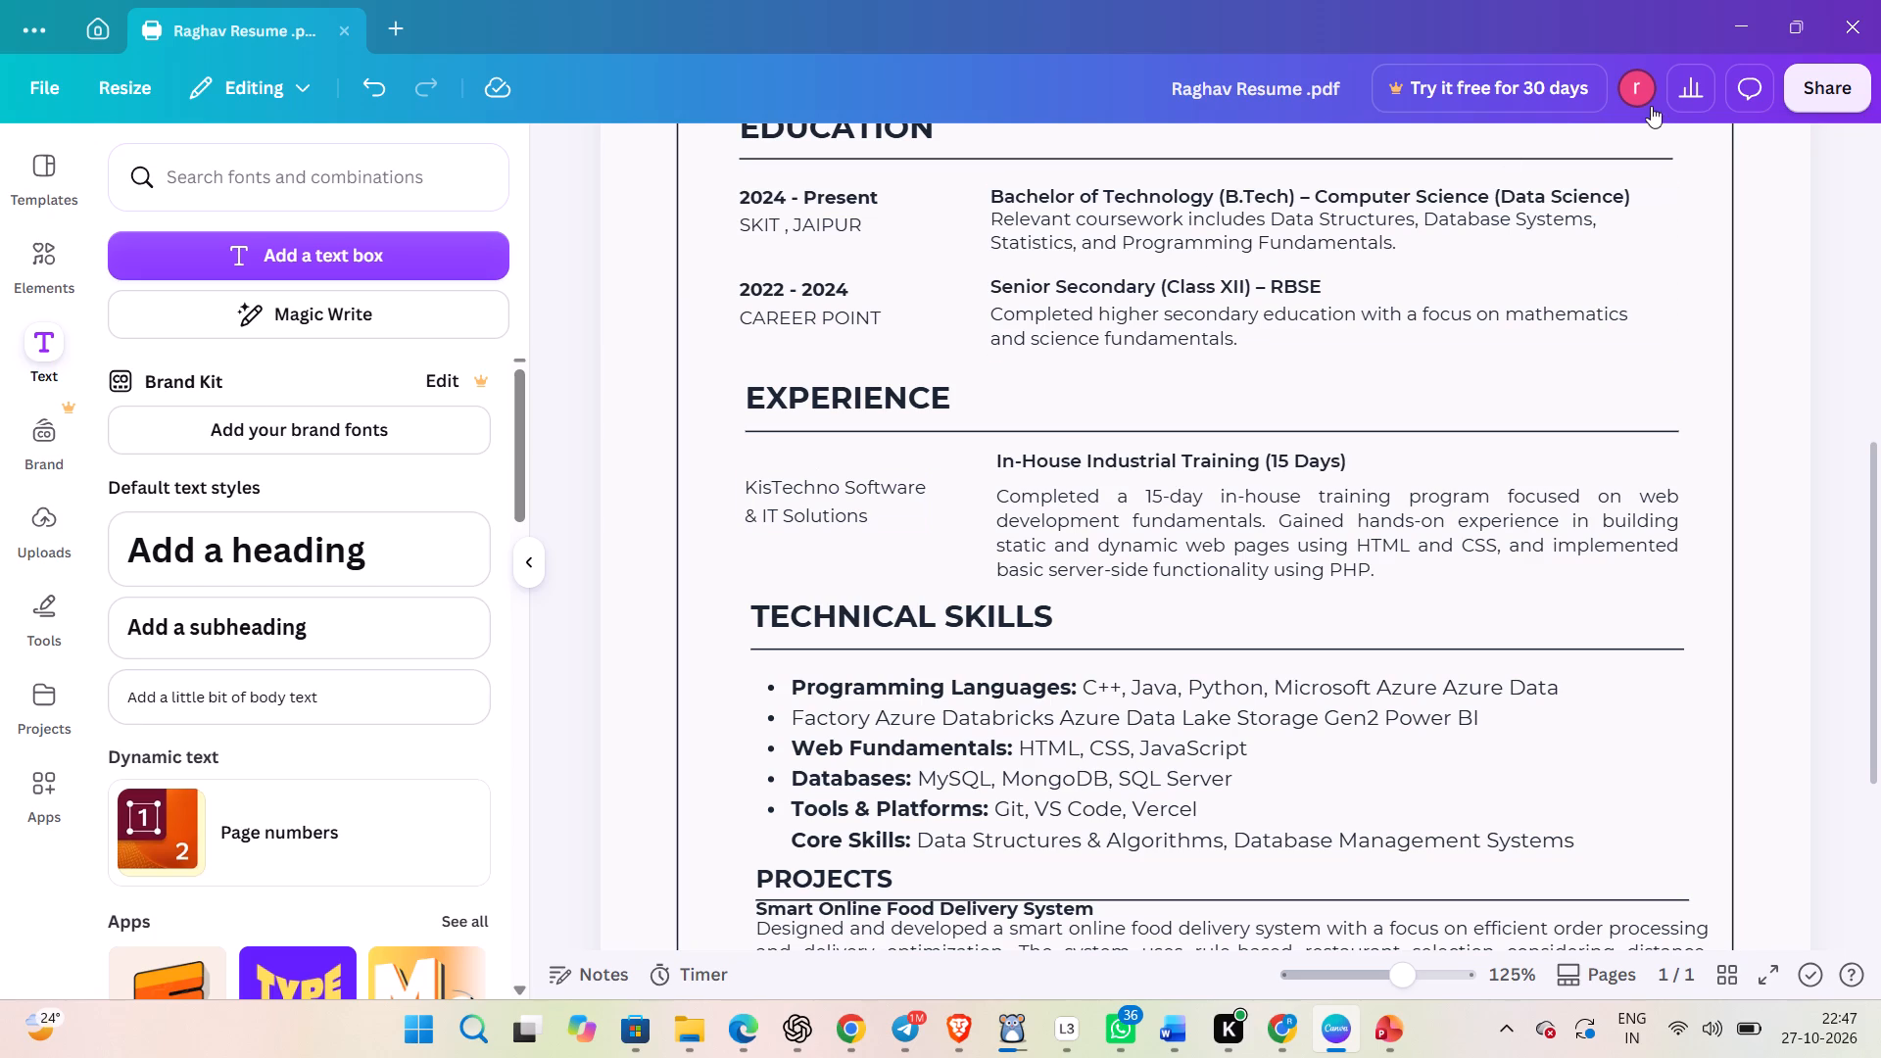
Download the design again as a PDF with the Print preset, adding 2 after Resume in the file name, and decline the app rating request.
left_click(1812, 83)
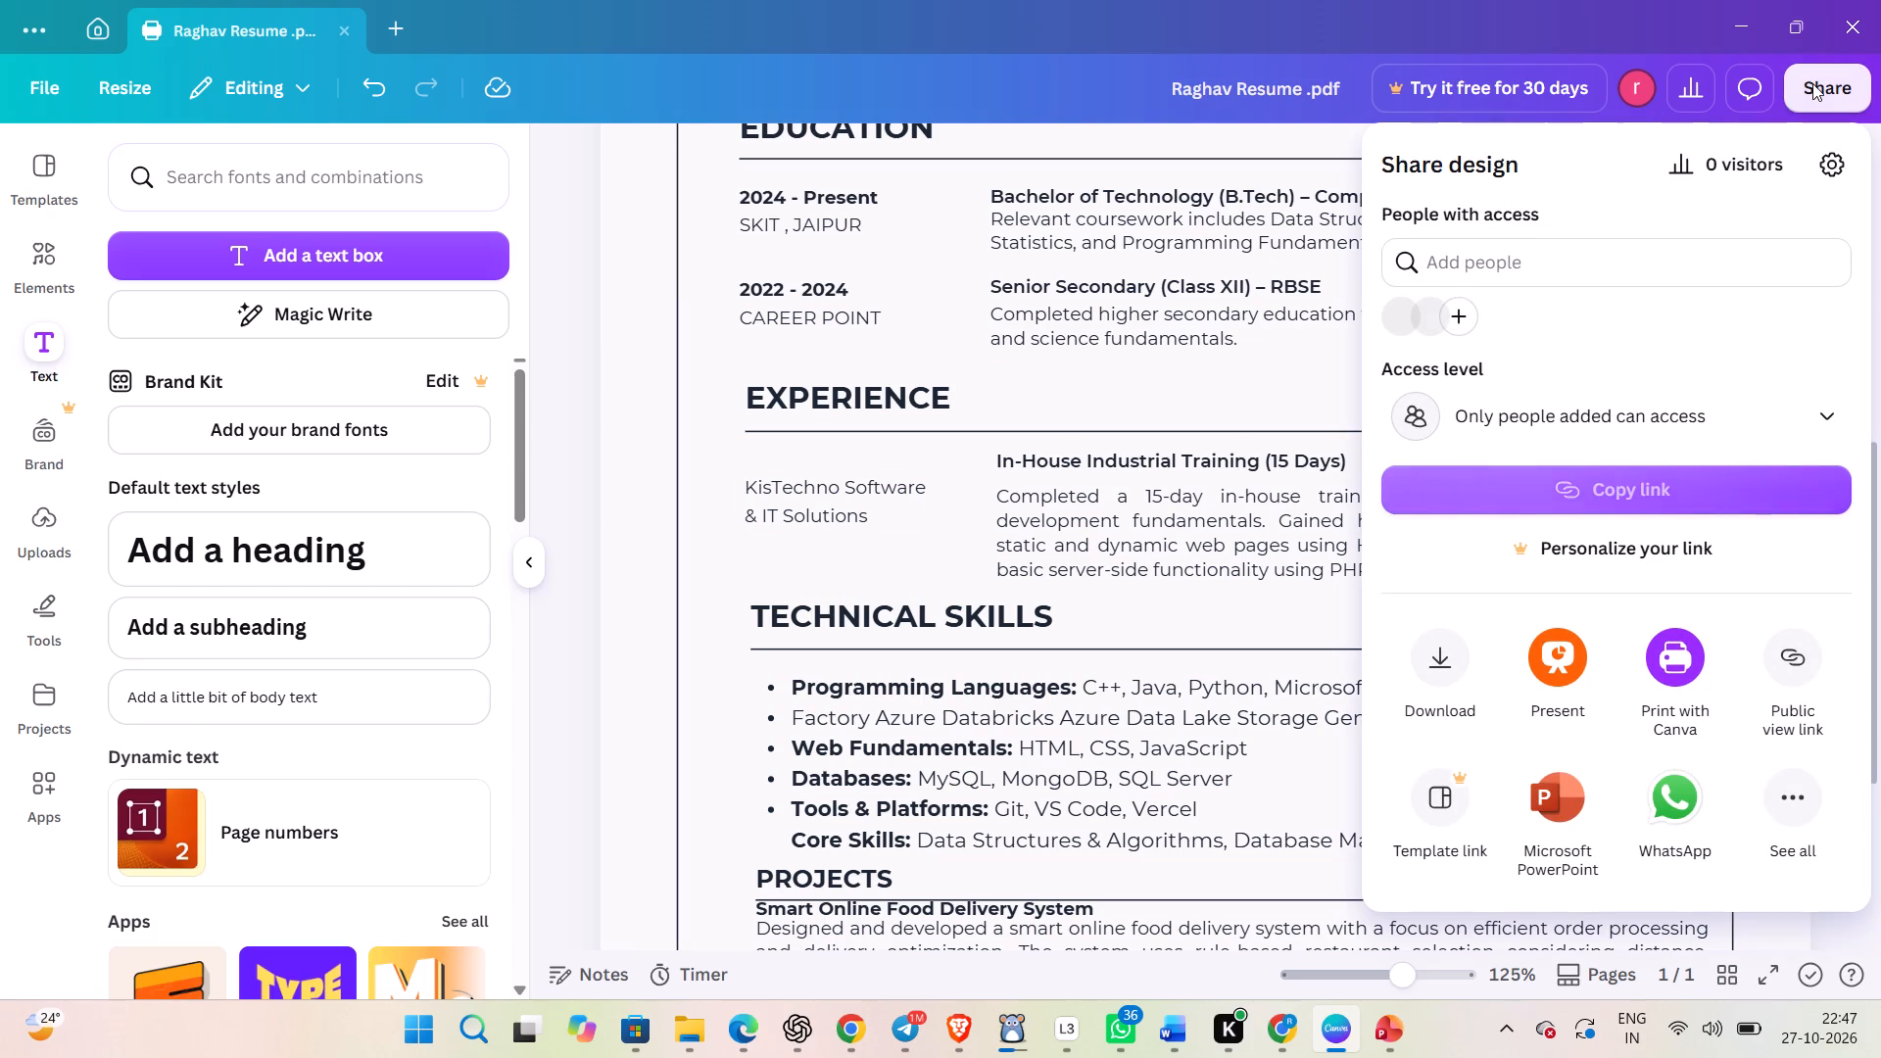
left_click(1463, 657)
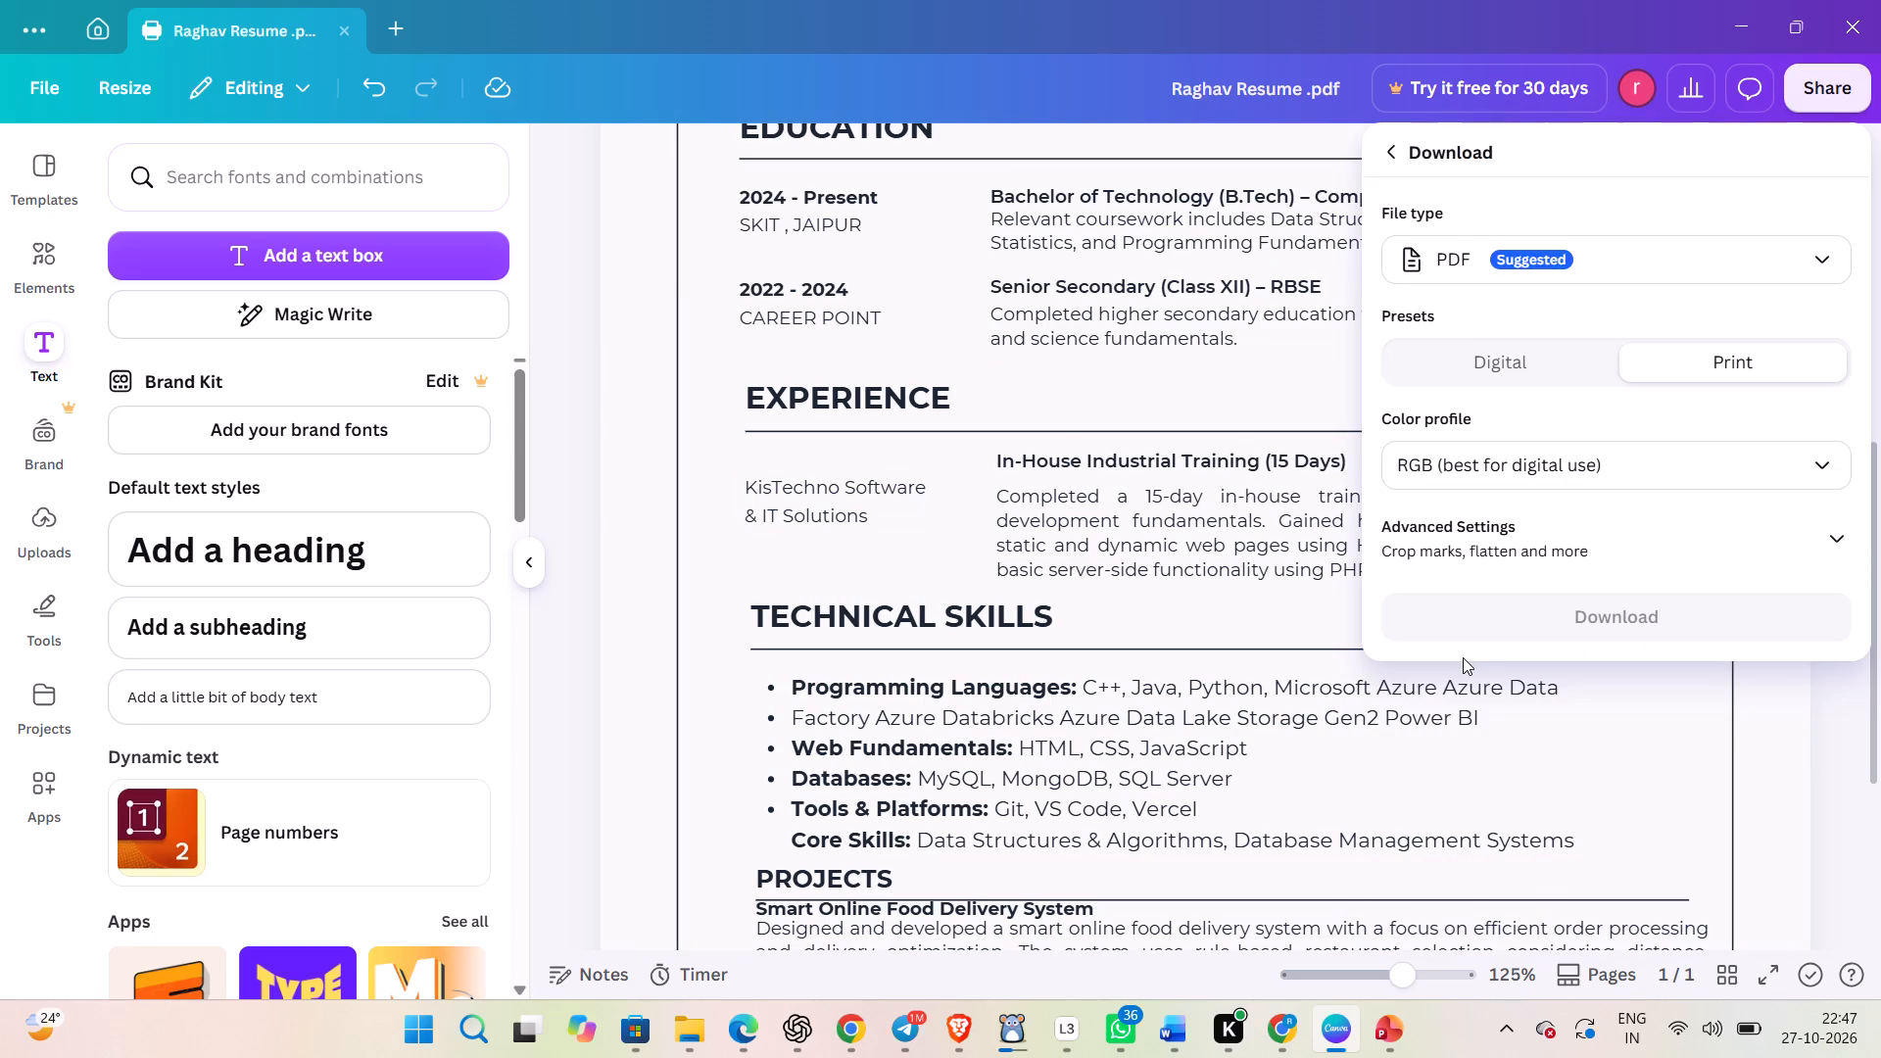
left_click(1713, 357)
left_click(1848, 577)
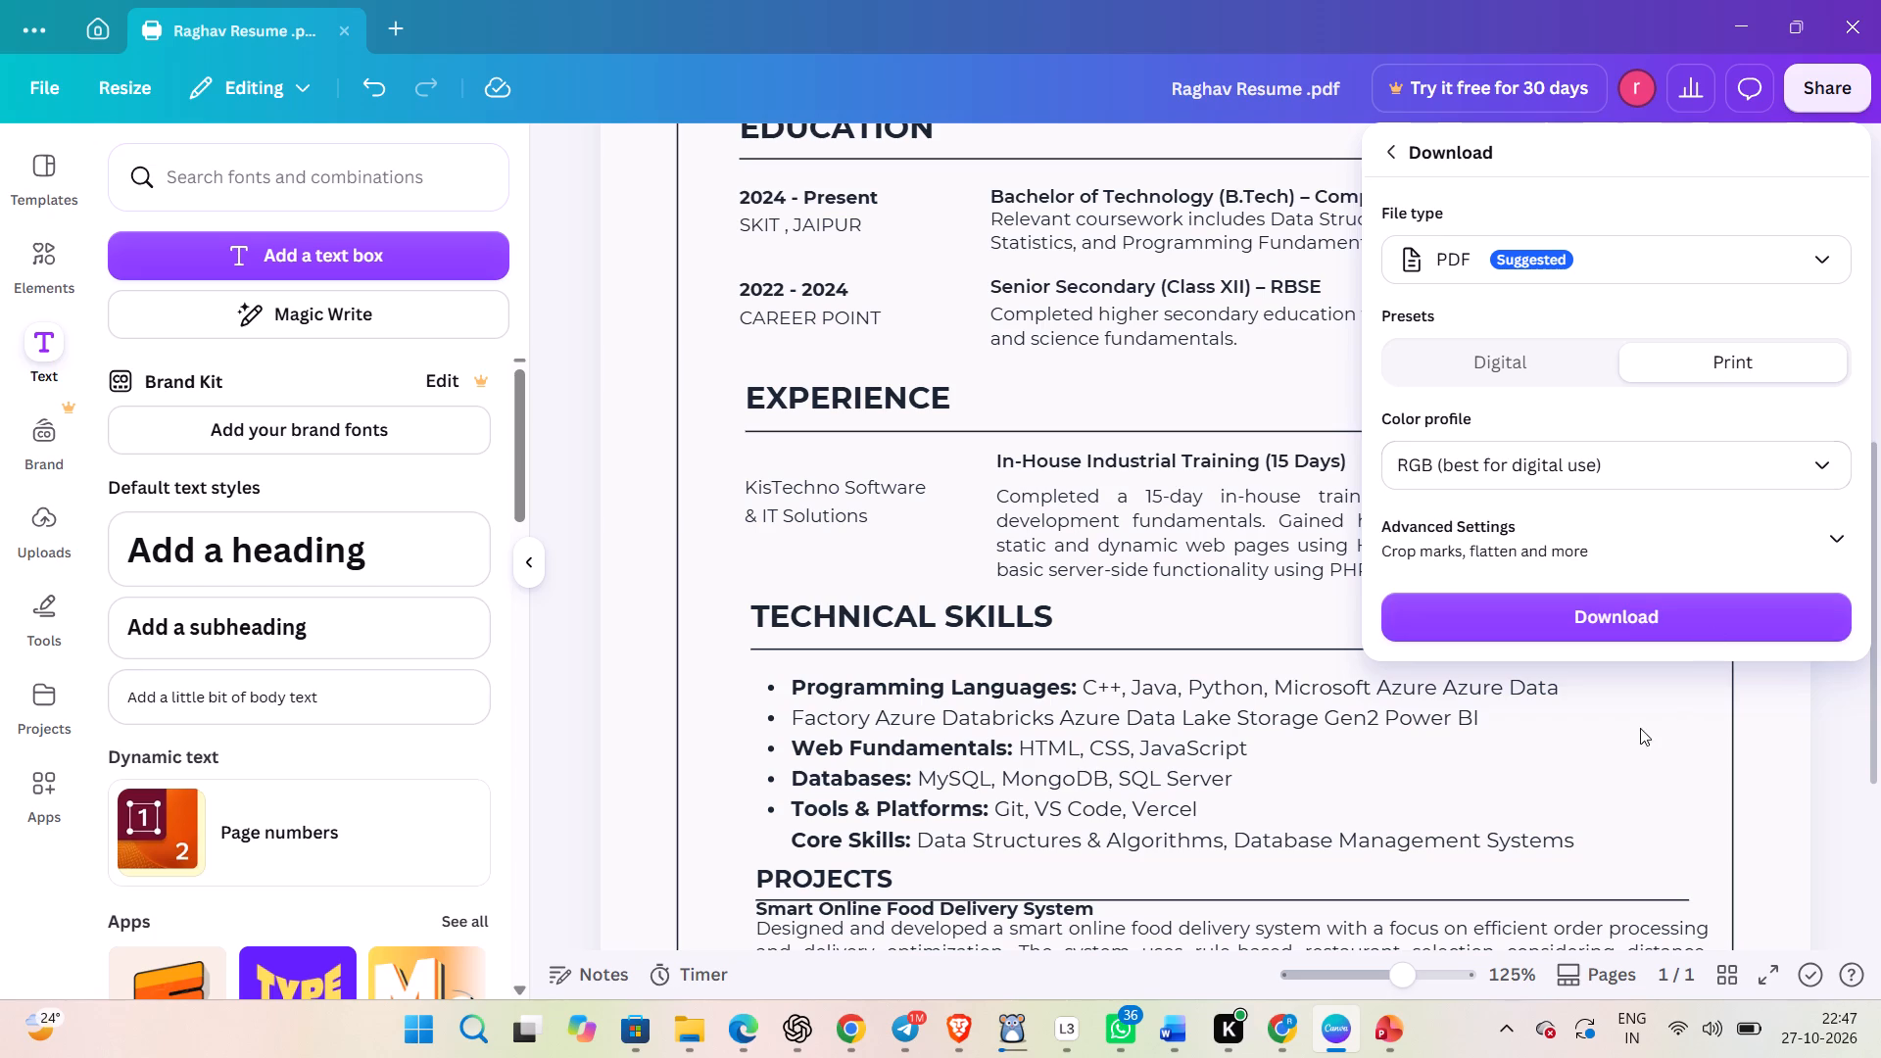
left_click(1637, 631)
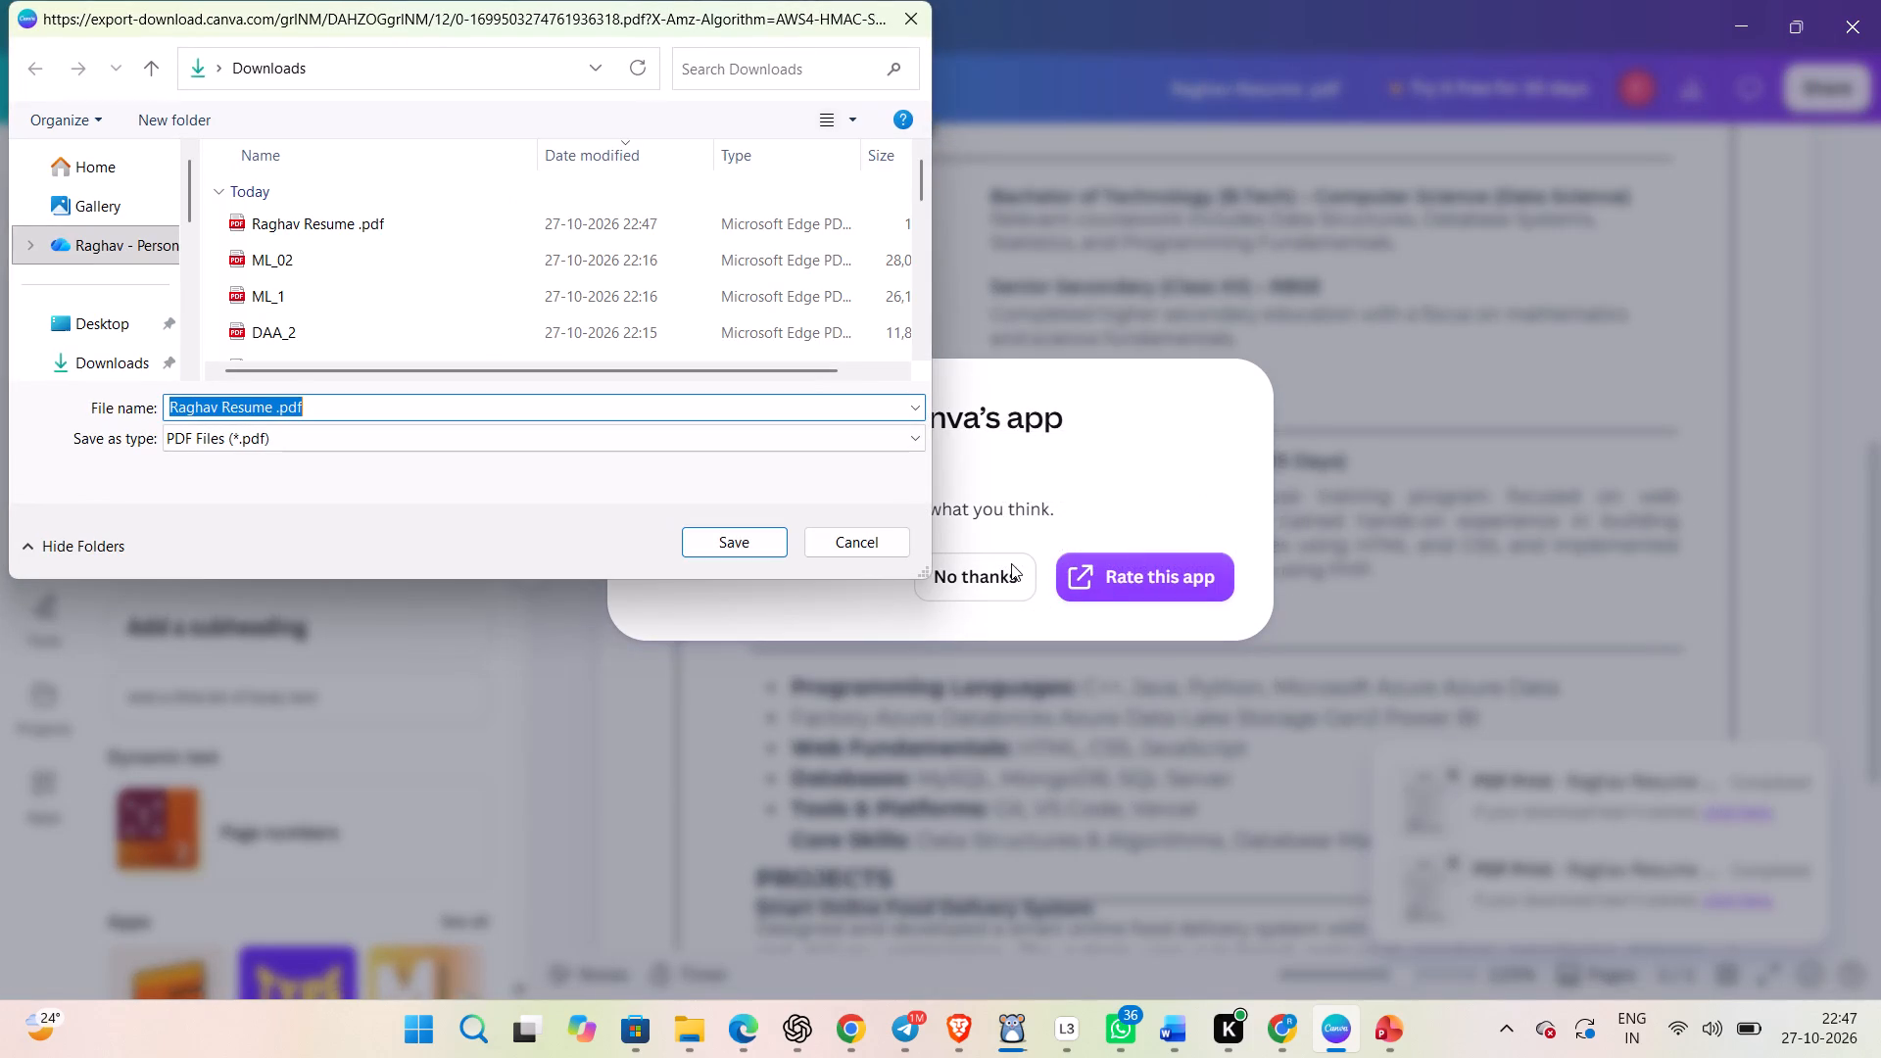
left_click(270, 399)
key("2")
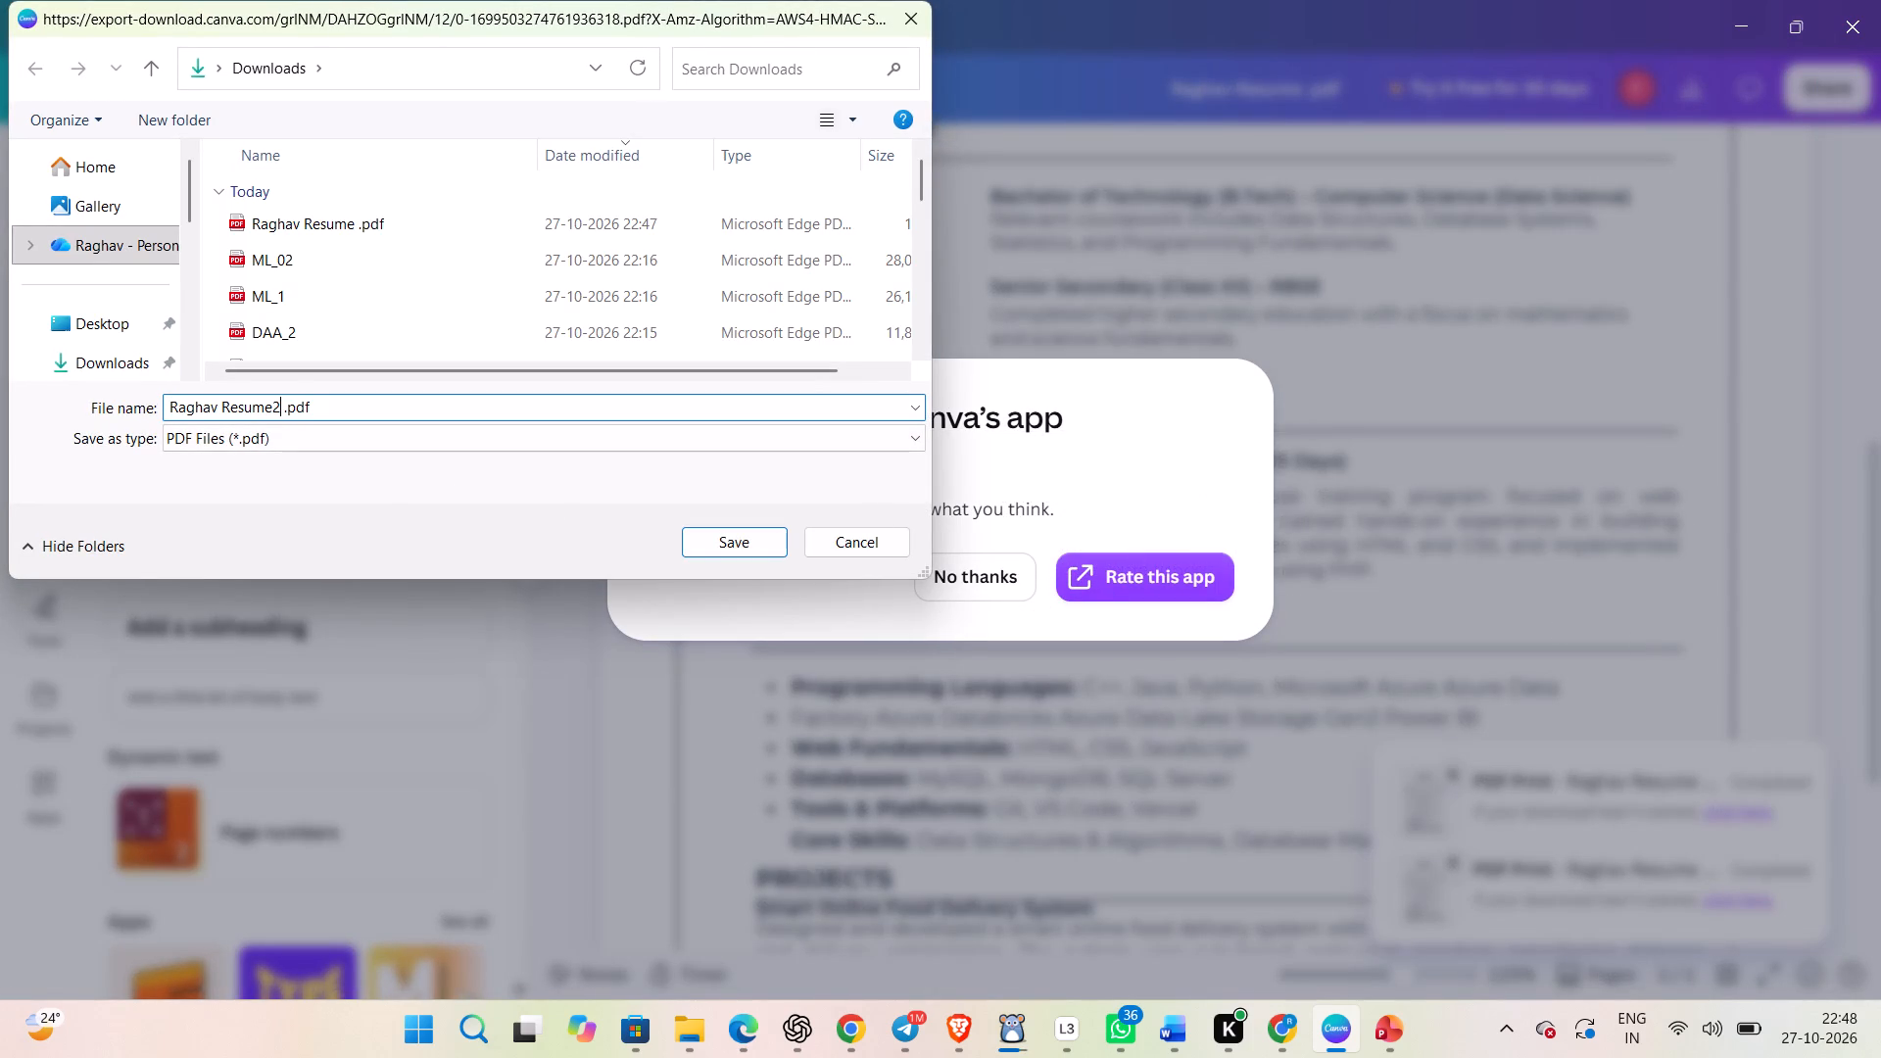
key("Return")
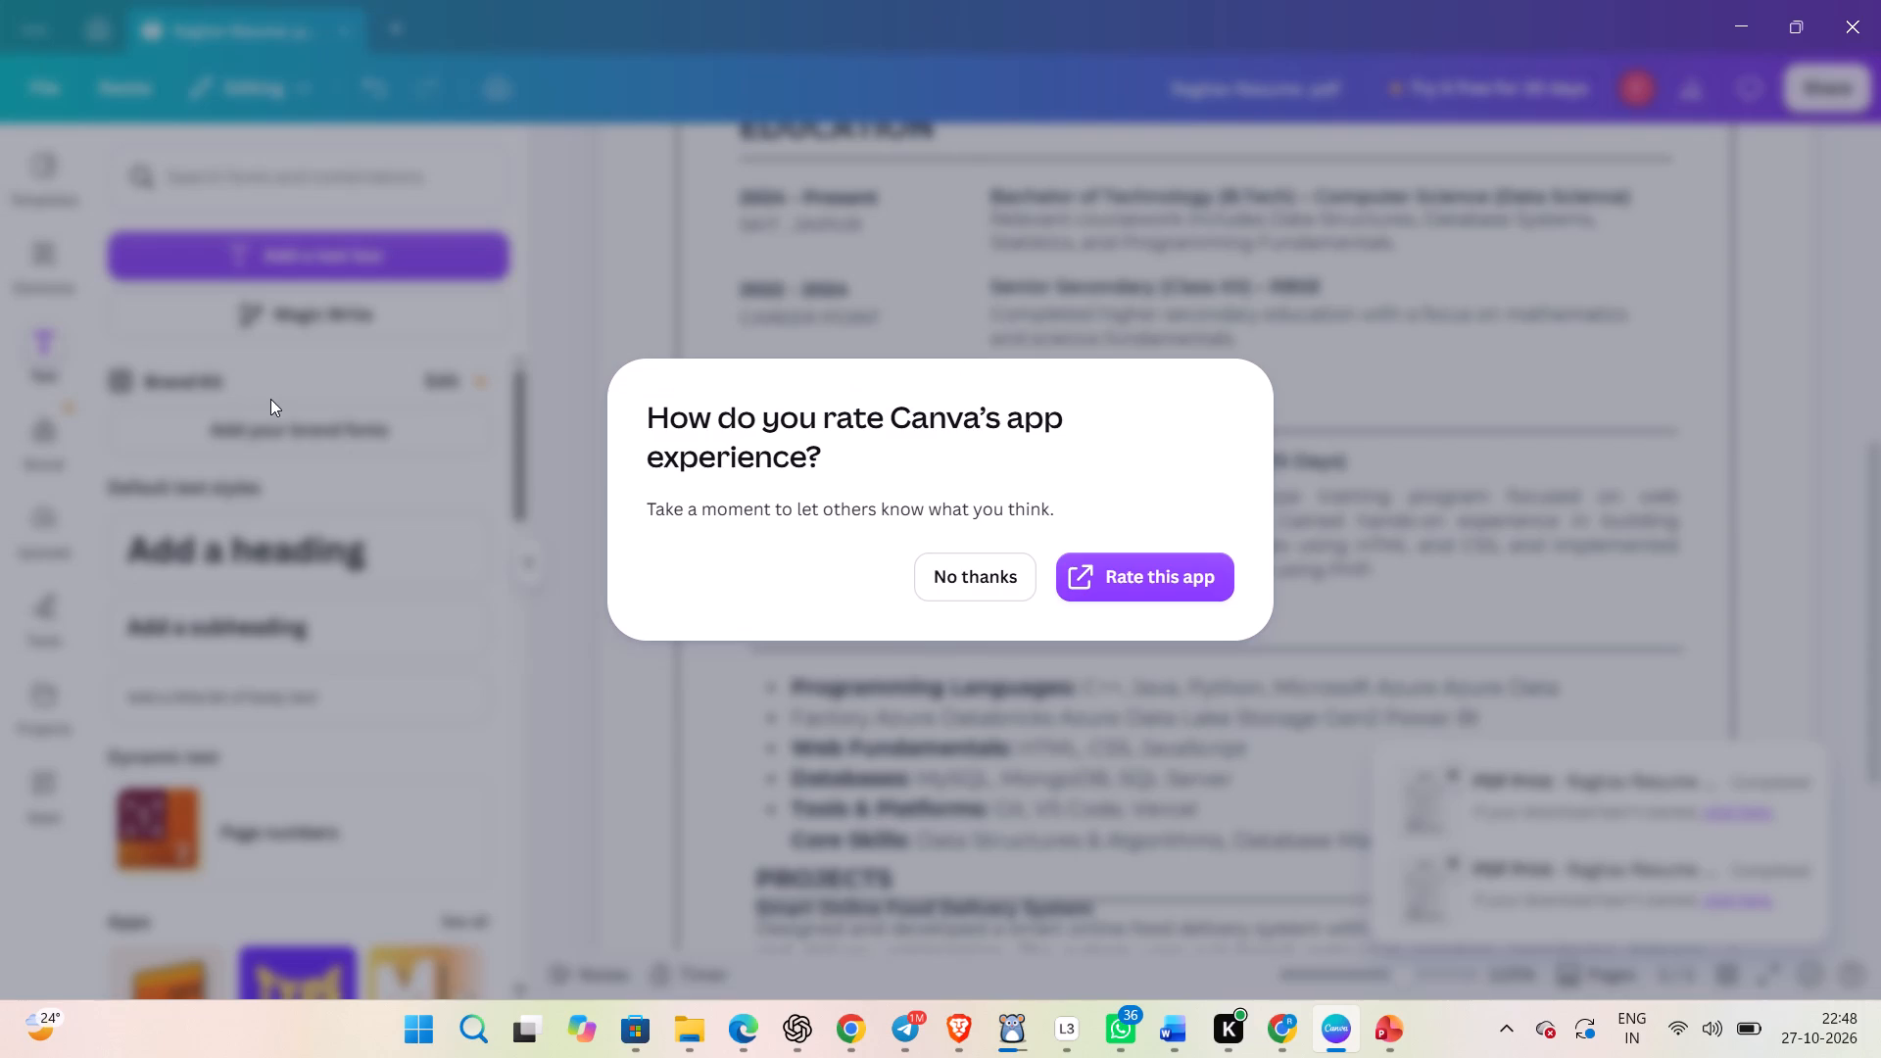
left_click(970, 589)
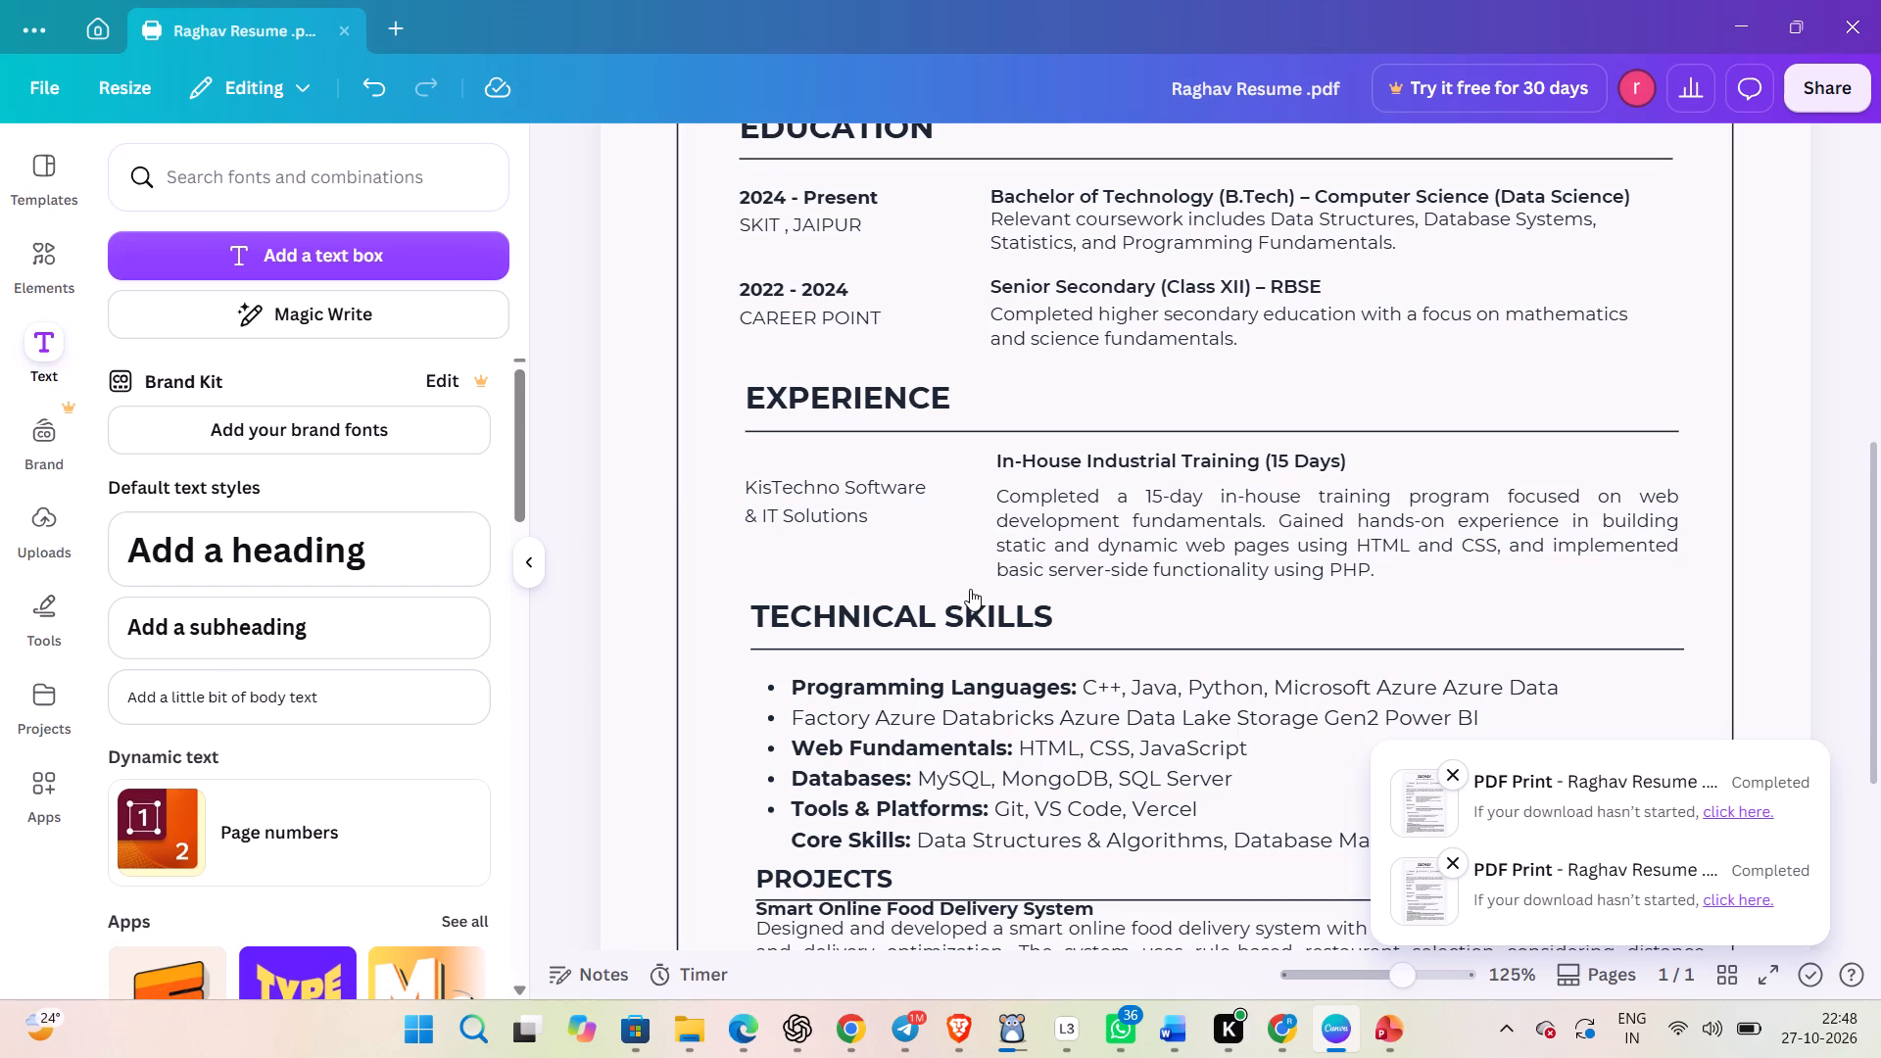
Open the Resume2 PDF from the Downloads folder and examine its sections from About Me down to Projects.
left_click(678, 1029)
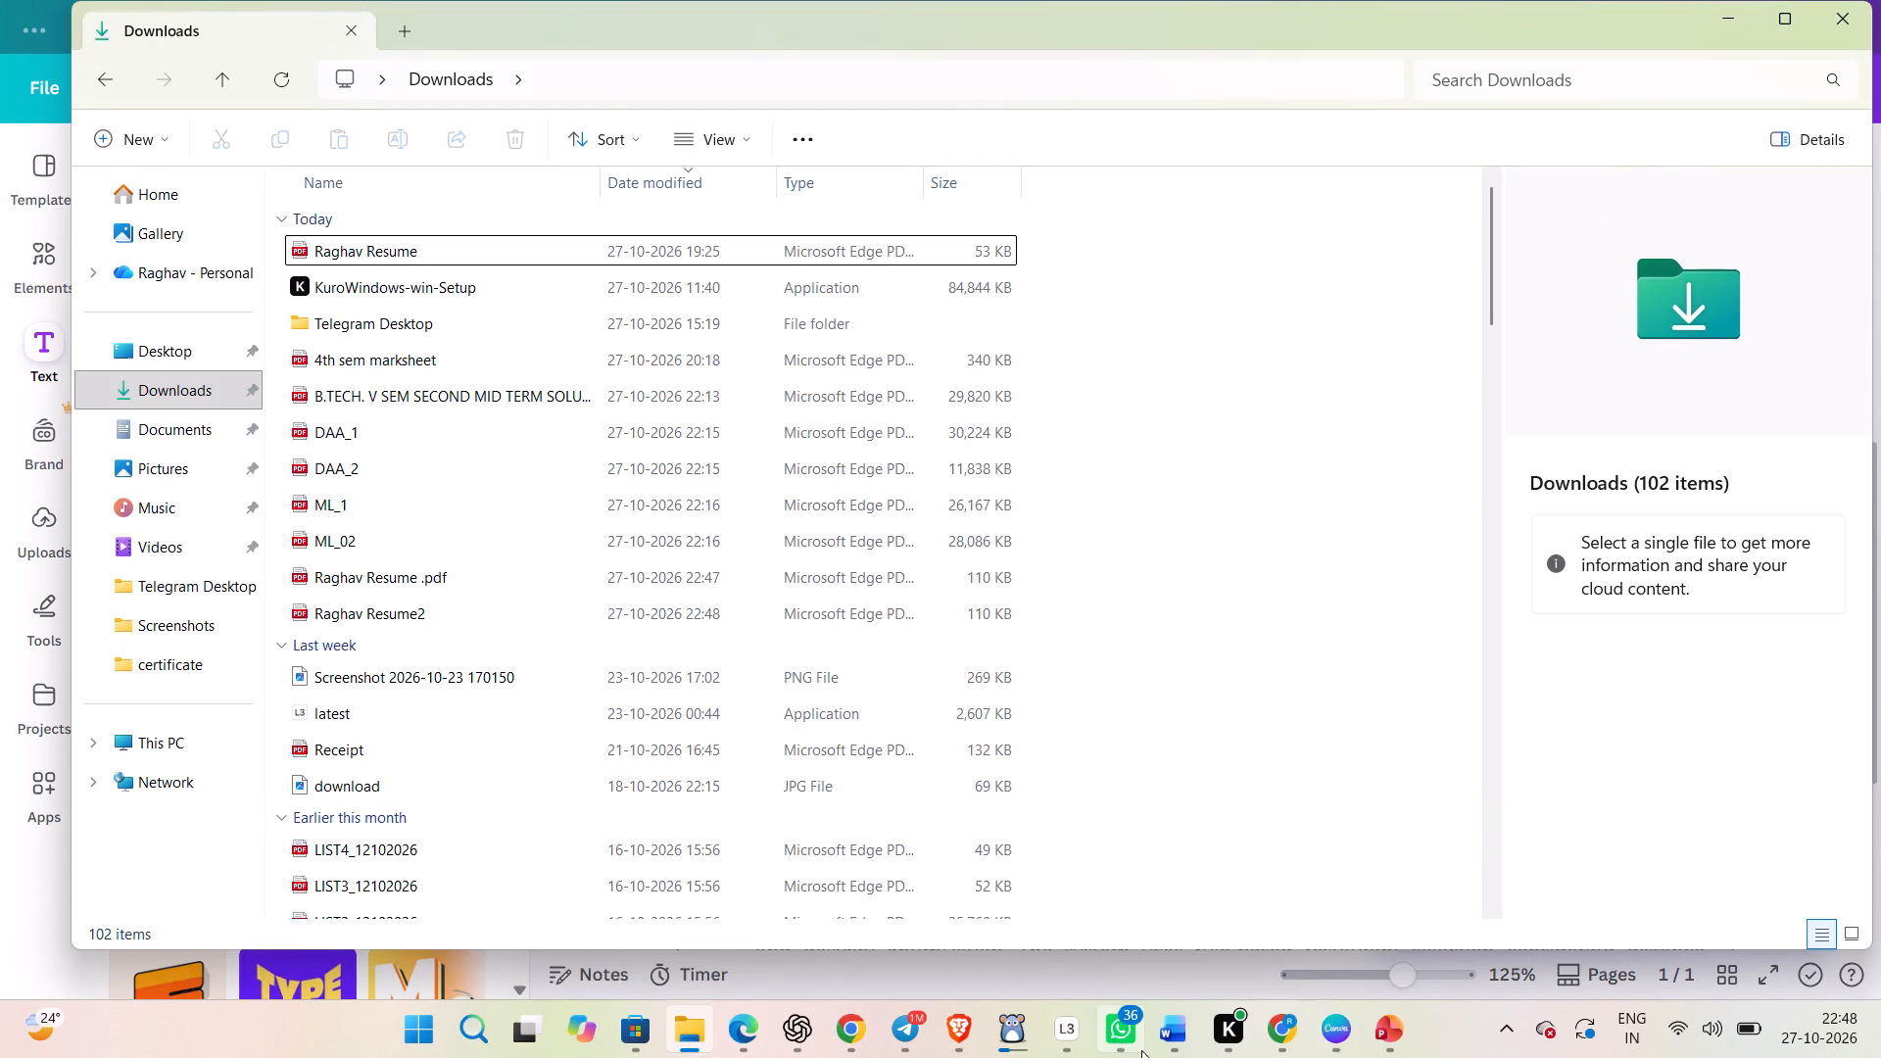
left_click(1327, 1031)
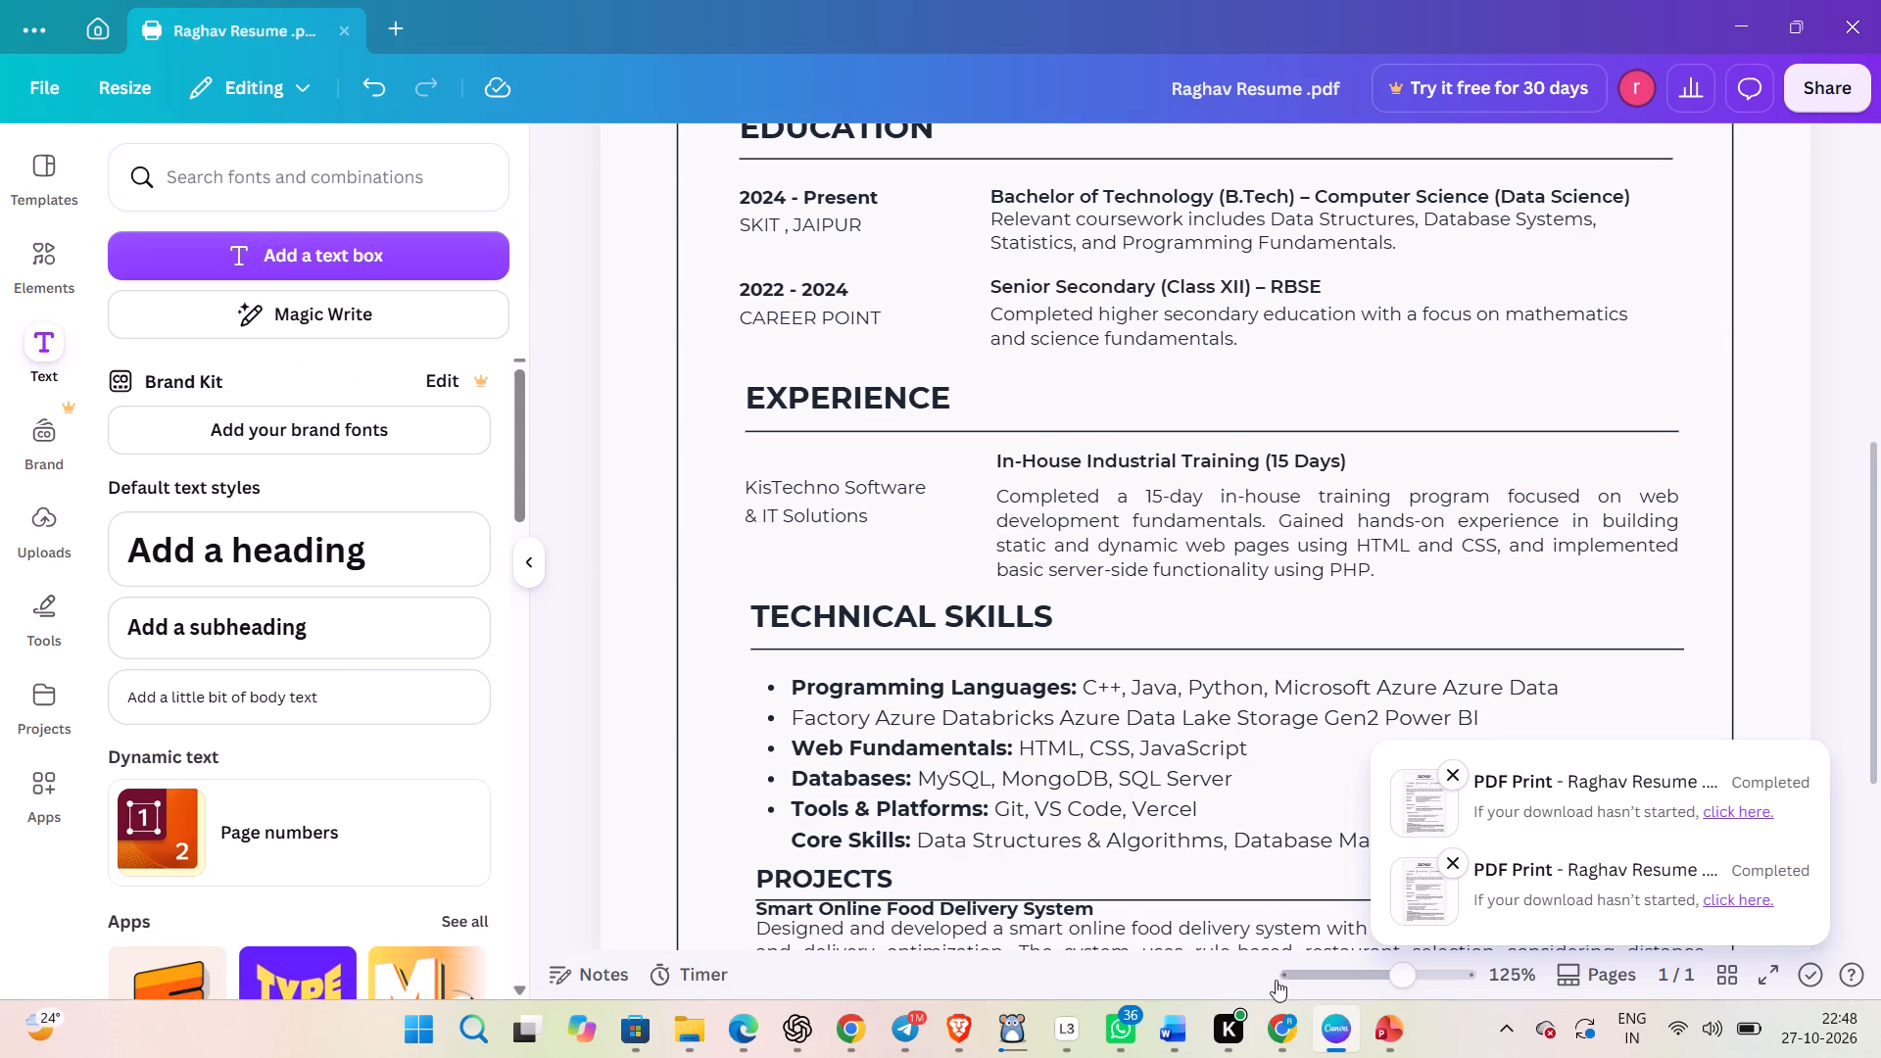
left_click(687, 1042)
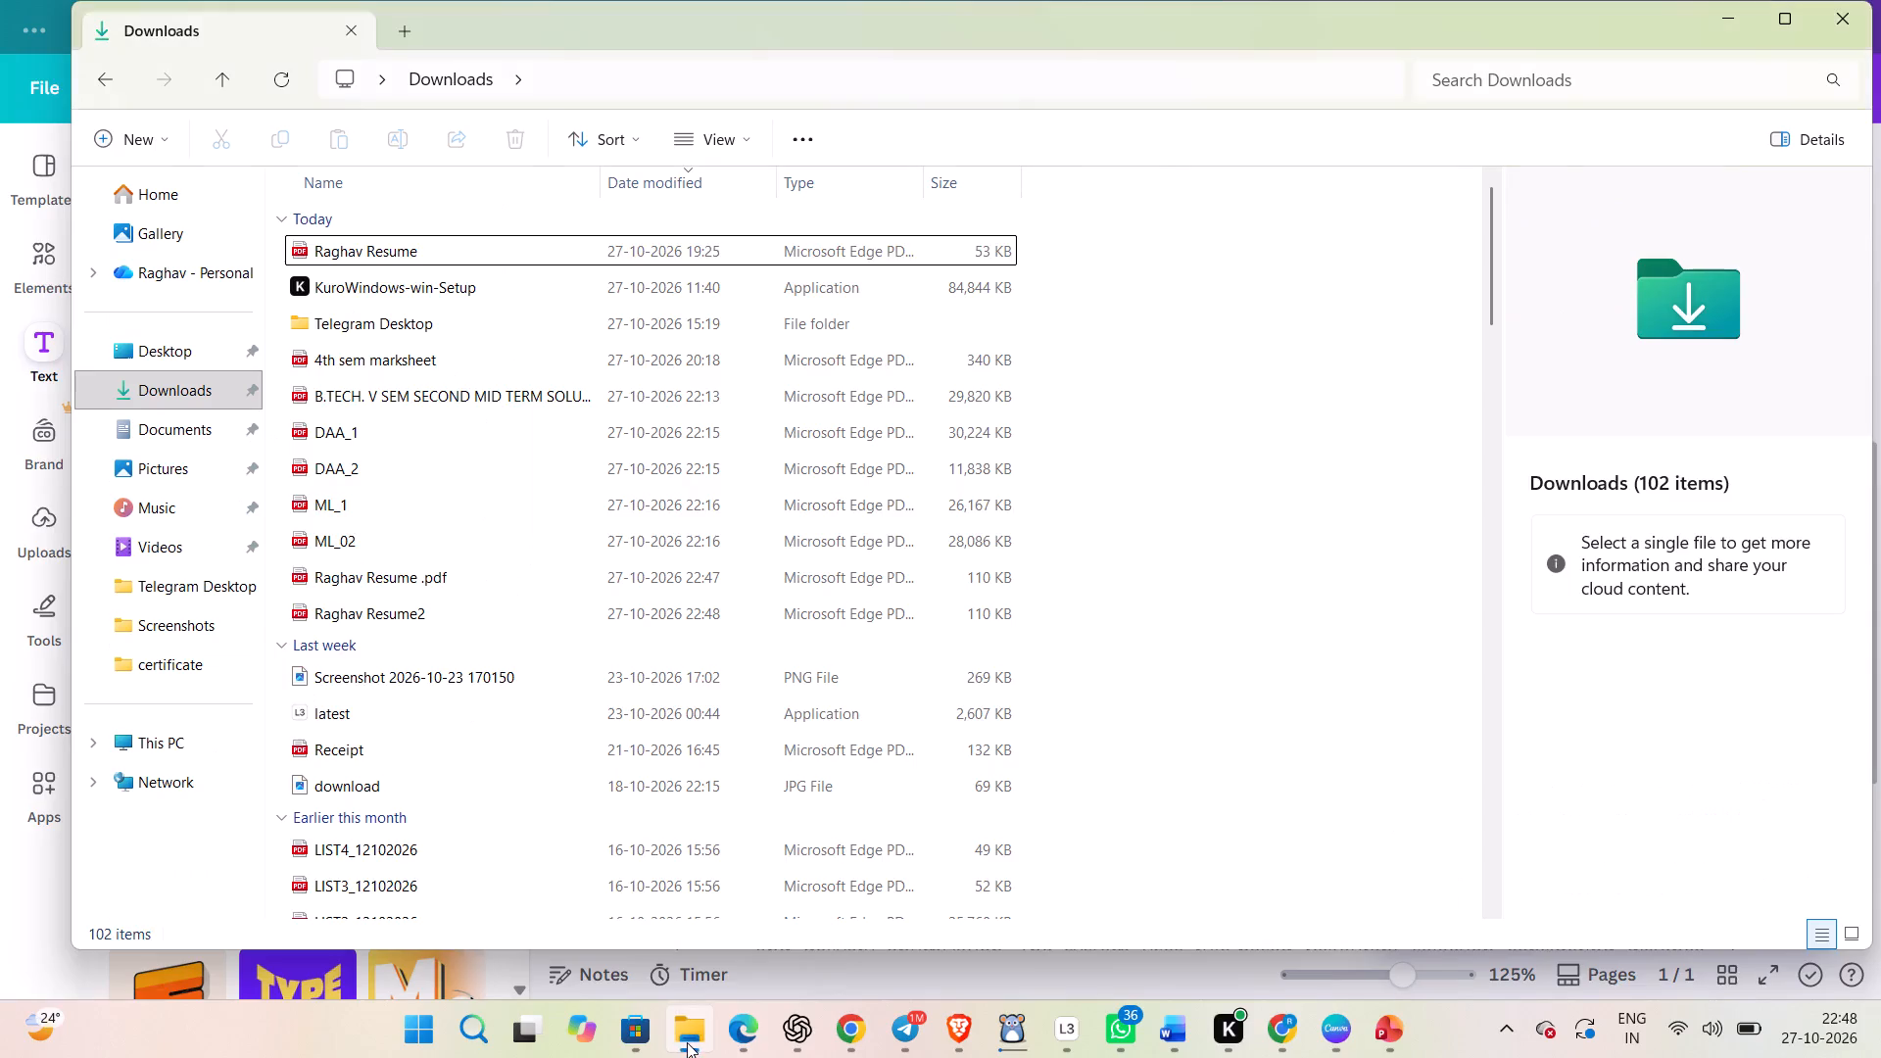
scroll(874, 524, "up", 4)
double_click(438, 613)
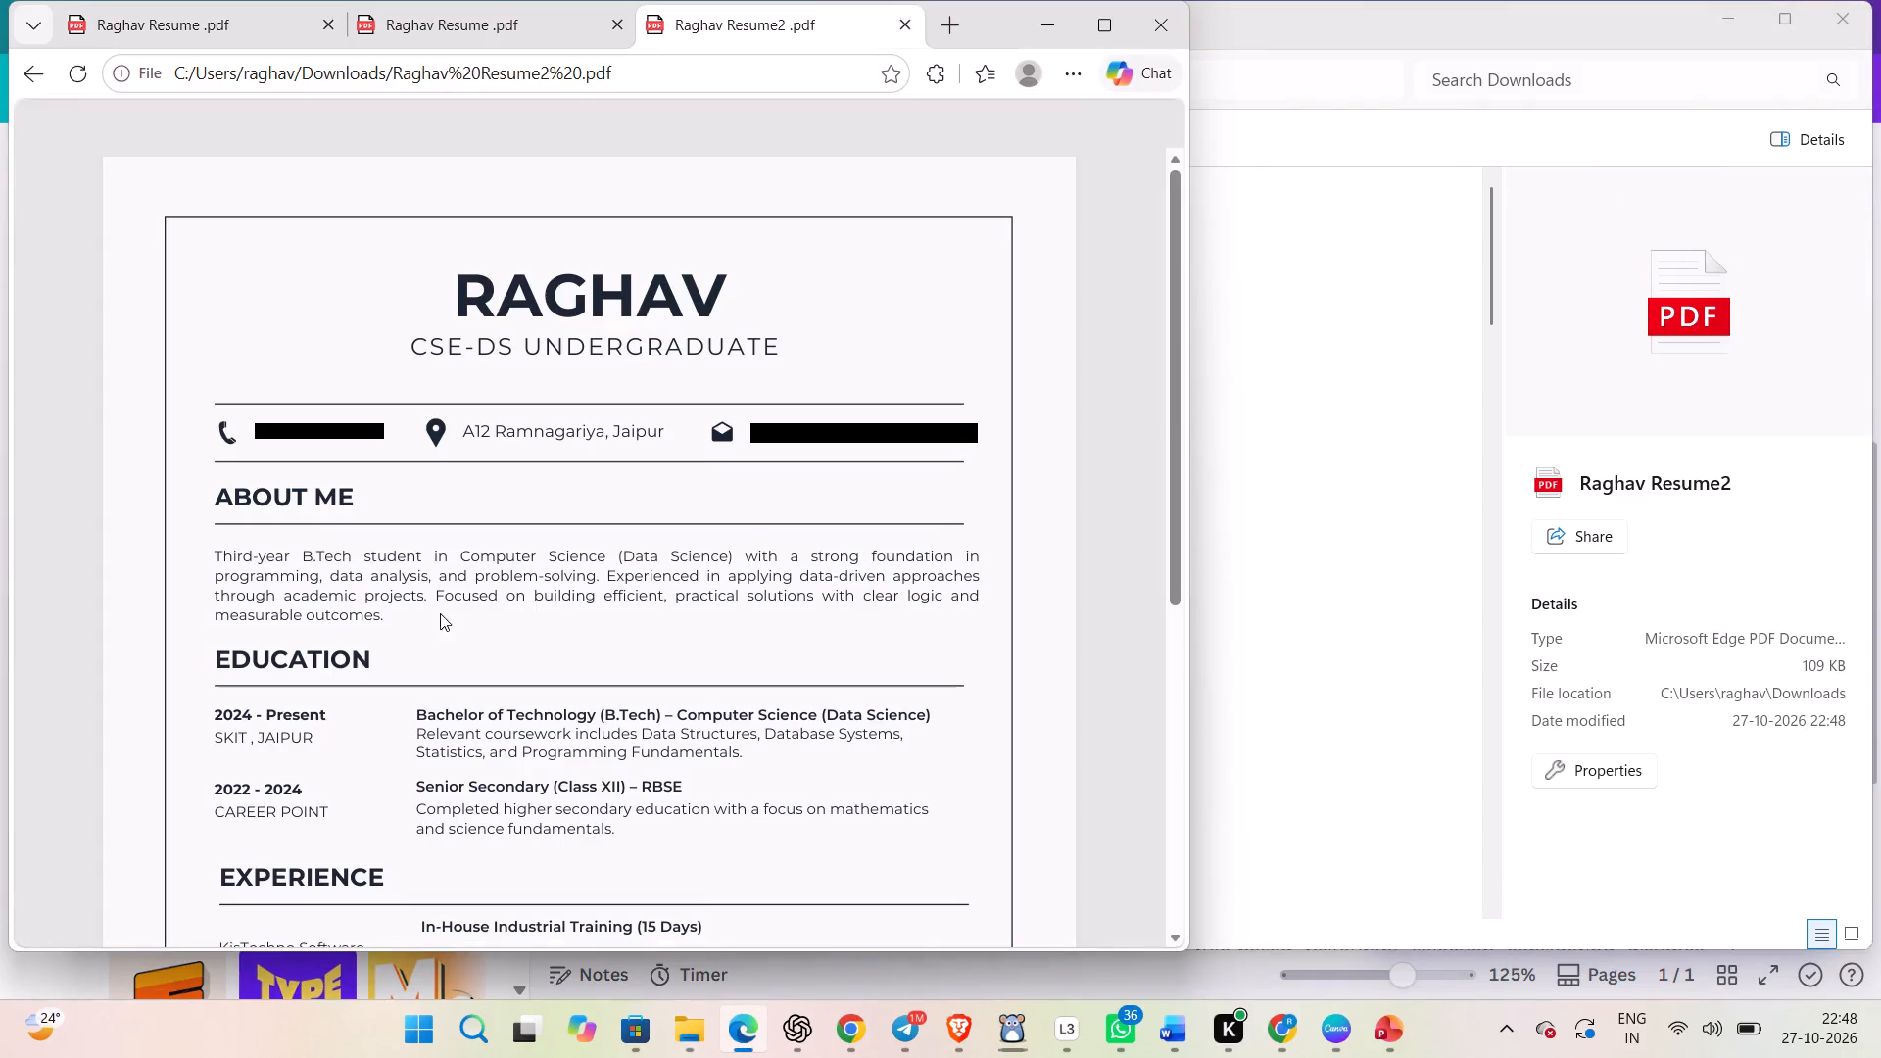
scroll(438, 614, "down", 1)
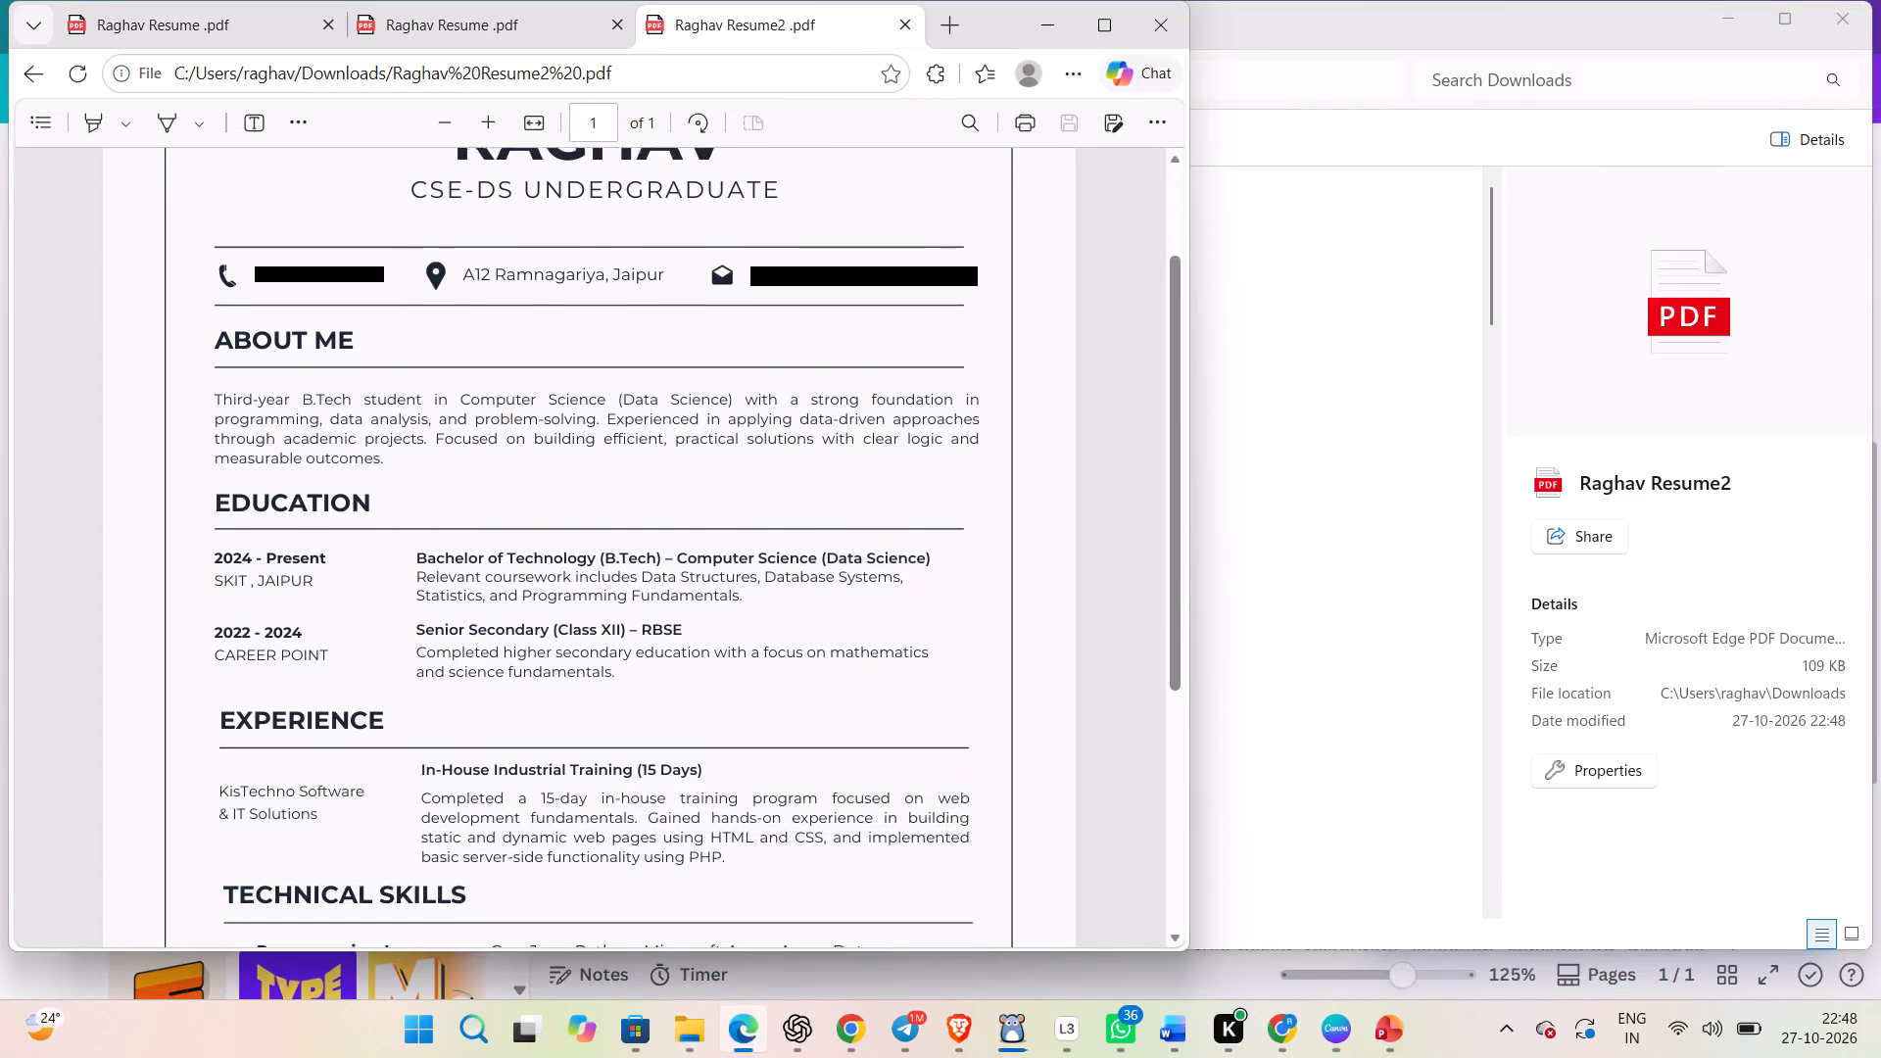
scroll(438, 614, "down", 3)
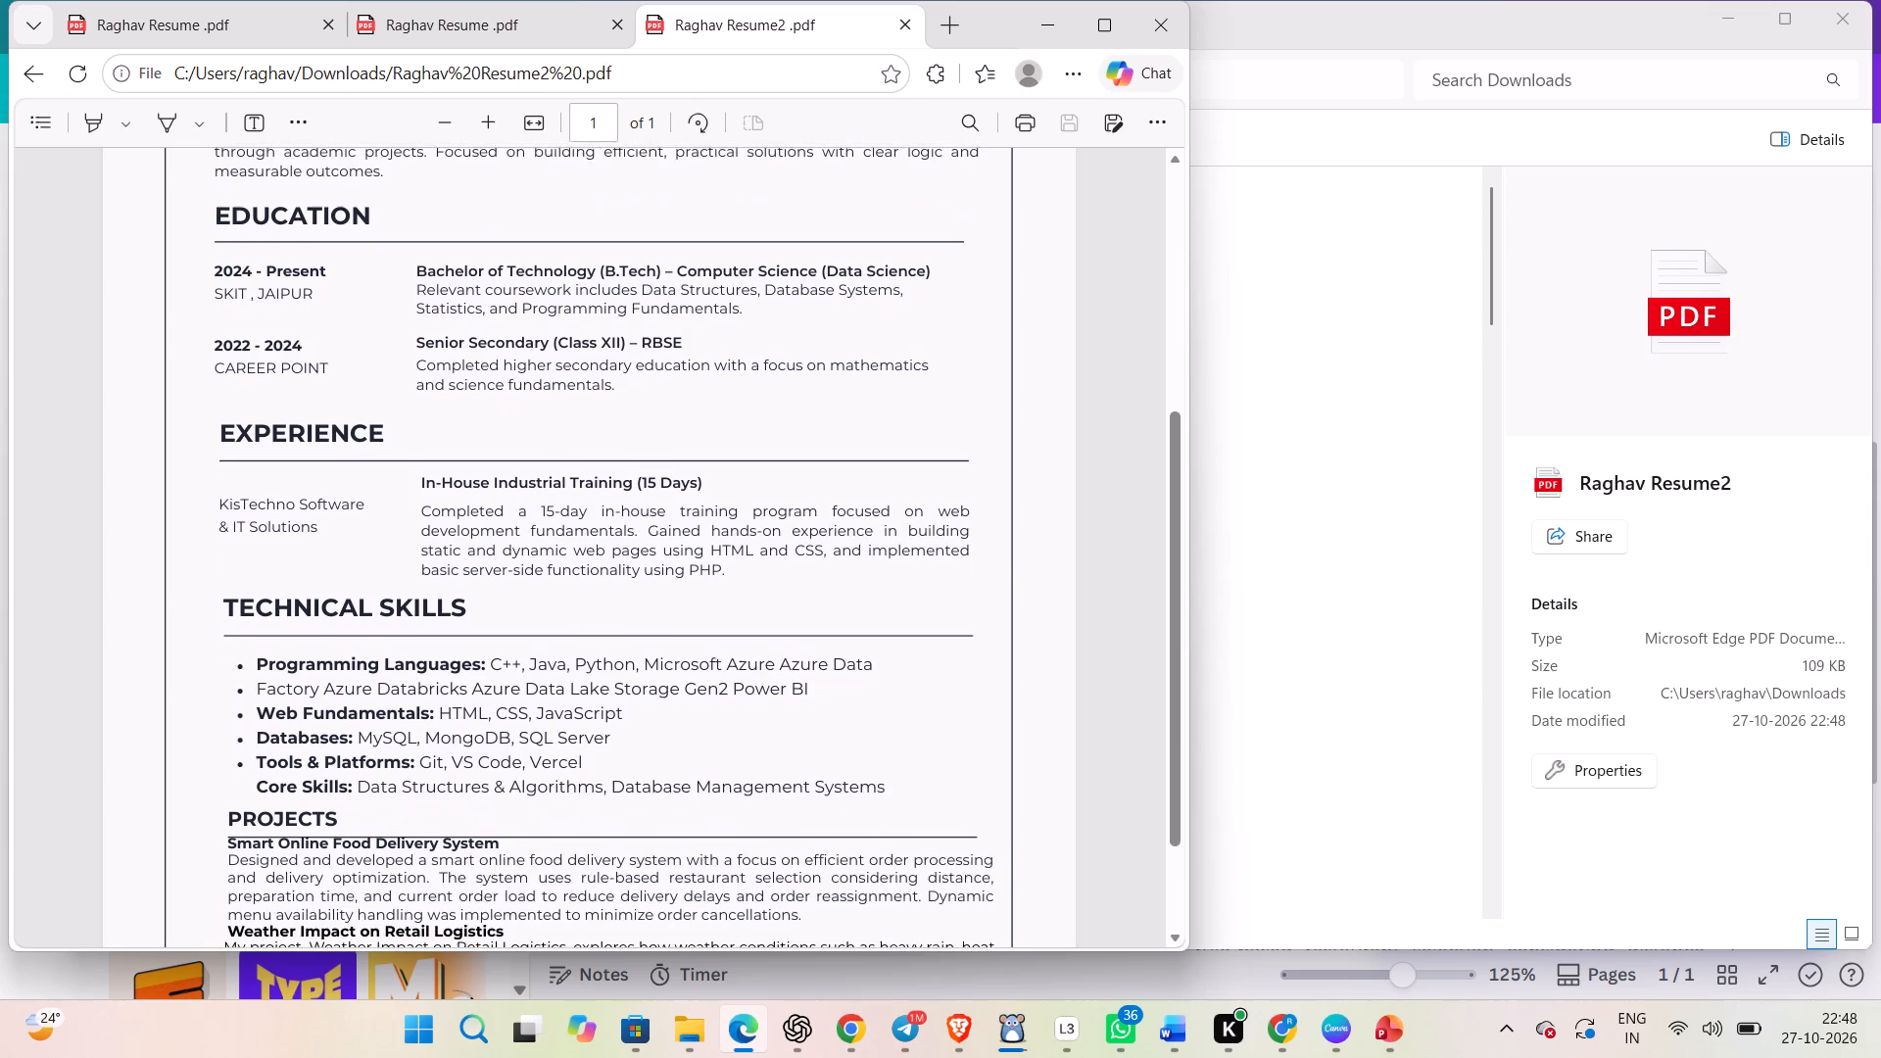
Examine the Resume2 PDF from Education down to the Weather Impact on Retail Logistics project, and minimize the PDF window.
scroll(438, 614, "down", 5)
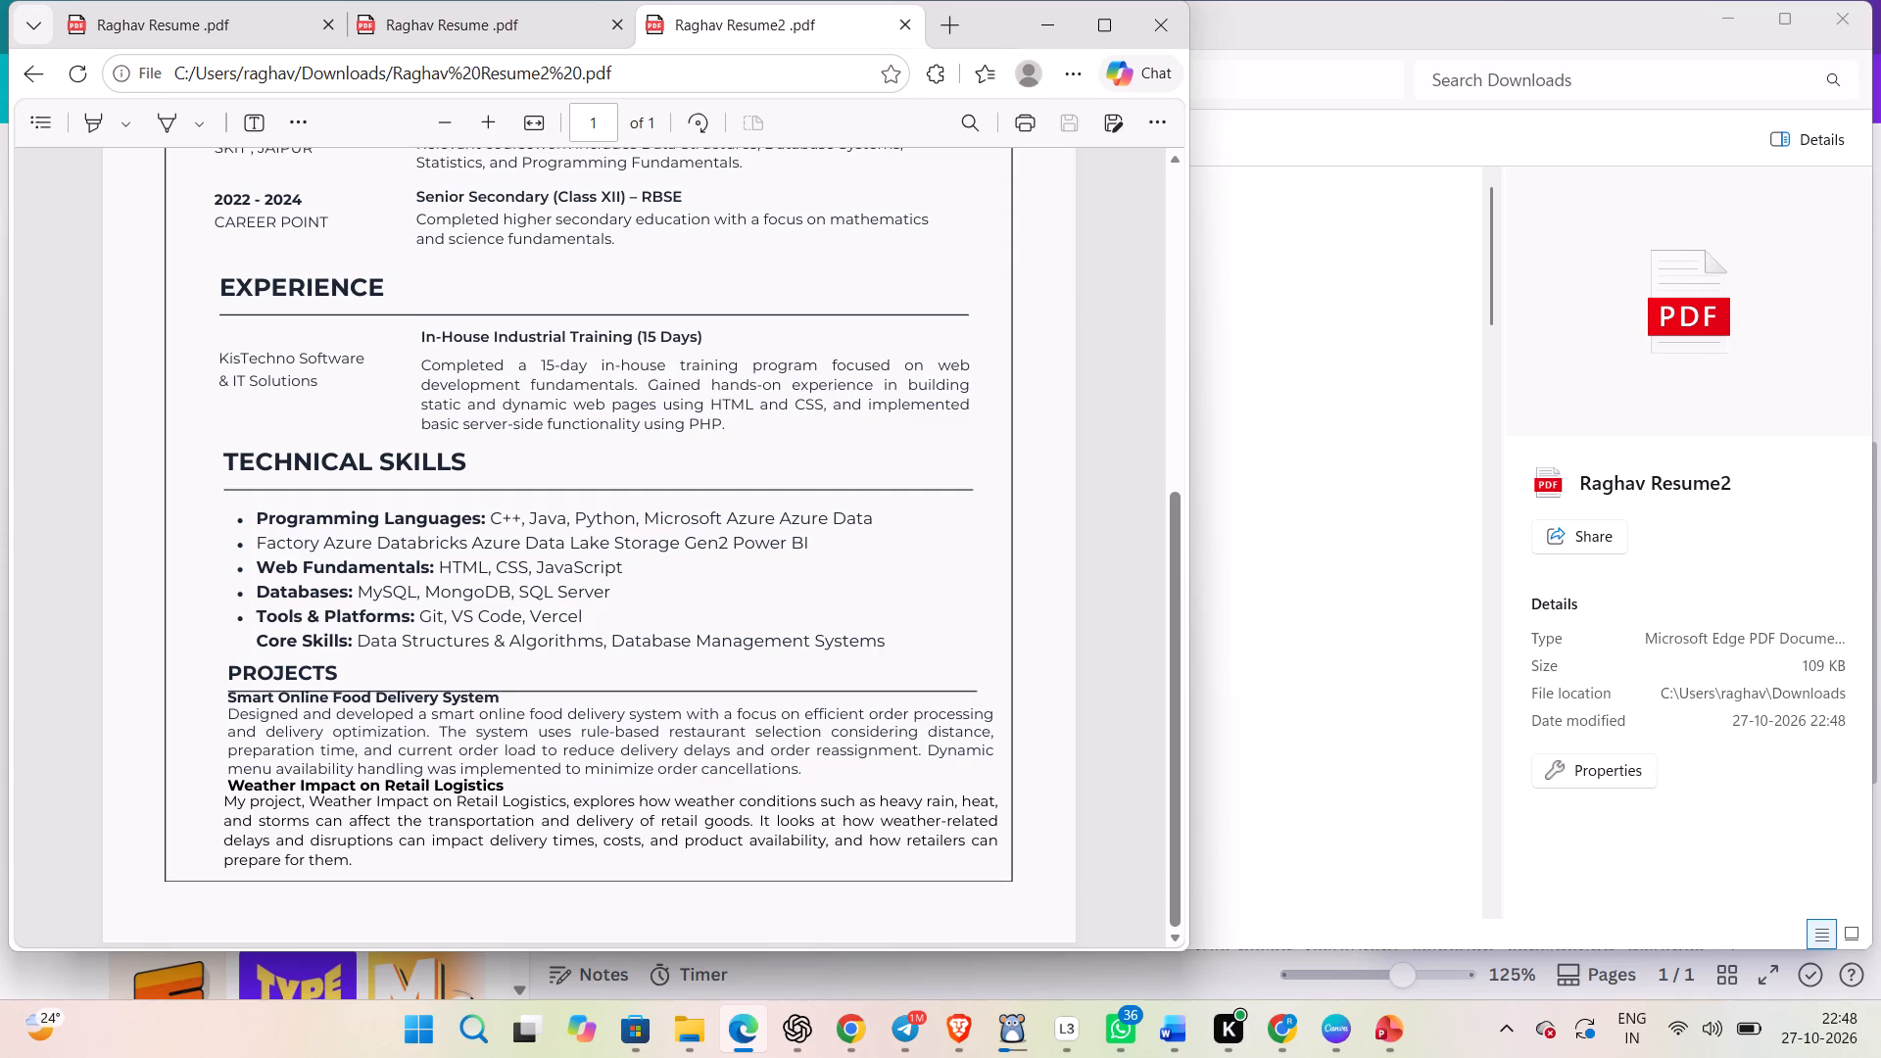
scroll(460, 591, "up", 5)
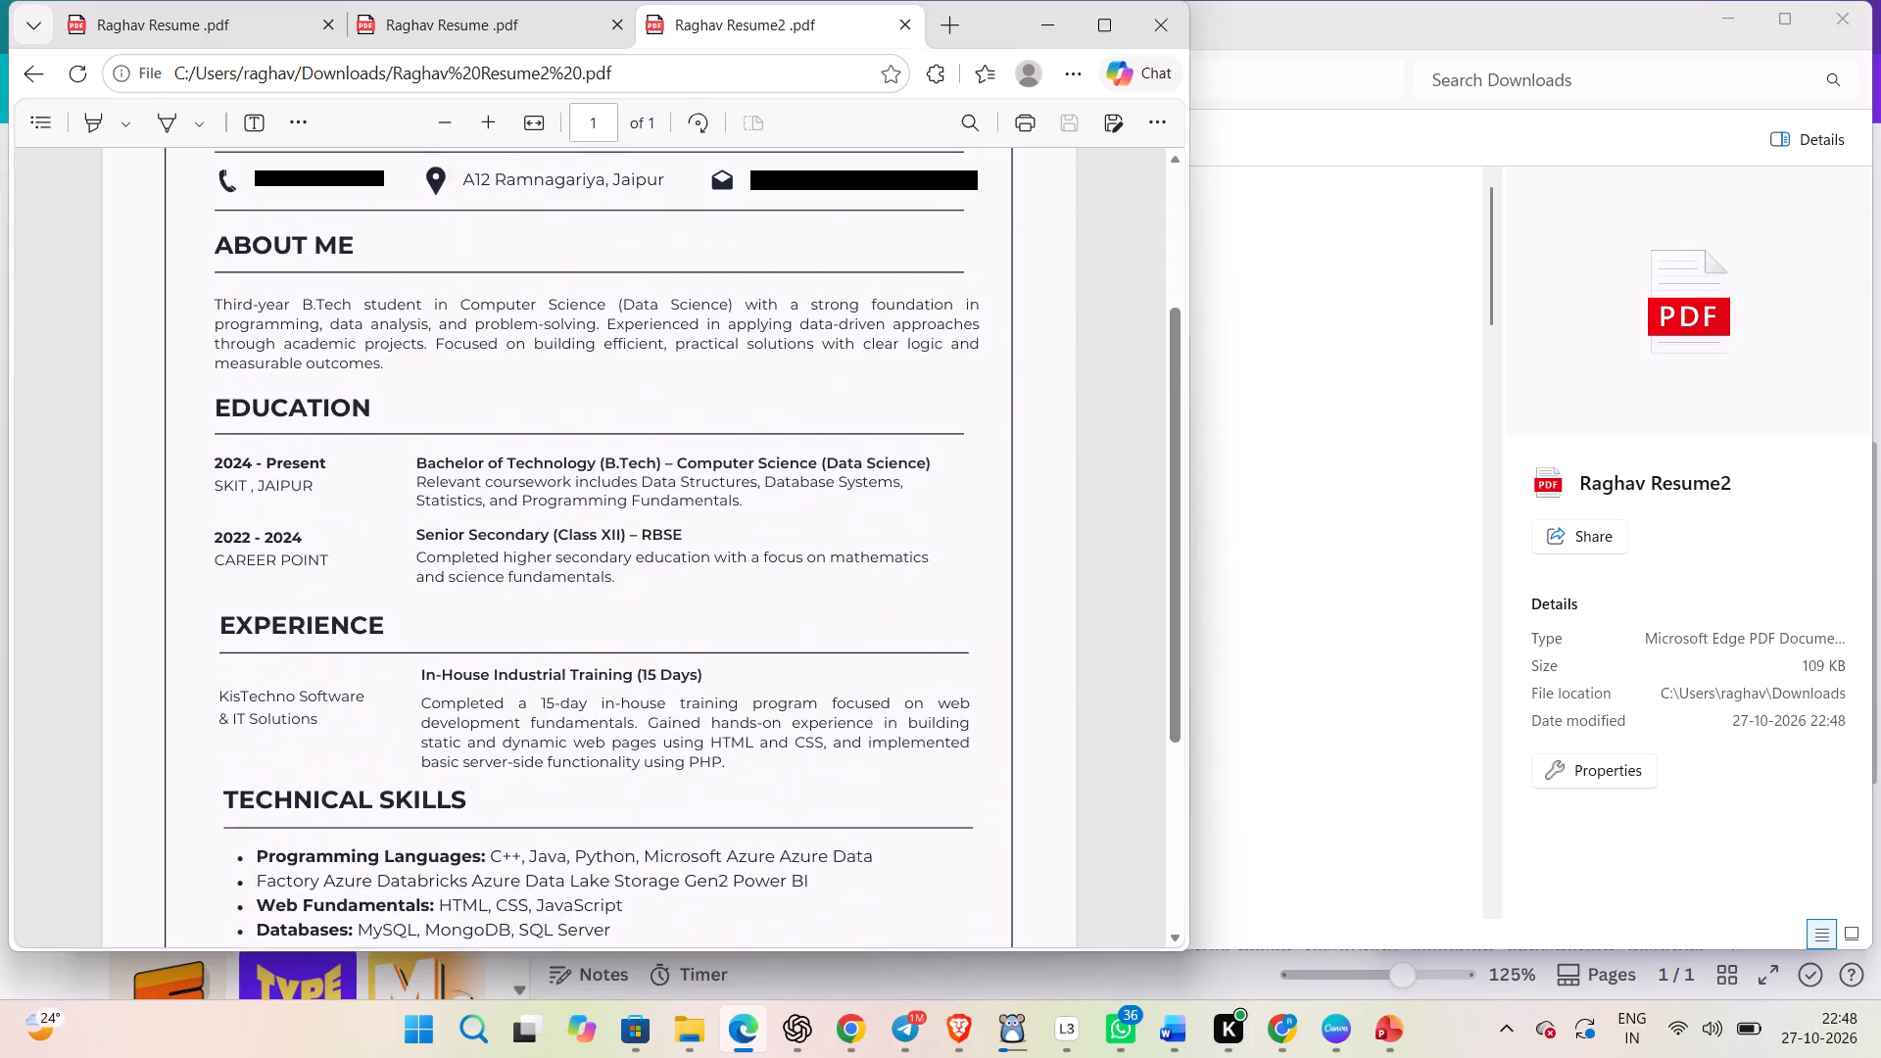
scroll(460, 591, "up", 2)
scroll(460, 591, "down", 2)
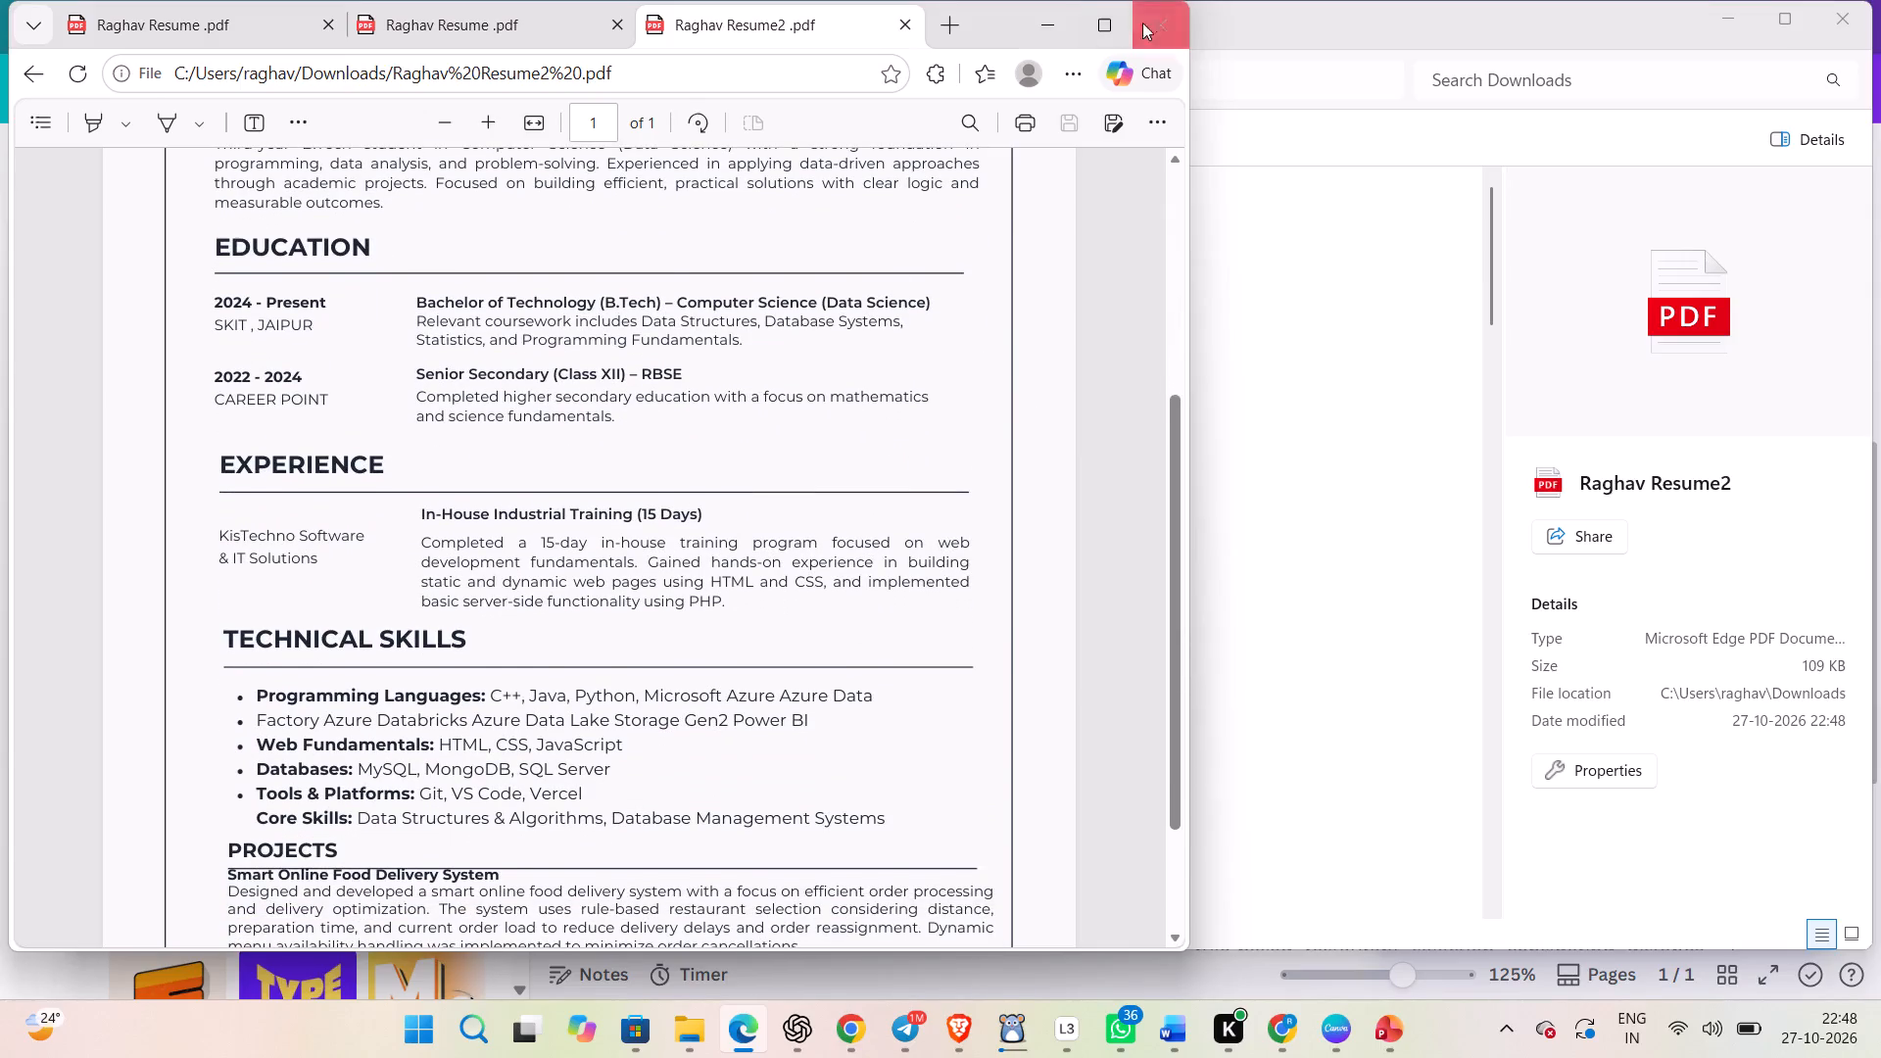
left_click(1047, 23)
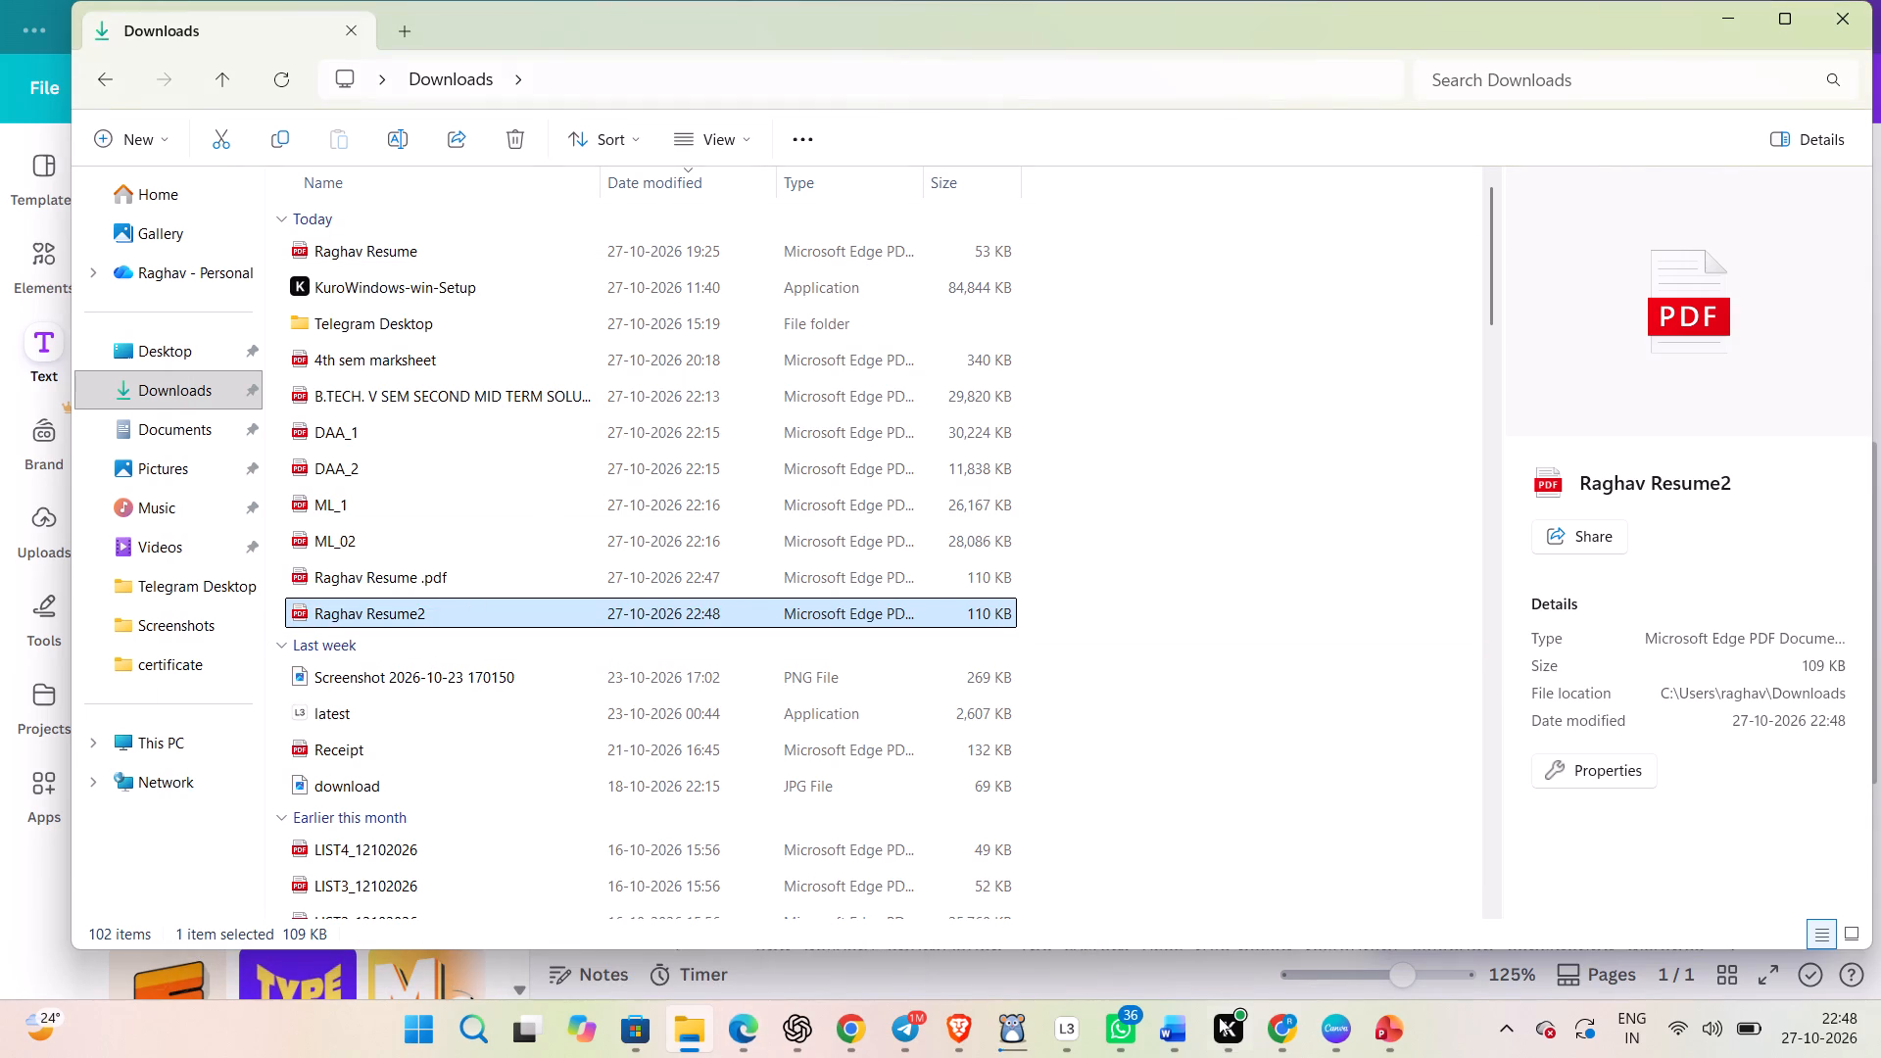
Close the earlier resume document that is still open in Word.
left_click(1287, 830)
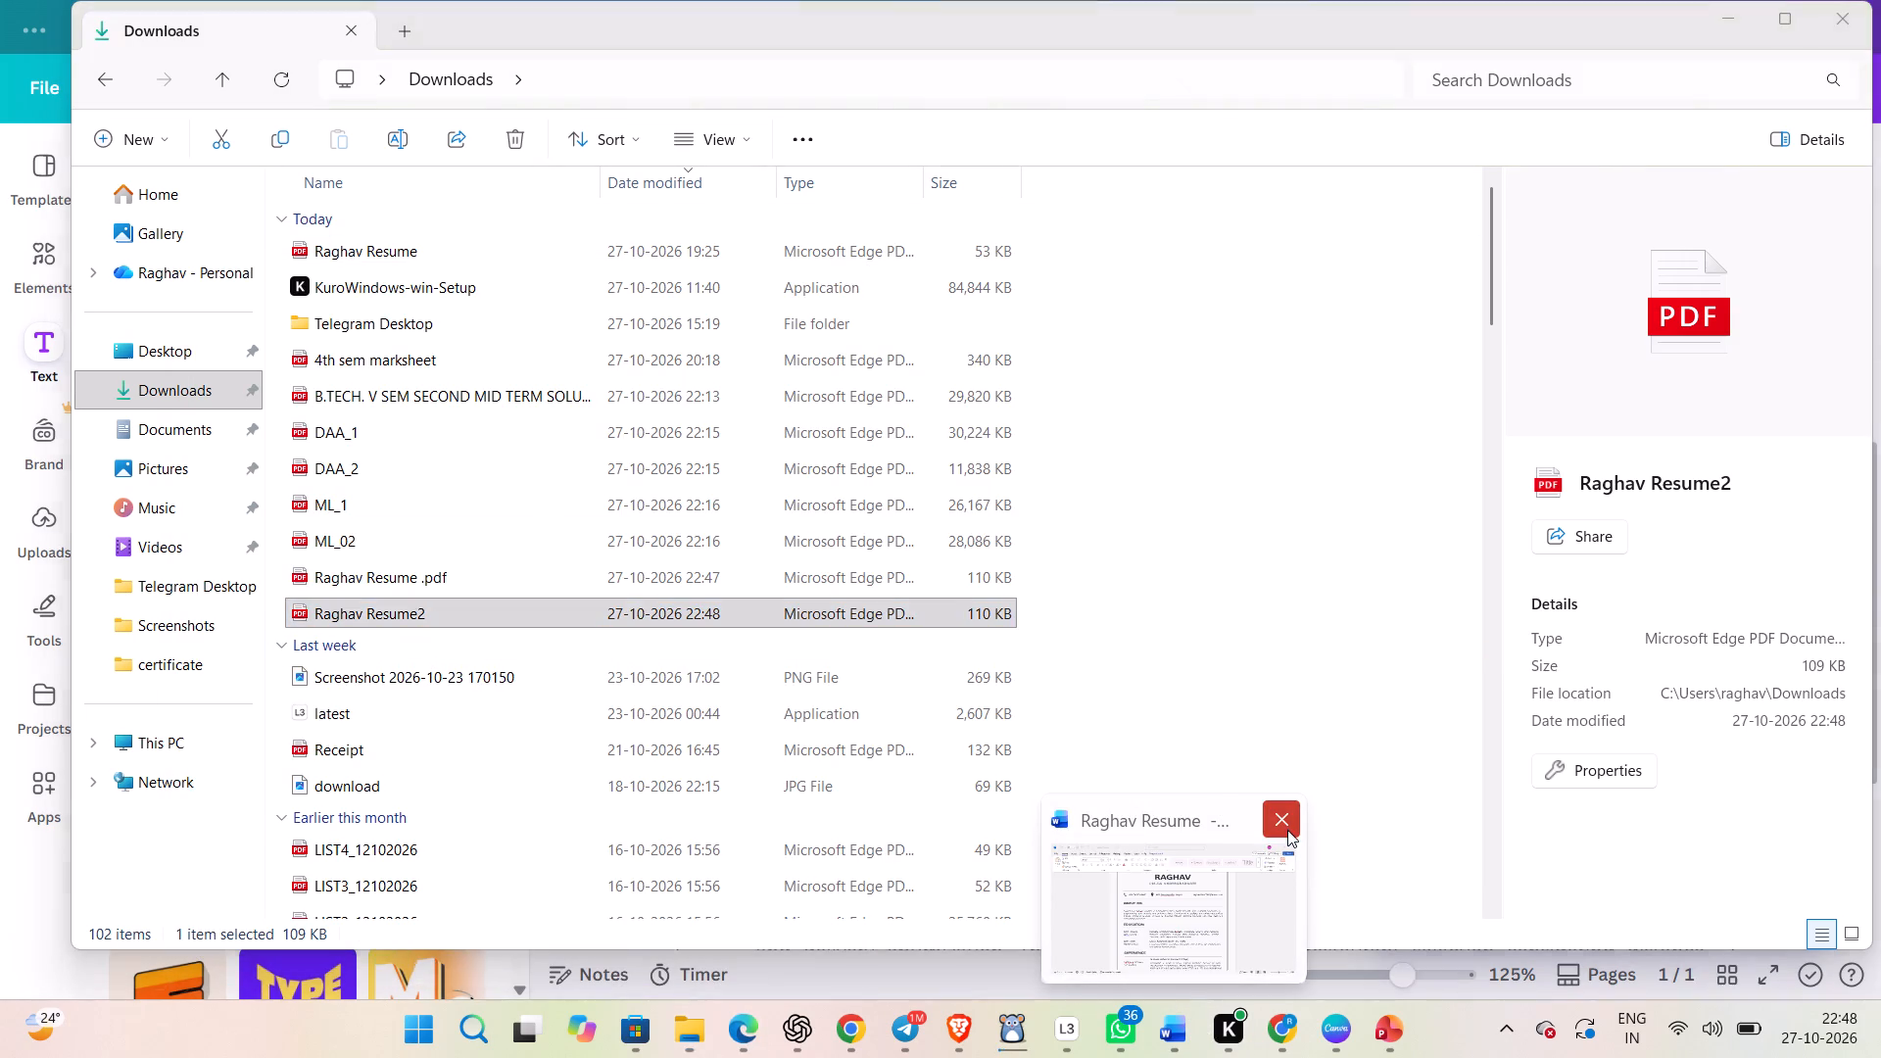
Open the Resume2 PDF from the Downloads folder in Word and enable editing.
right_click(393, 609)
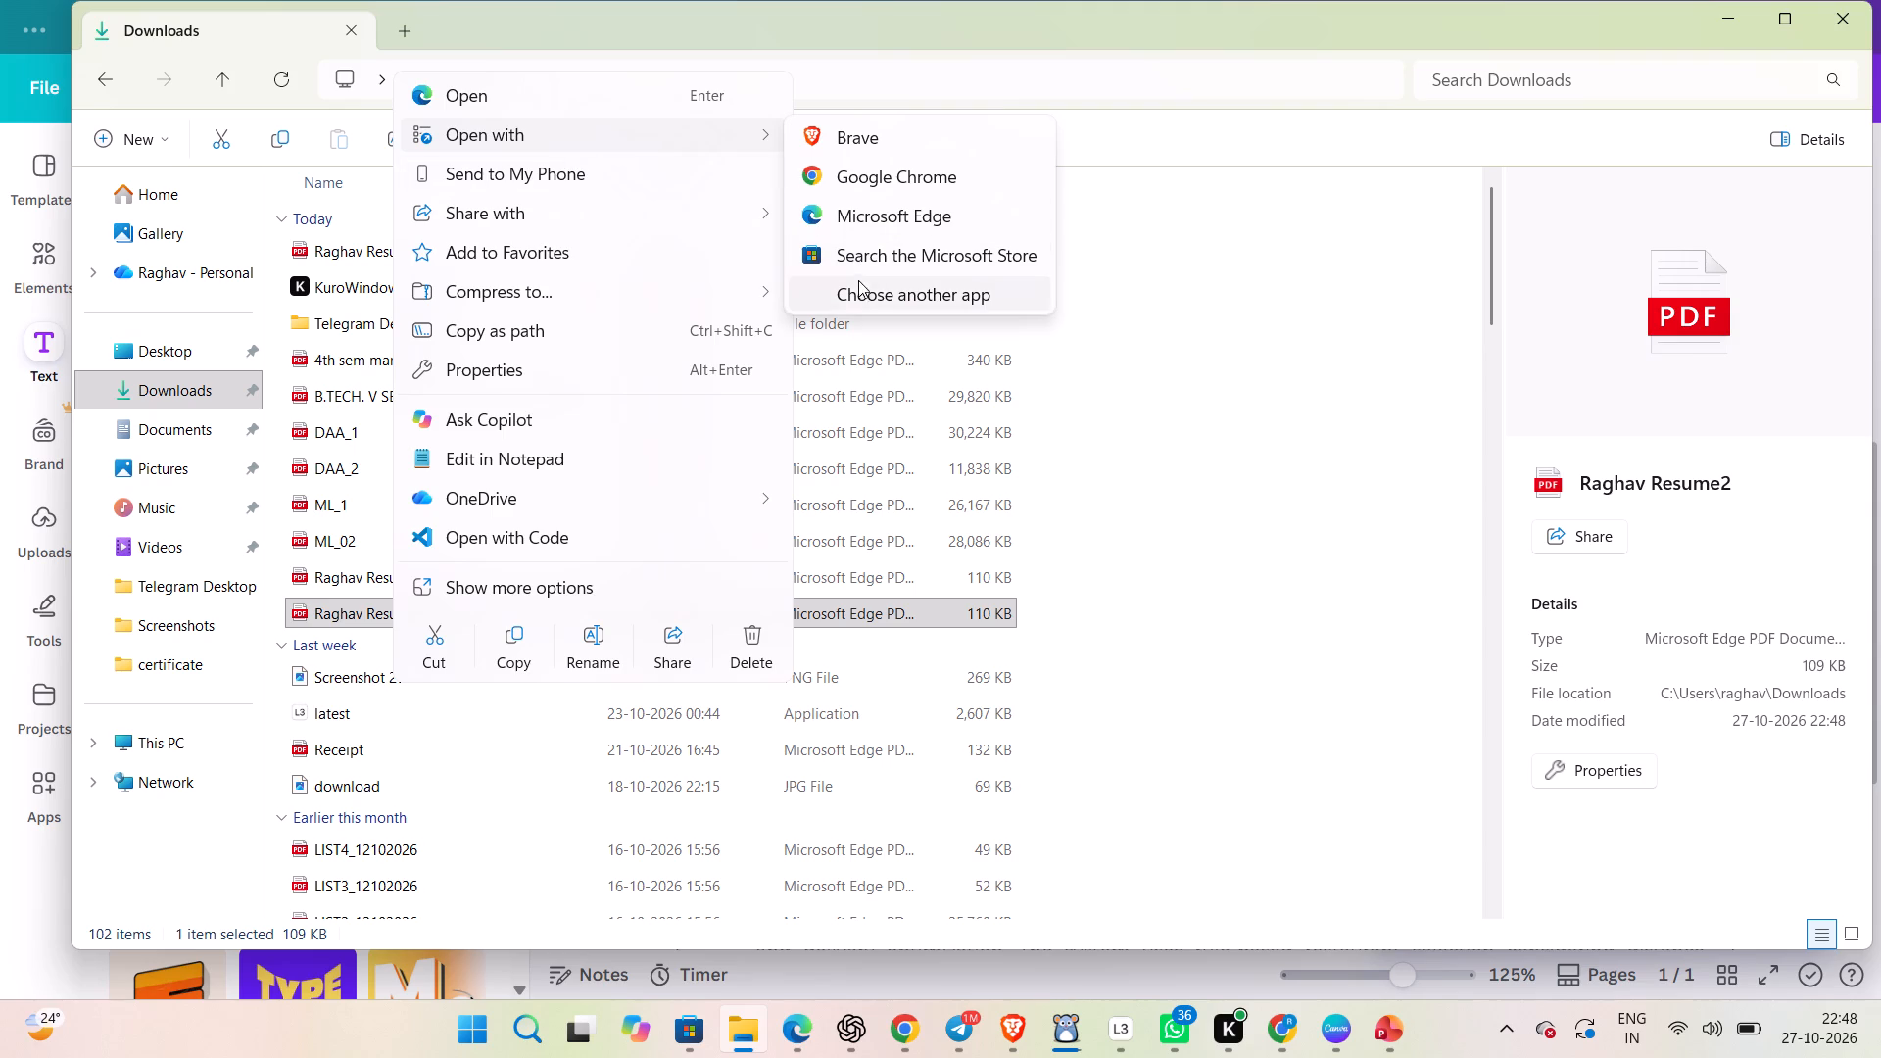
left_click(858, 286)
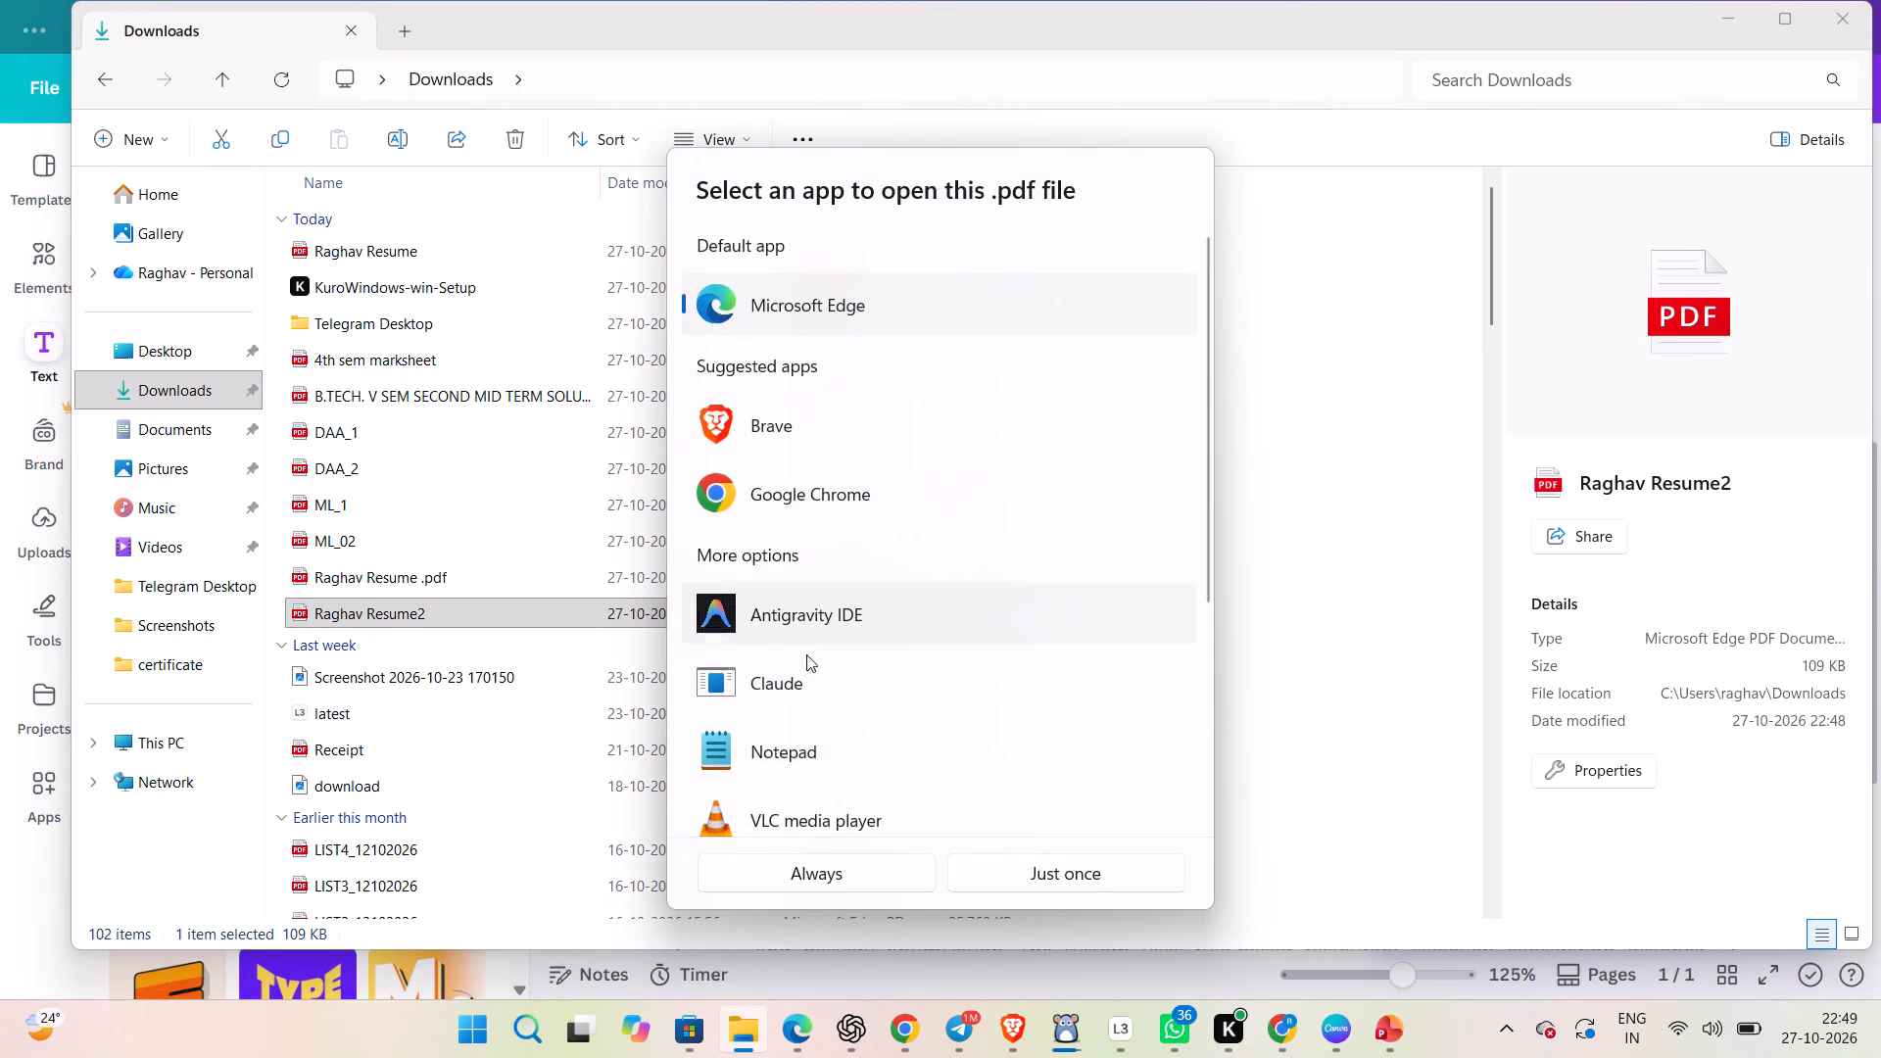
scroll(787, 769, "down", 2)
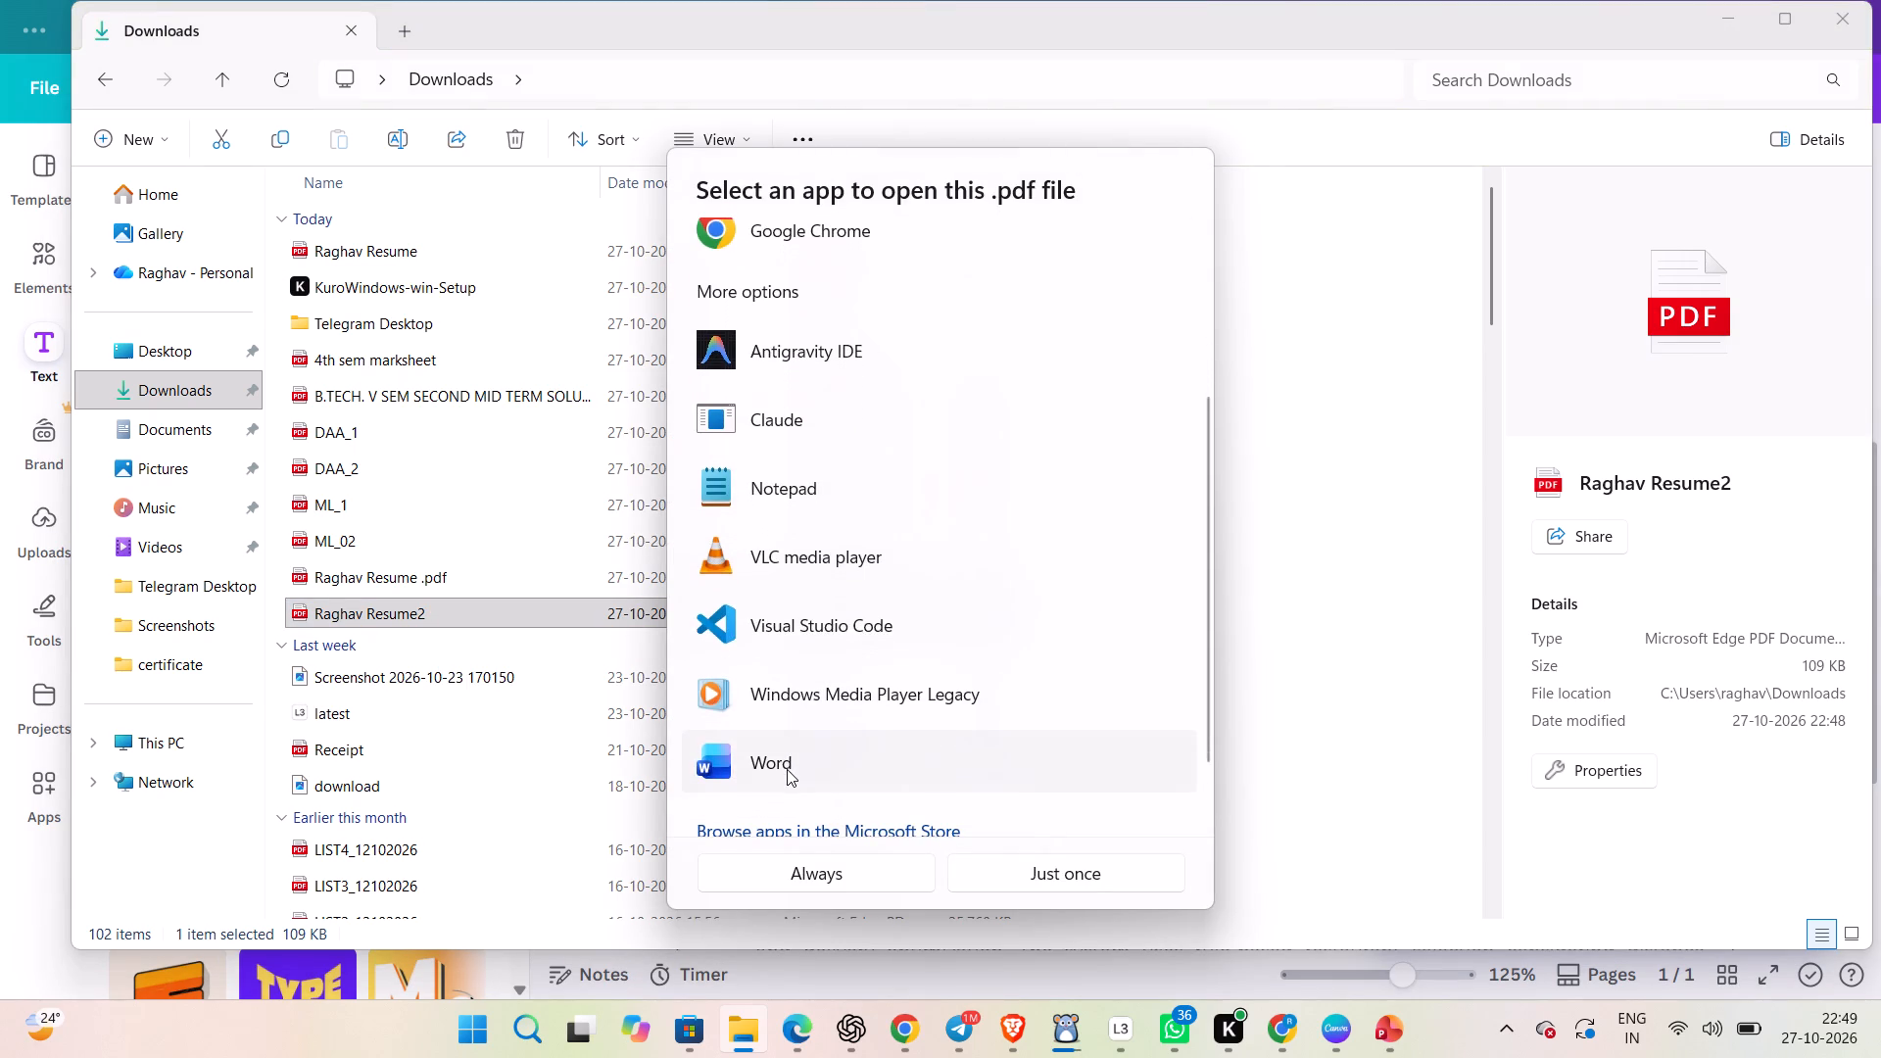
double_click(787, 769)
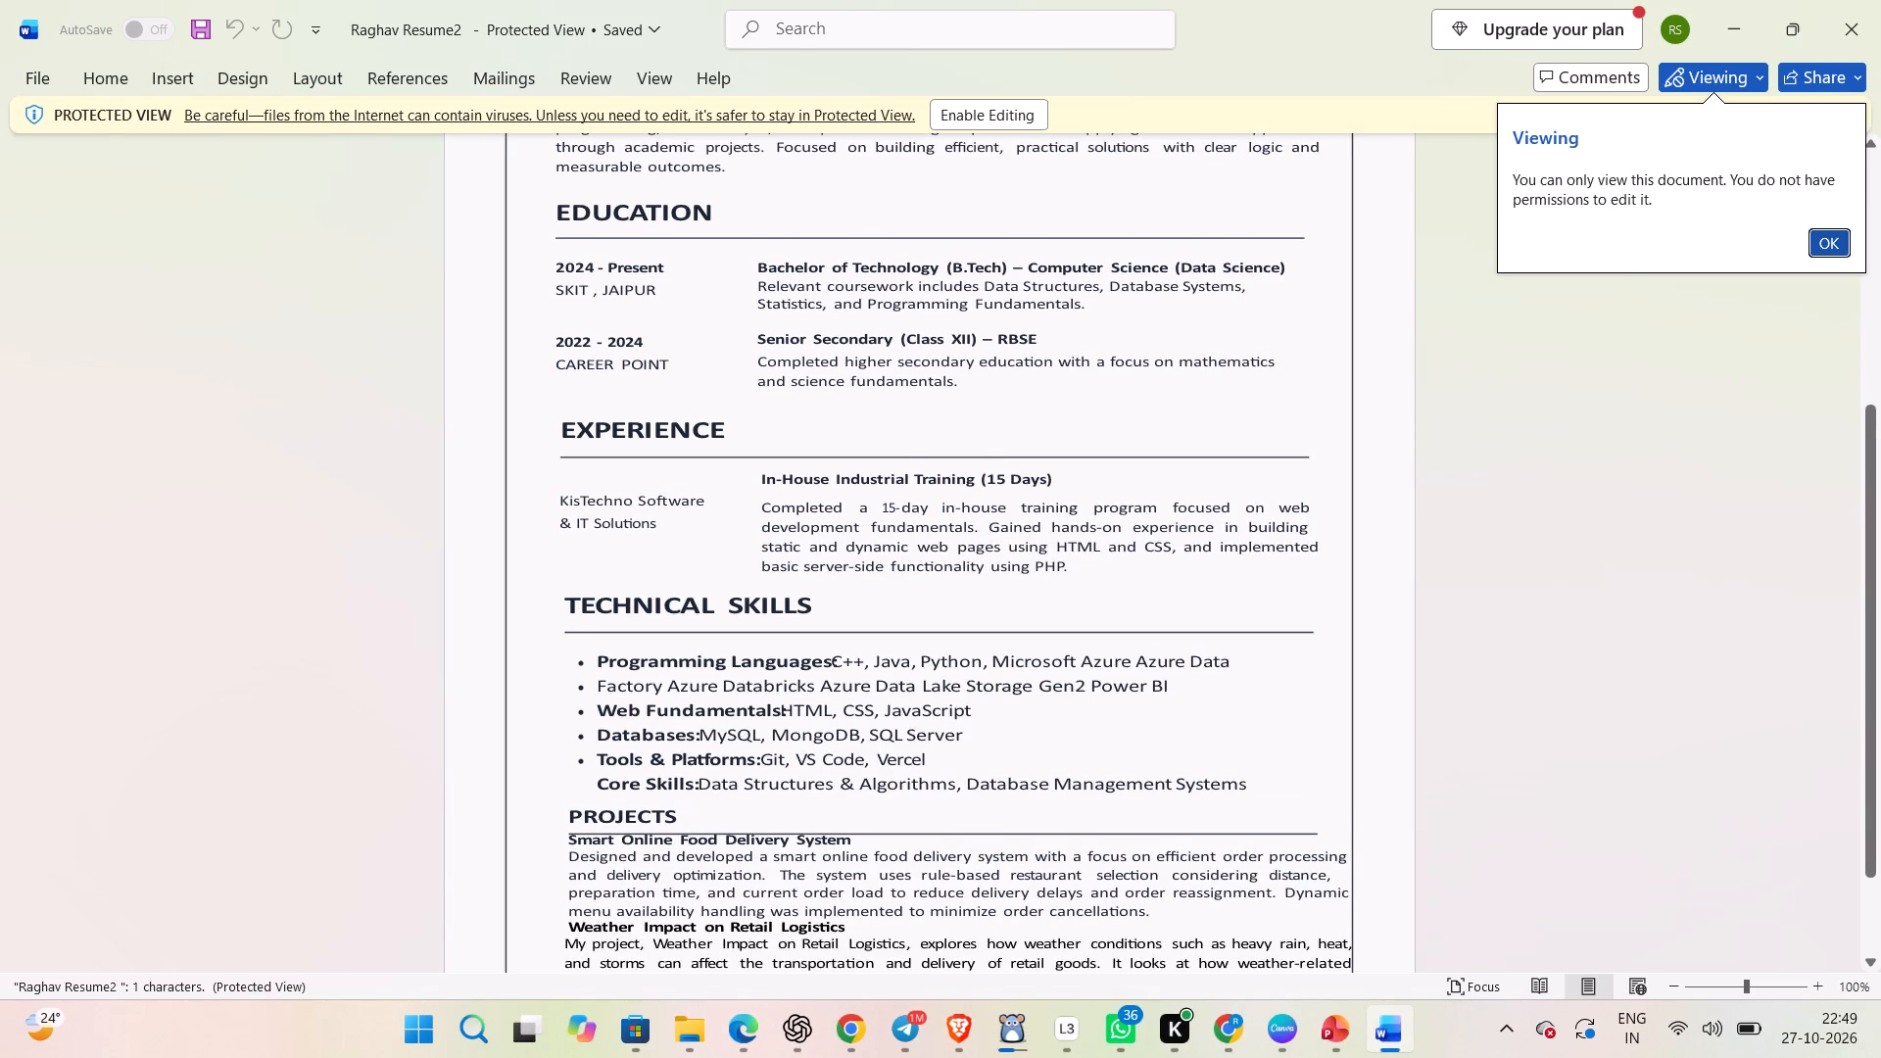
left_click(1013, 114)
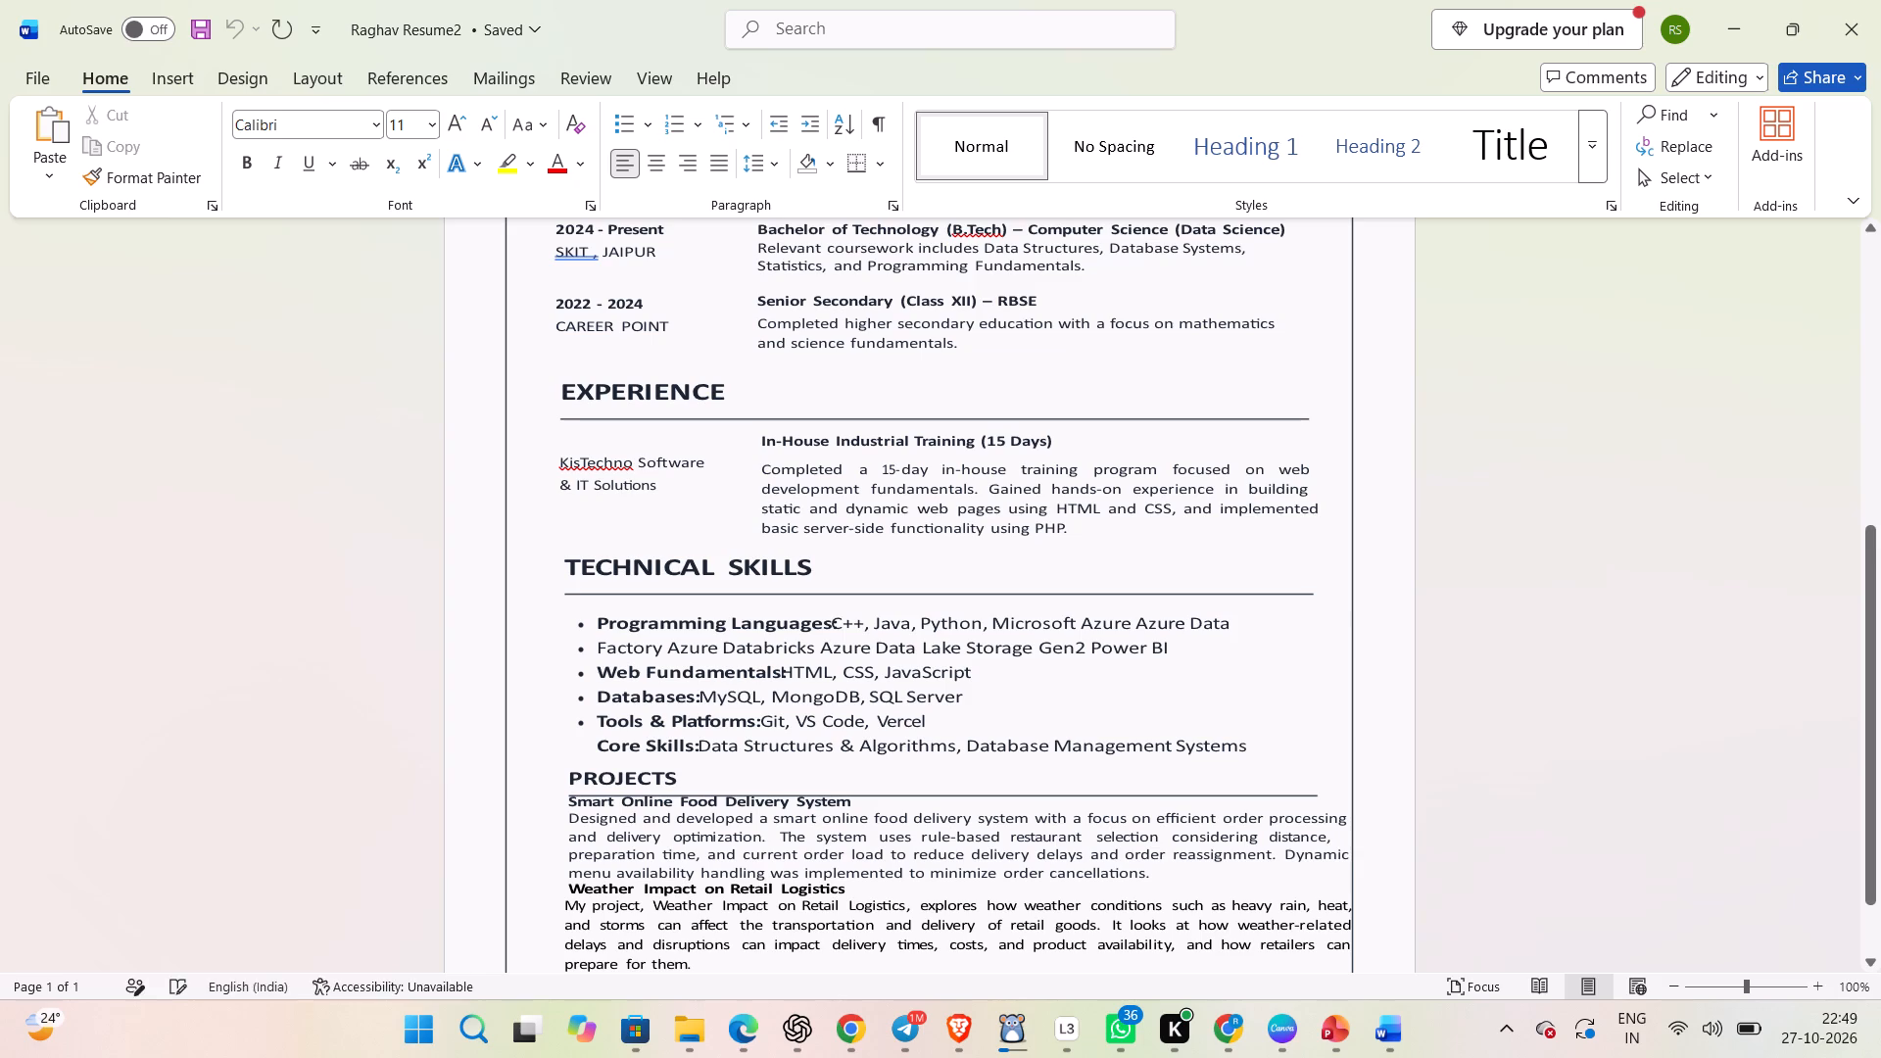
Try to add blank lines after "basic server-side functionality using PHP." in the Experience section.
scroll(1157, 683, "down", 2)
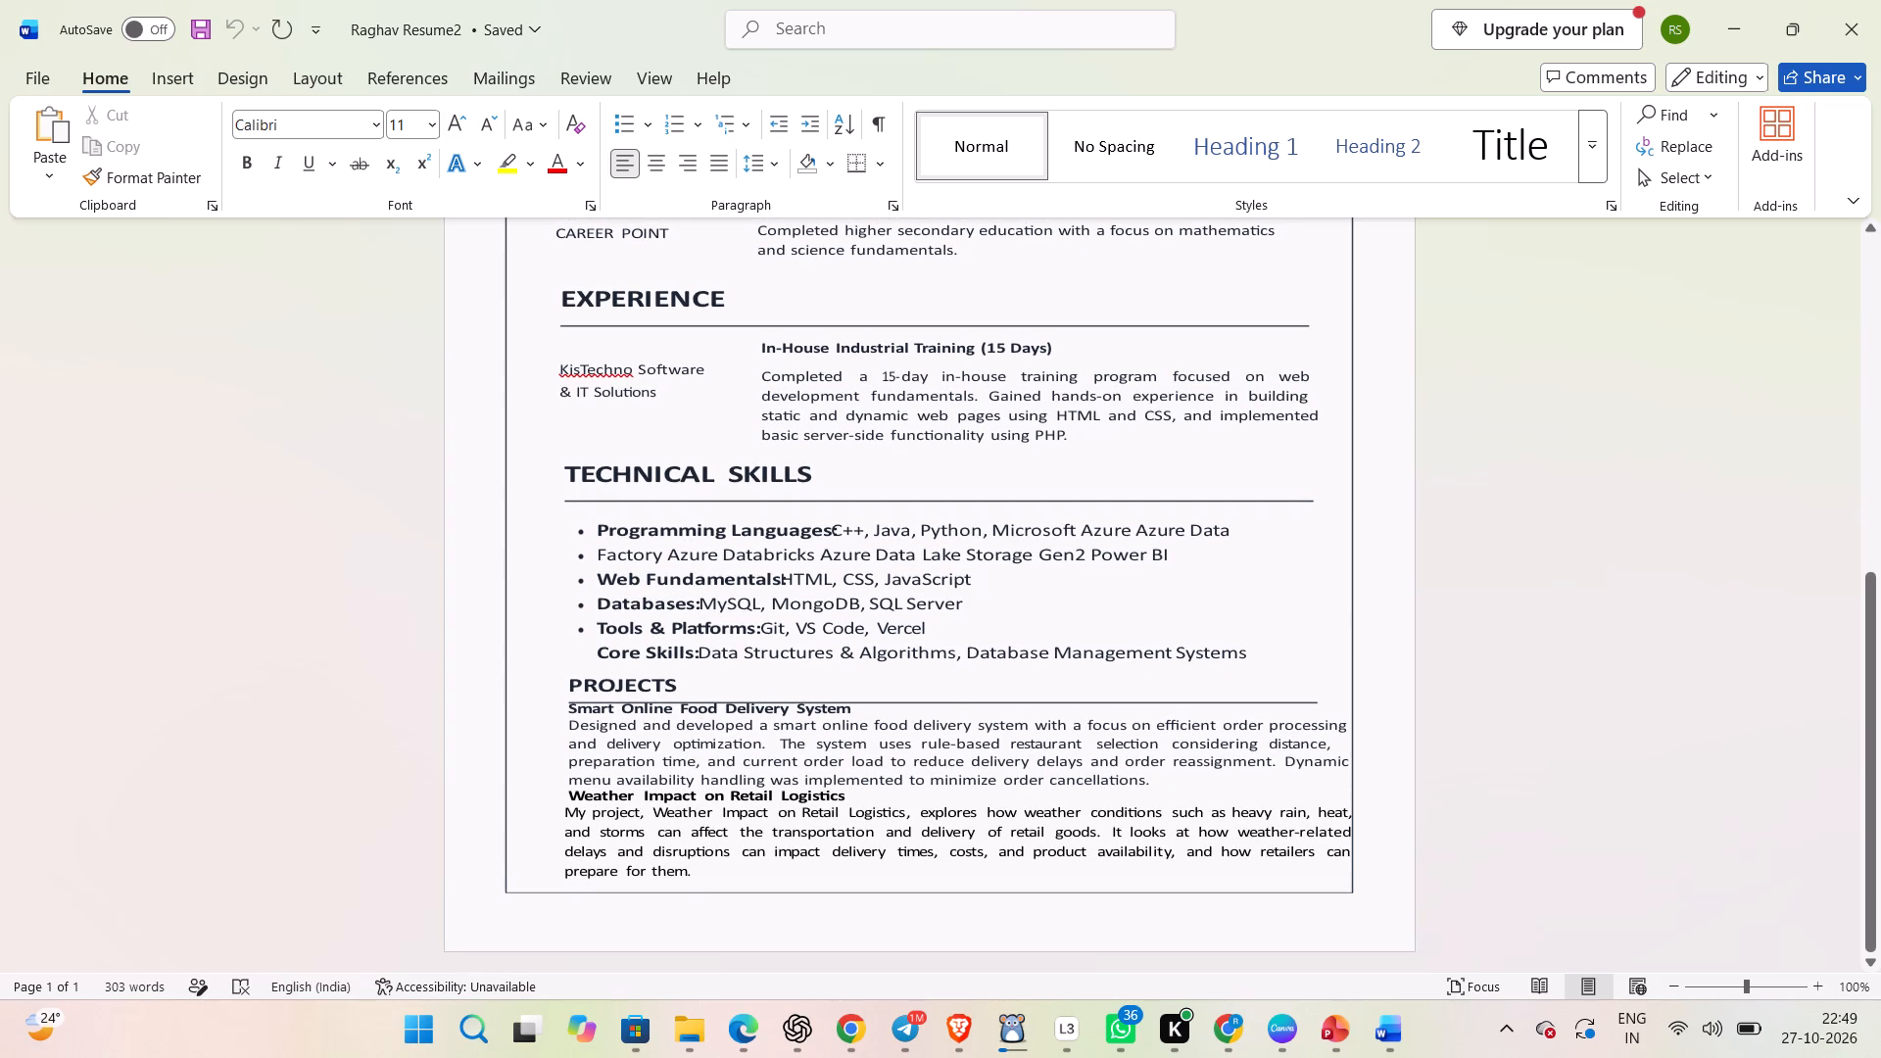
left_click(902, 703)
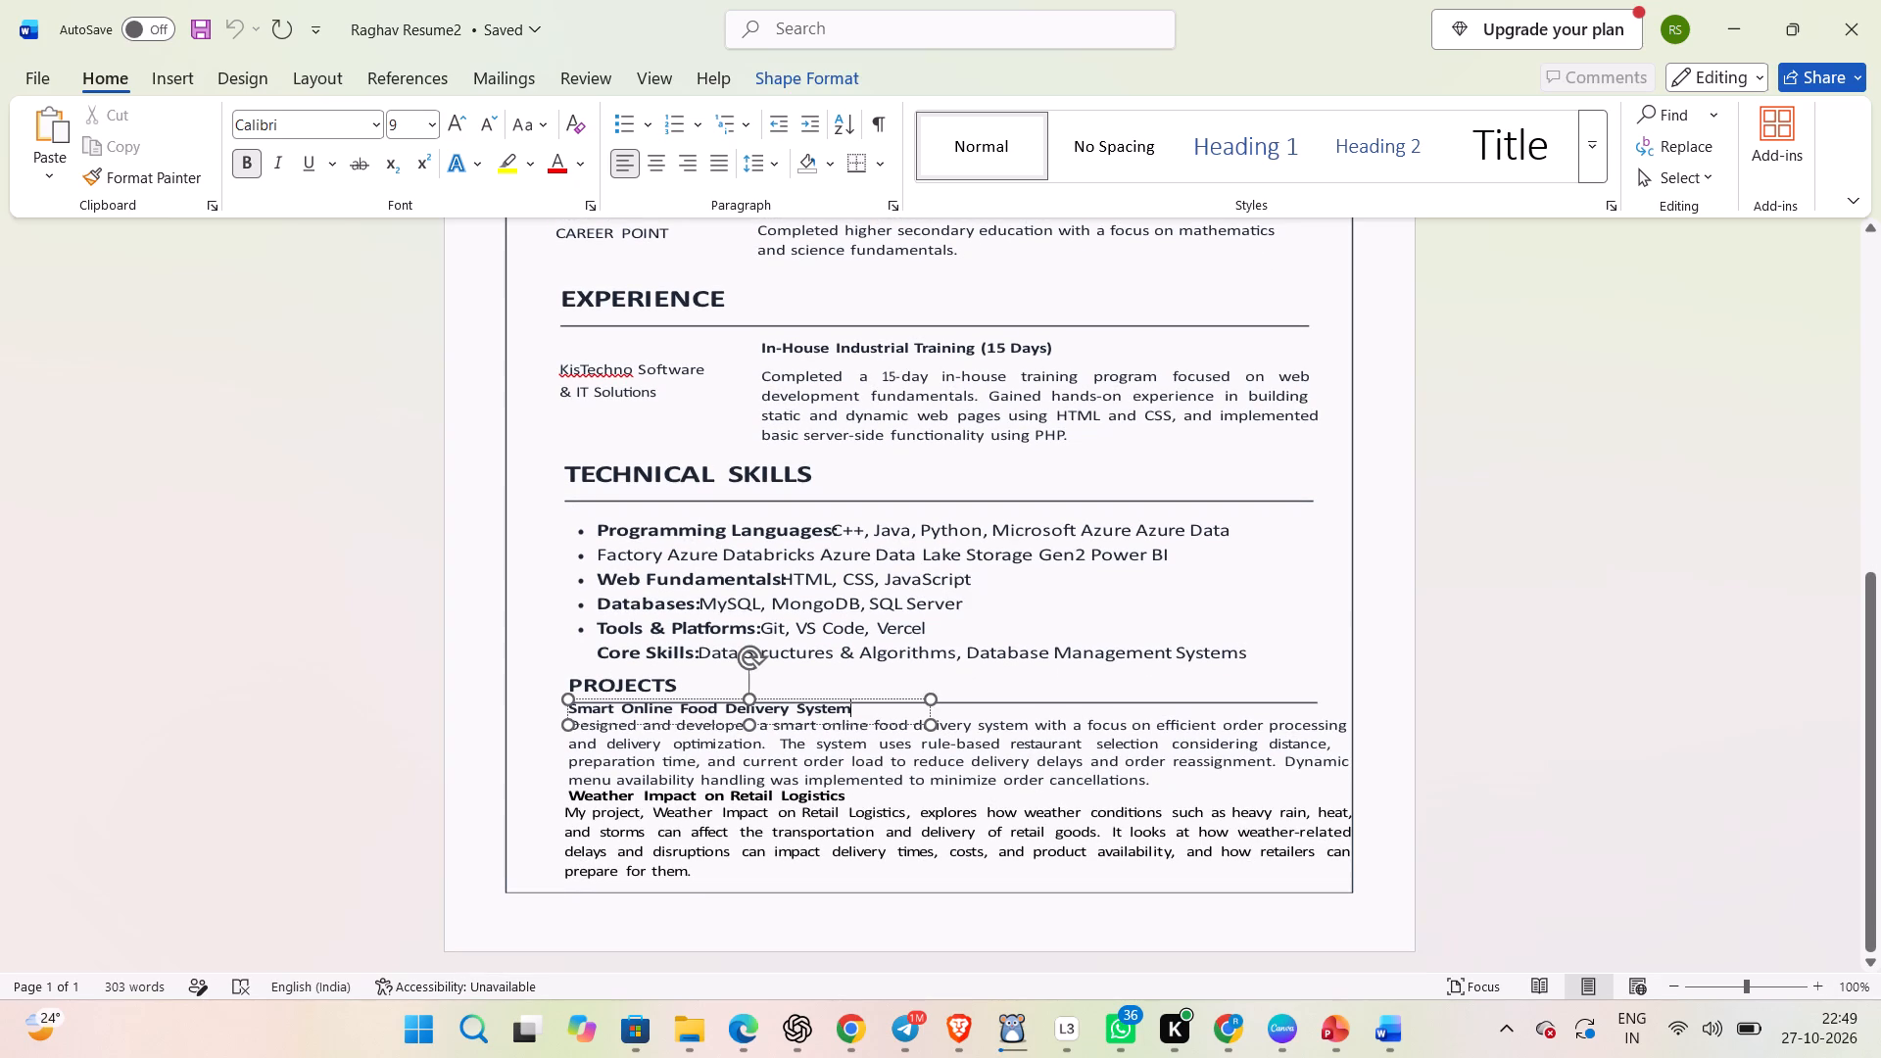
left_click(957, 416)
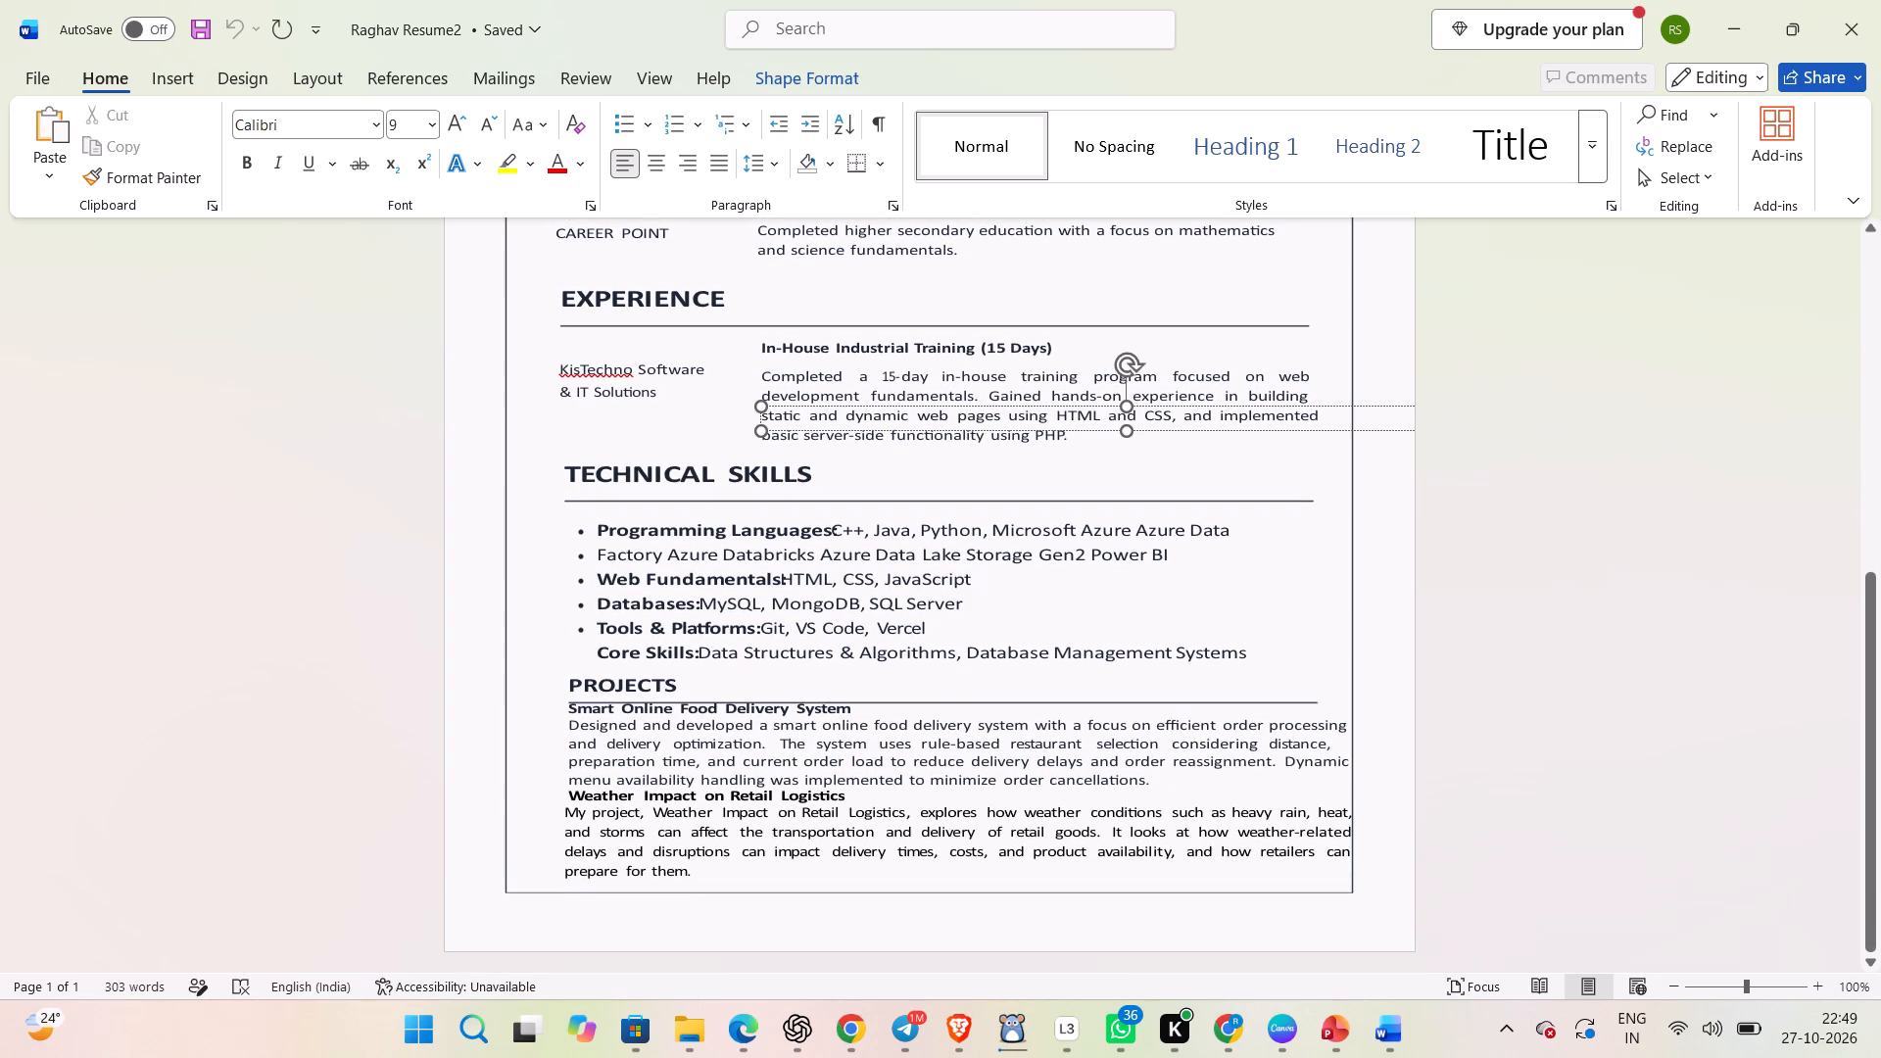
left_click(967, 442)
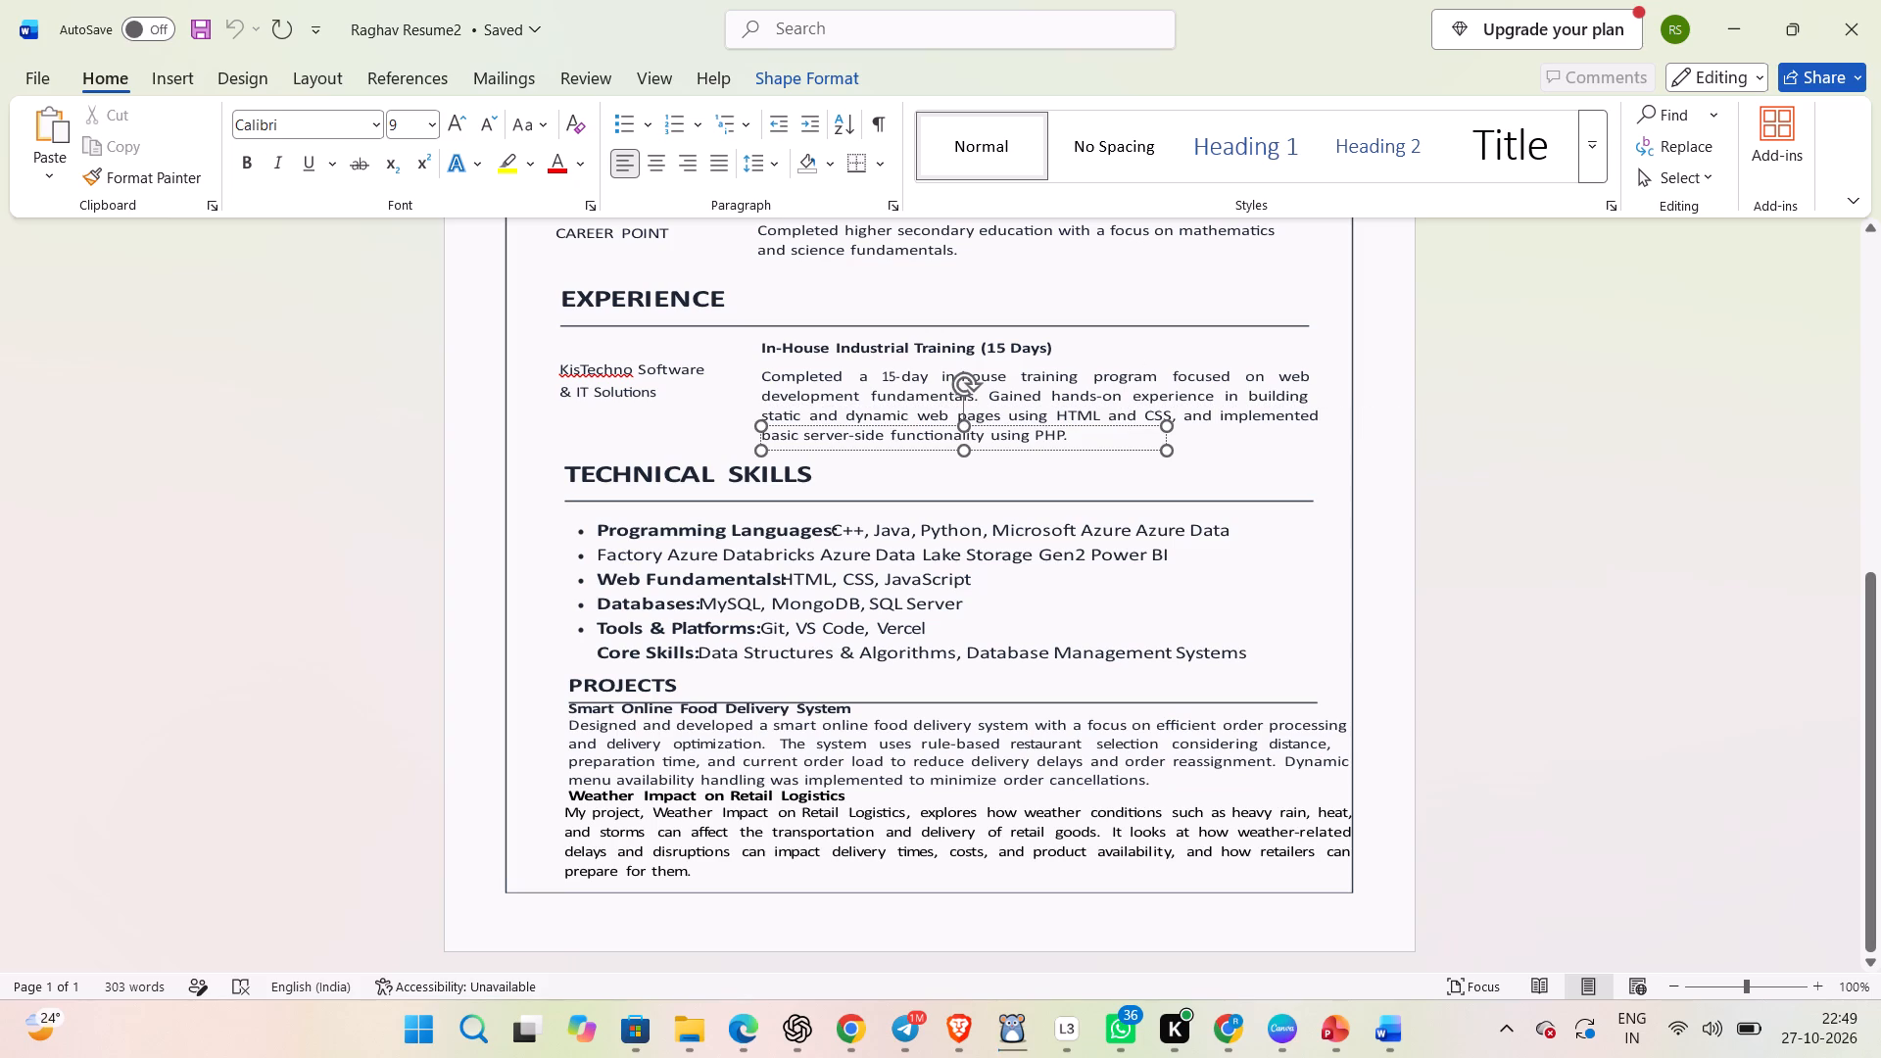
left_click(1195, 447)
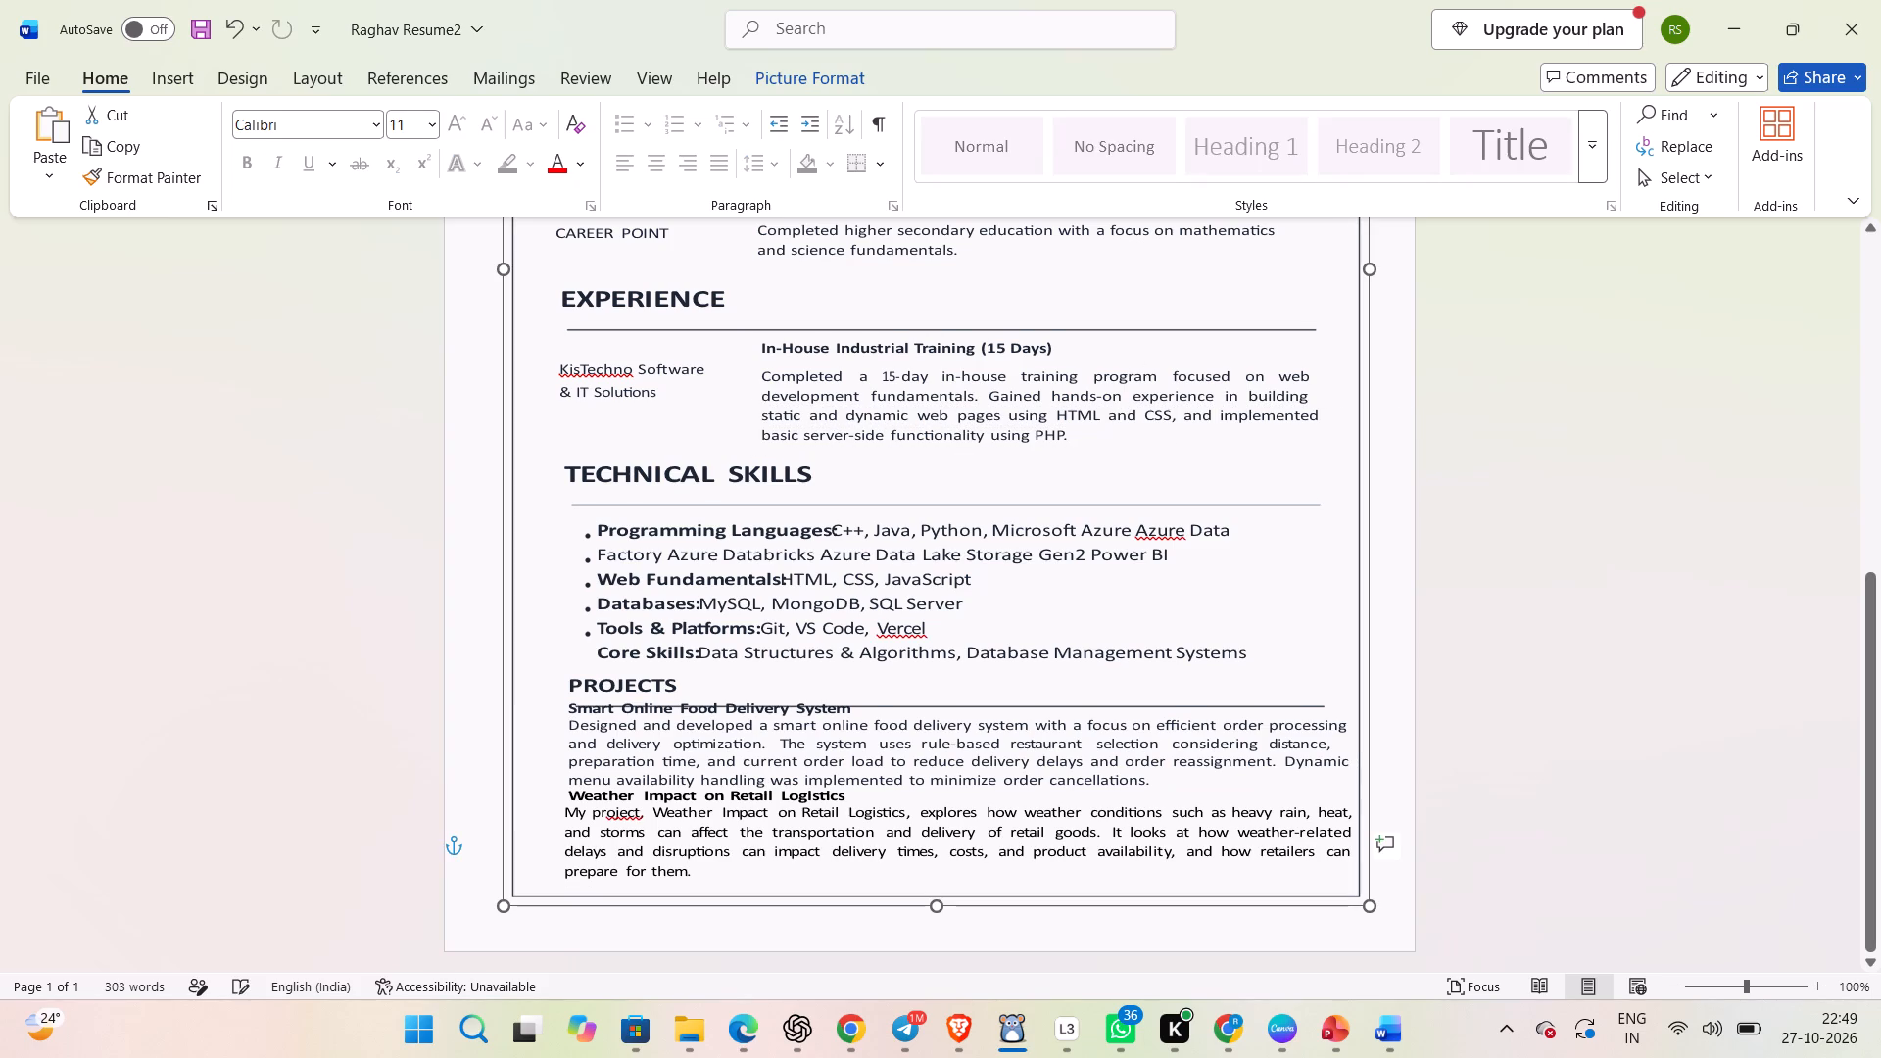
left_click(1118, 437)
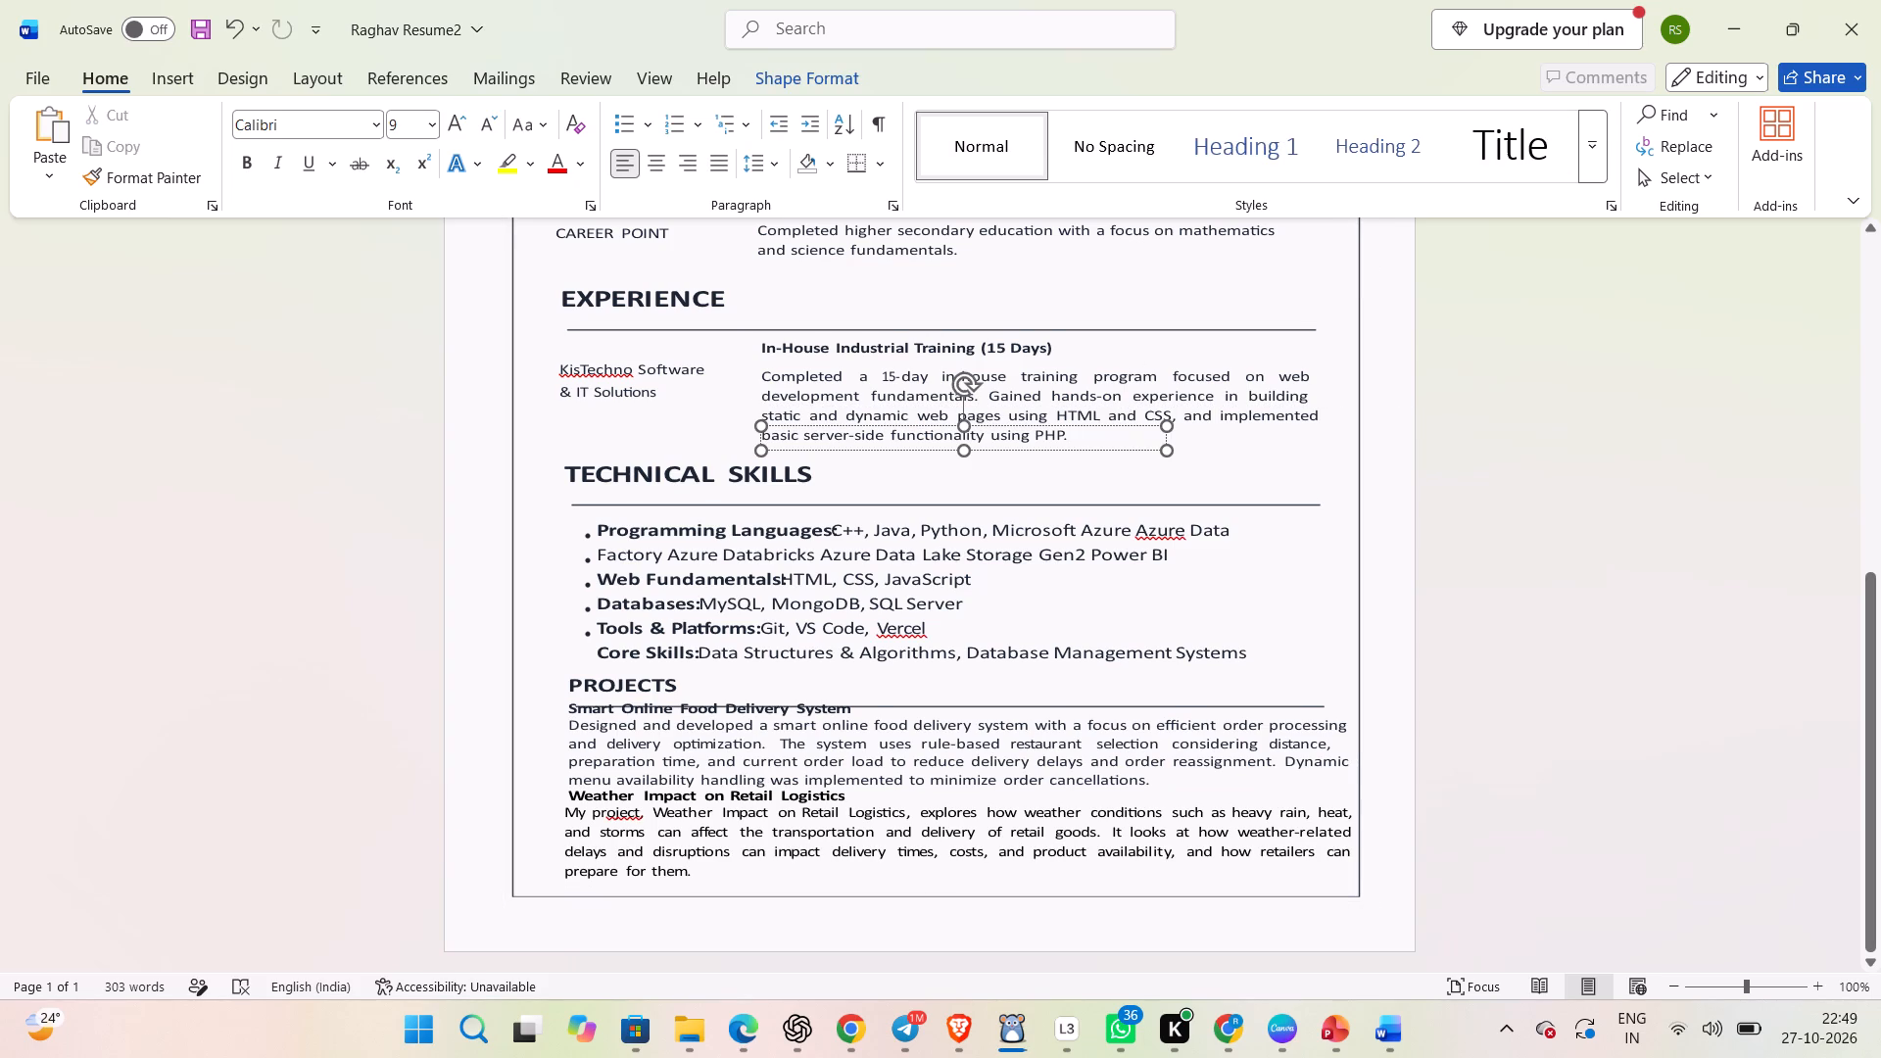
key("Return")
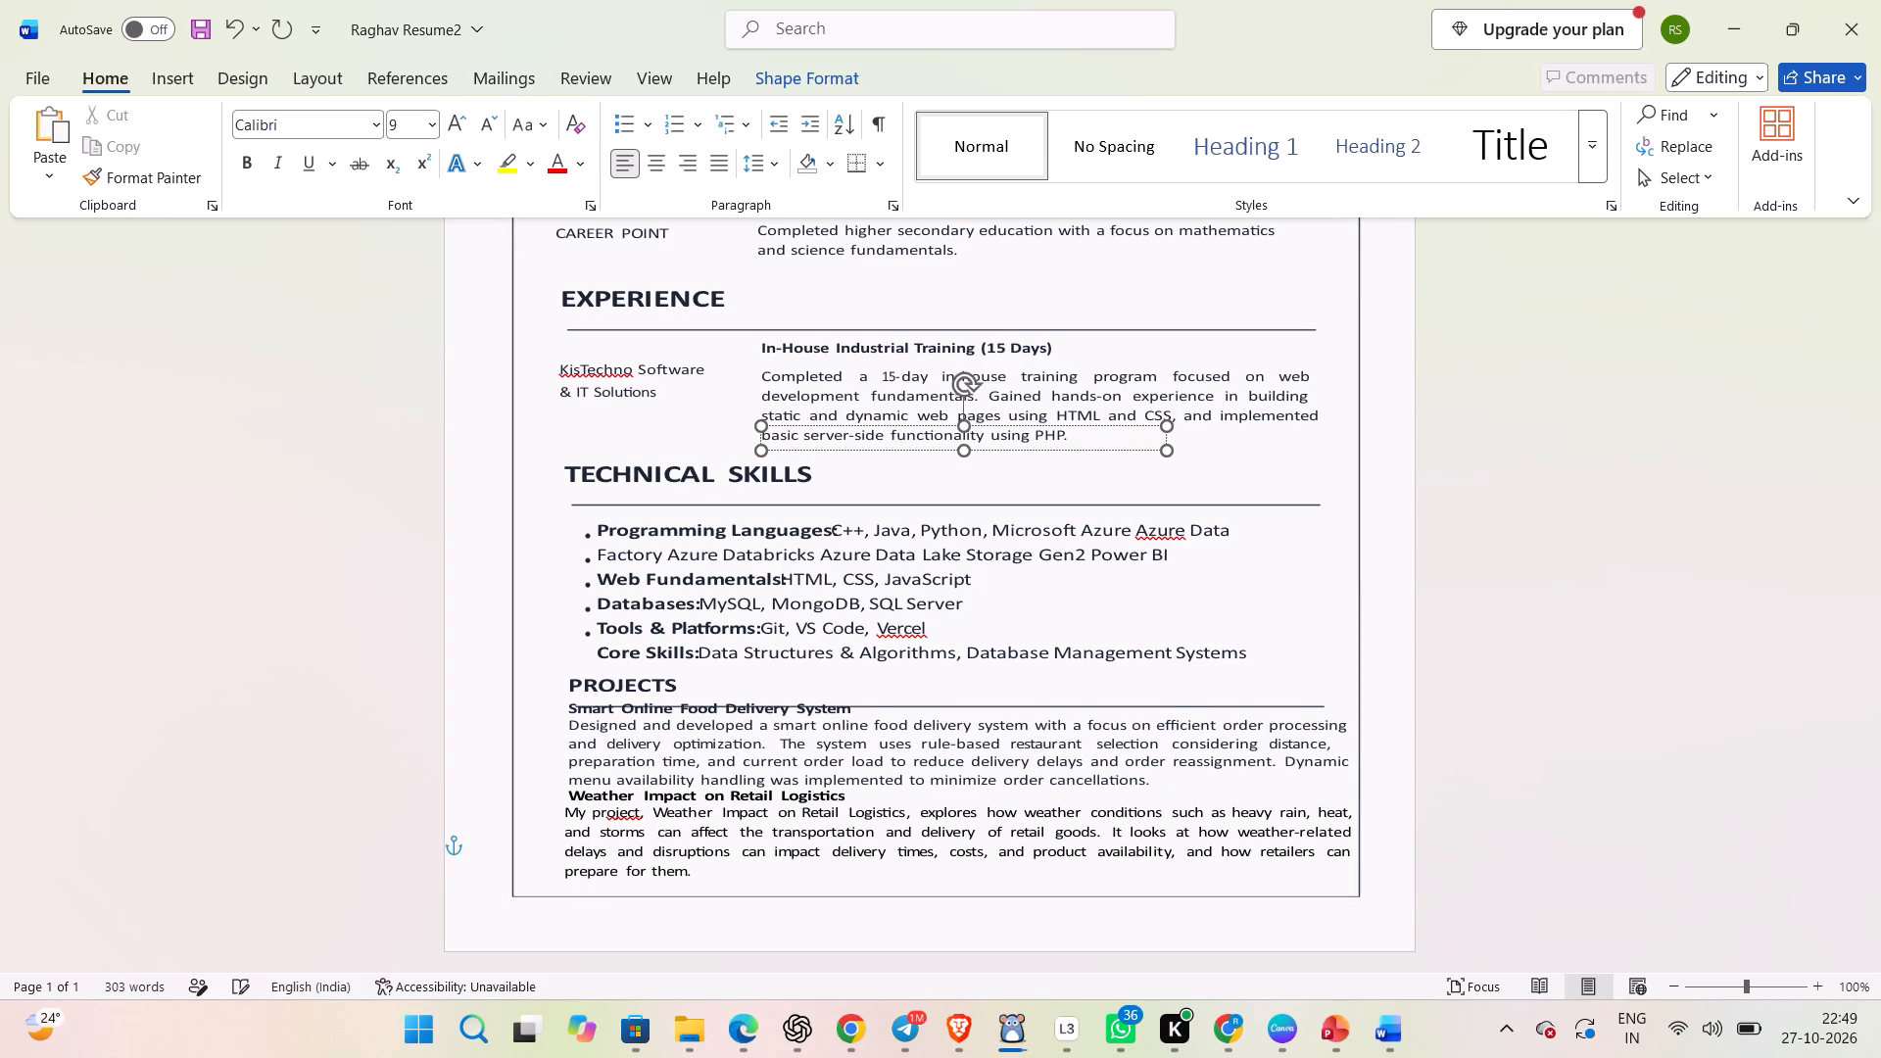
key("Return")
key("Return")
key("Return")
key("Return")
key("Return")
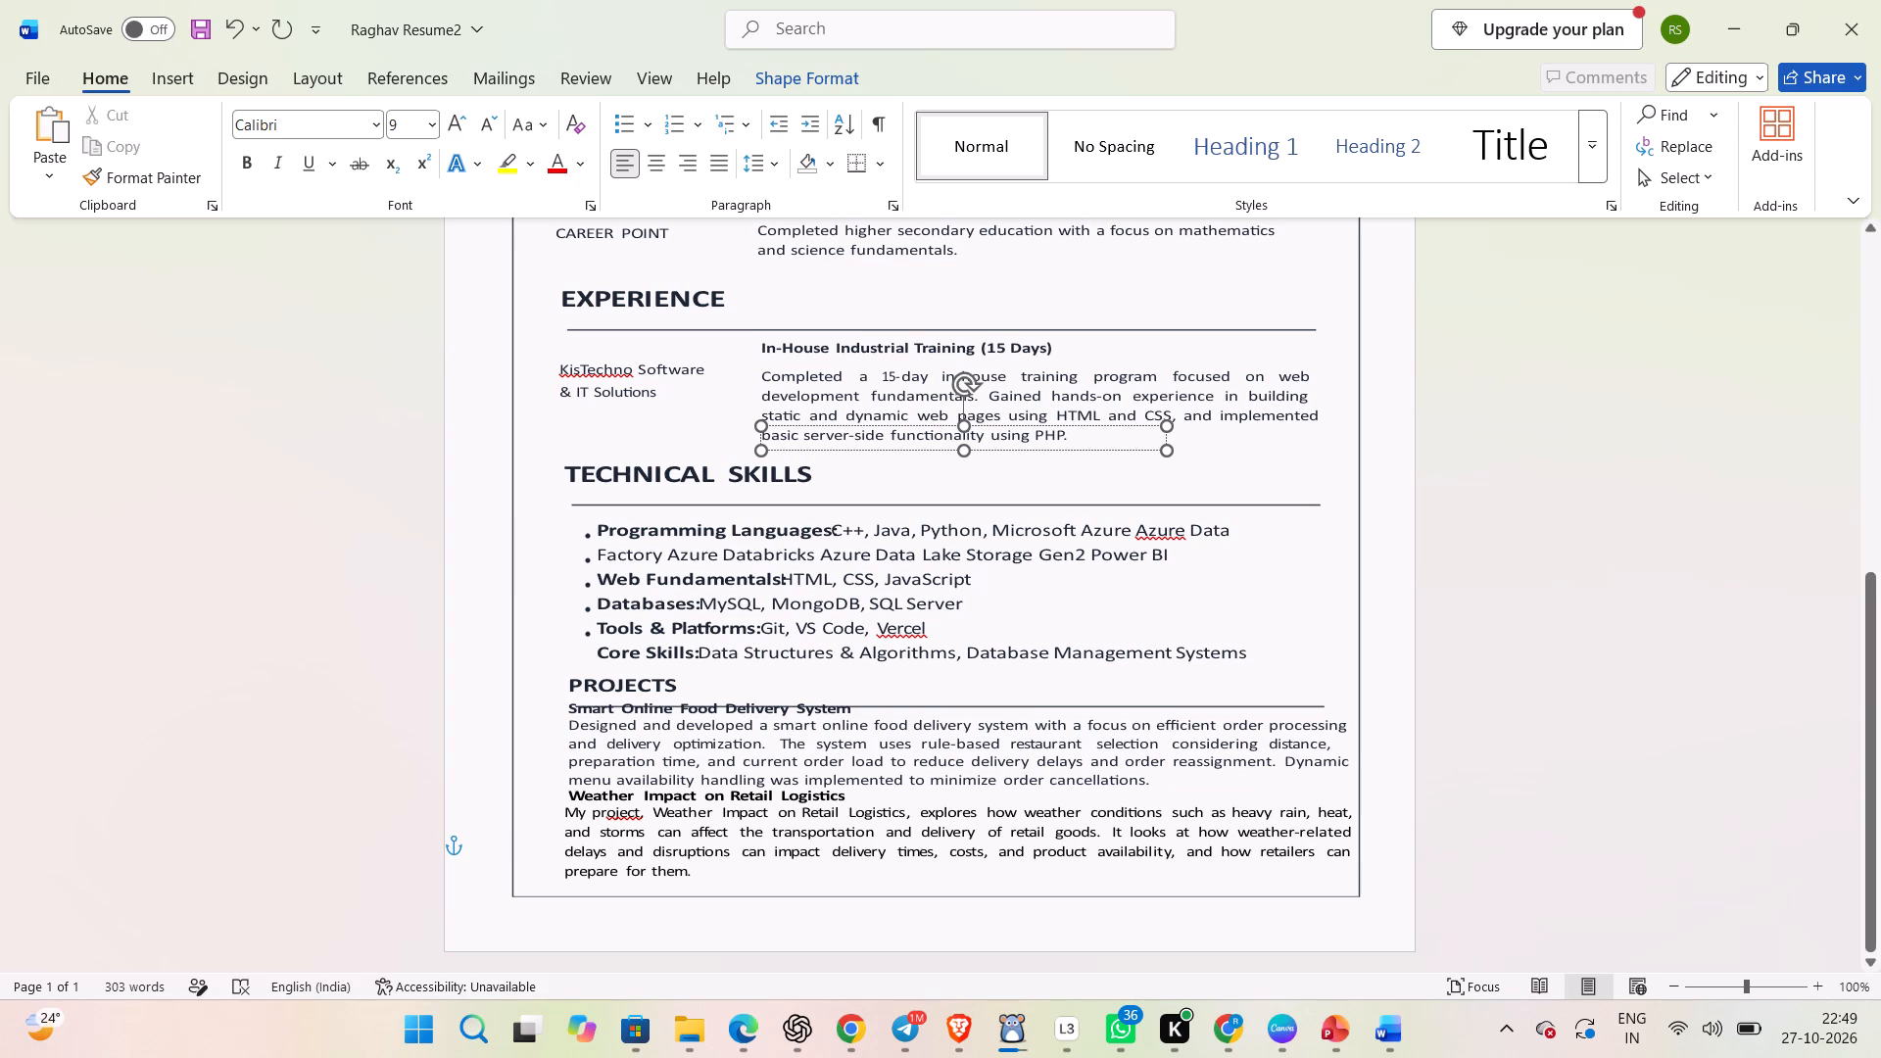
Resize the text box around the last Experience line, making it slightly narrower and fitted to the one line, and deselect it.
left_click(1080, 440)
left_click_drag(1168, 450, 1145, 472)
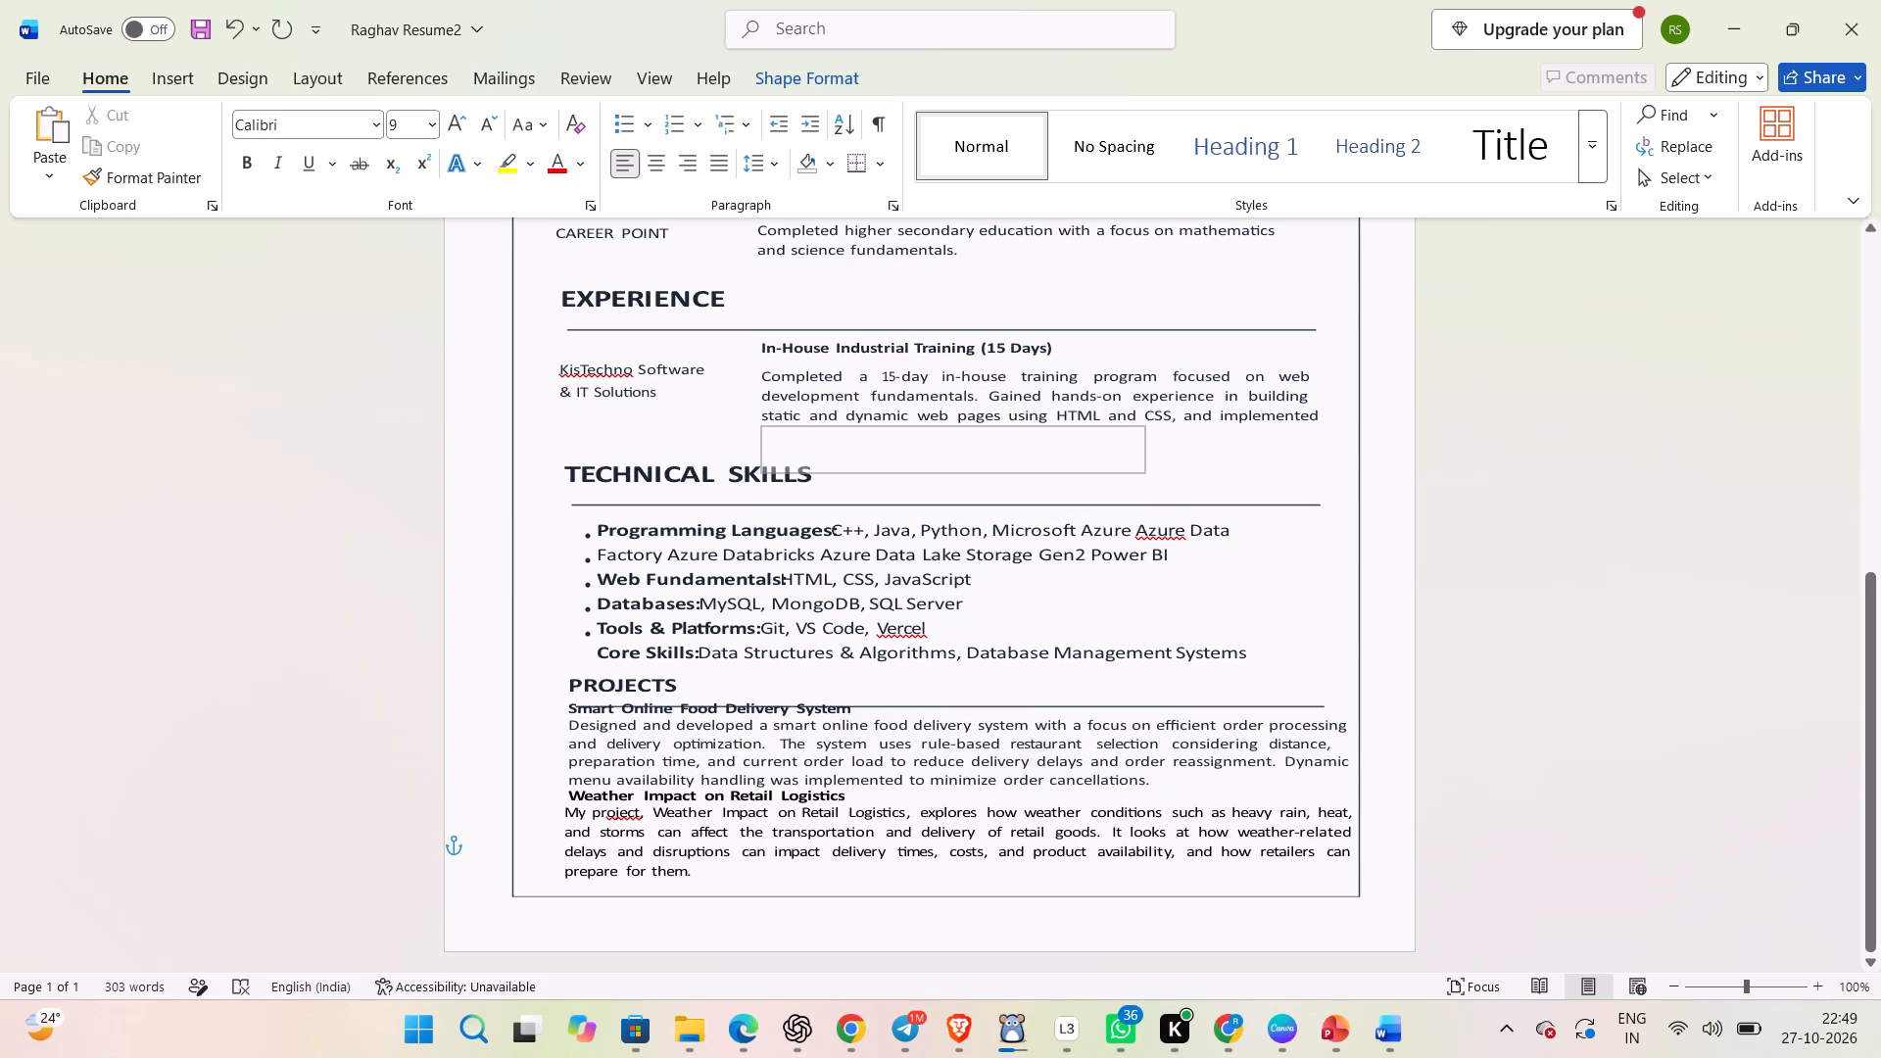
left_click_drag(1145, 472, 1137, 460)
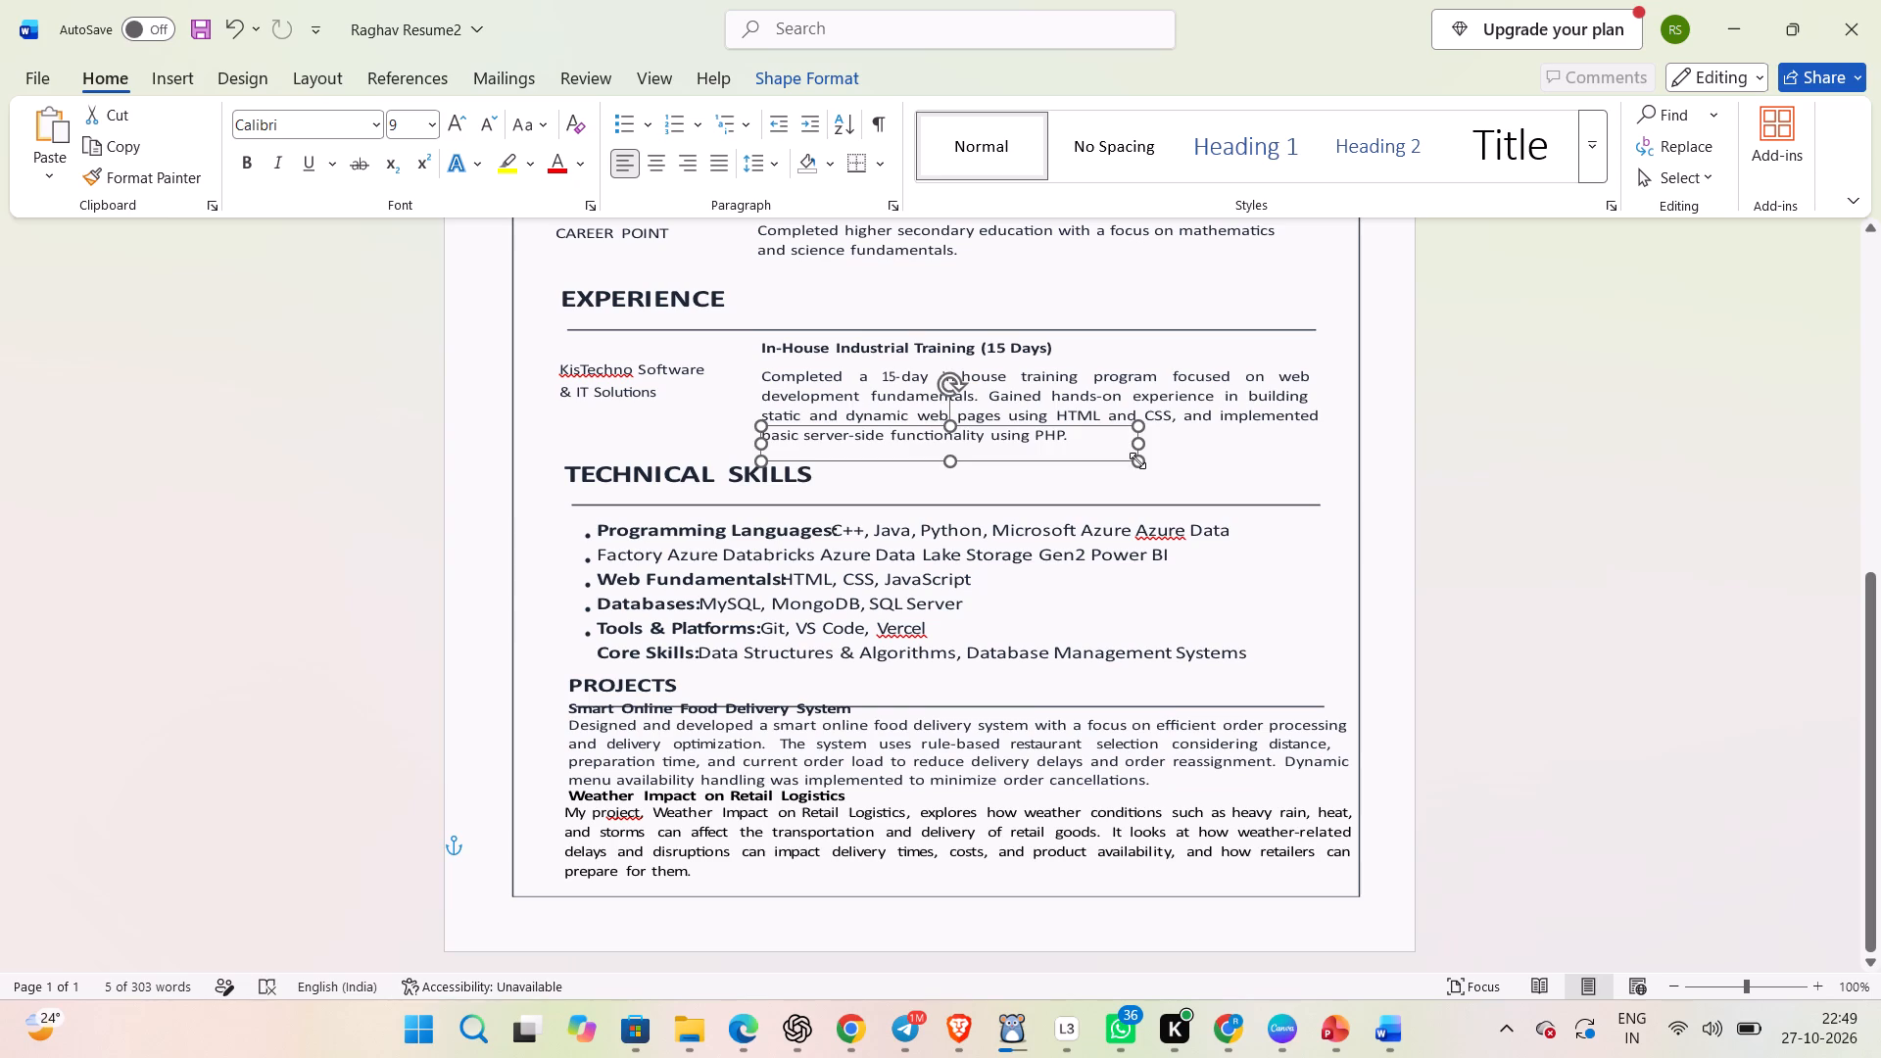
left_click_drag(1137, 460, 1131, 446)
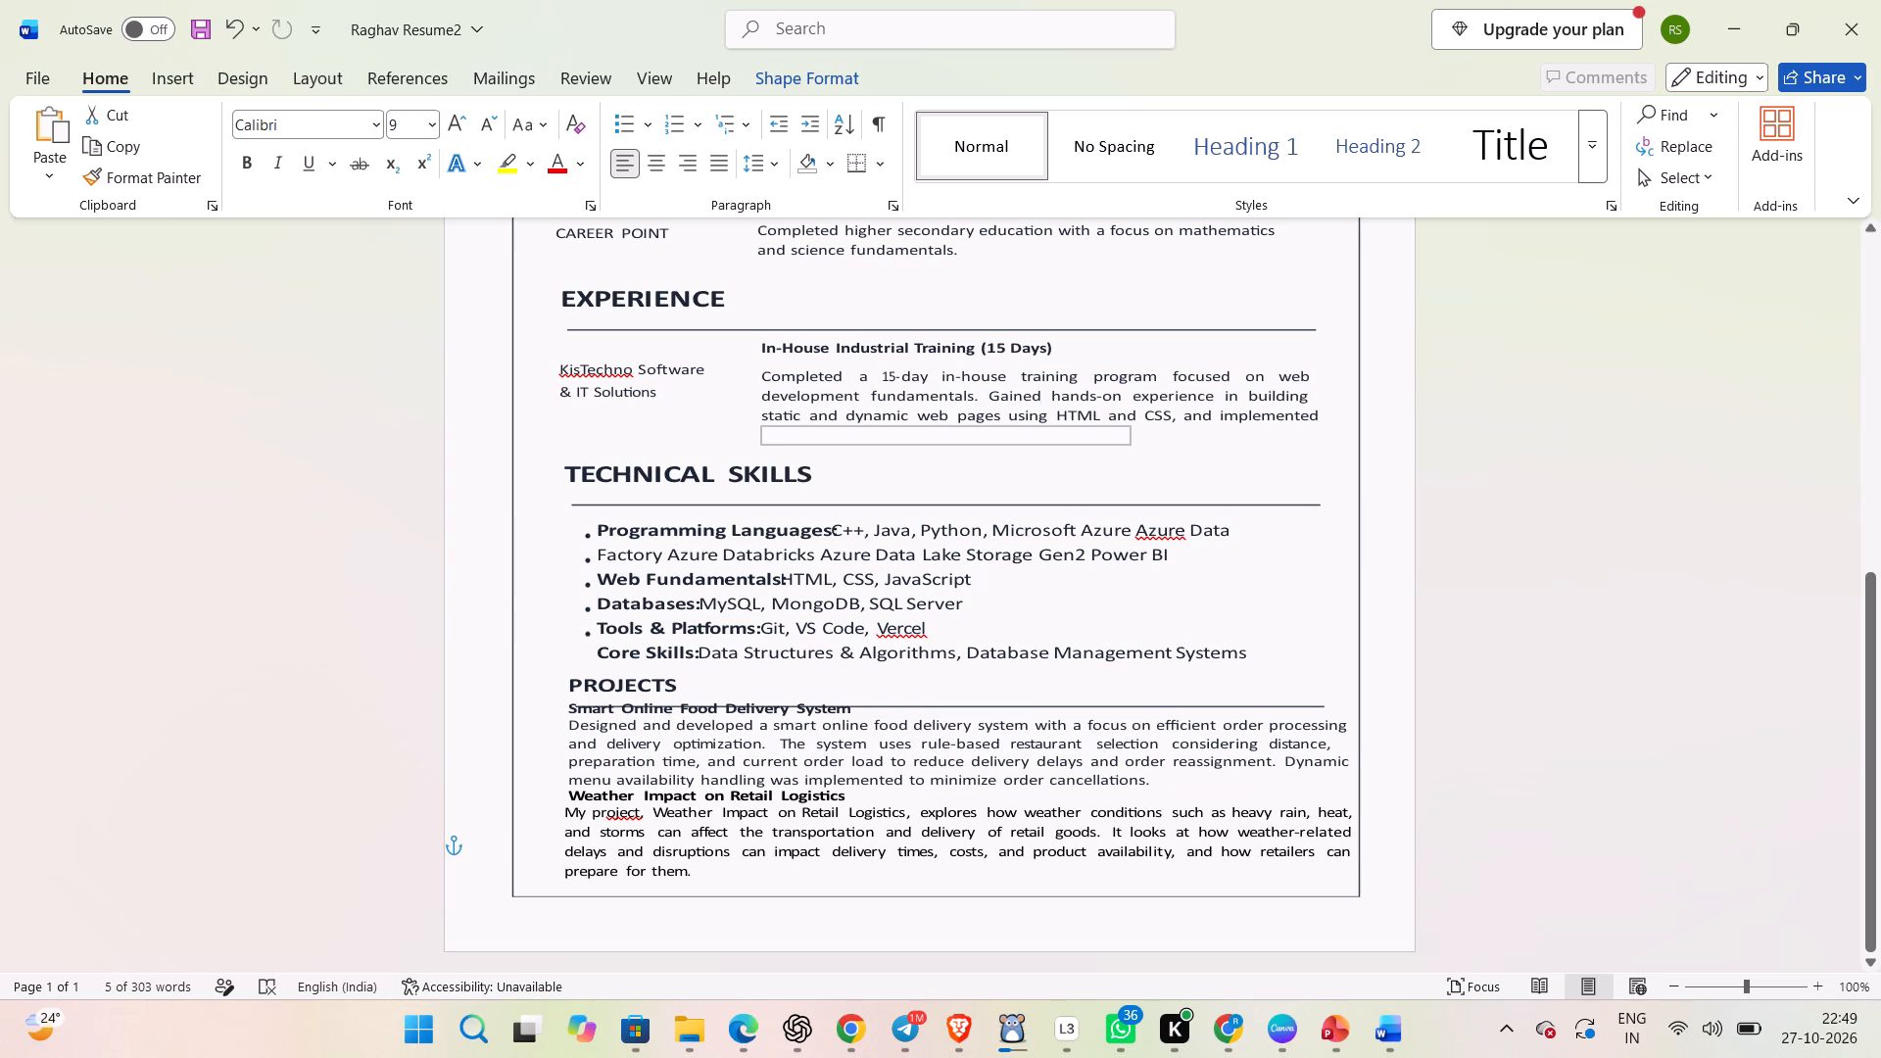
left_click(1220, 431)
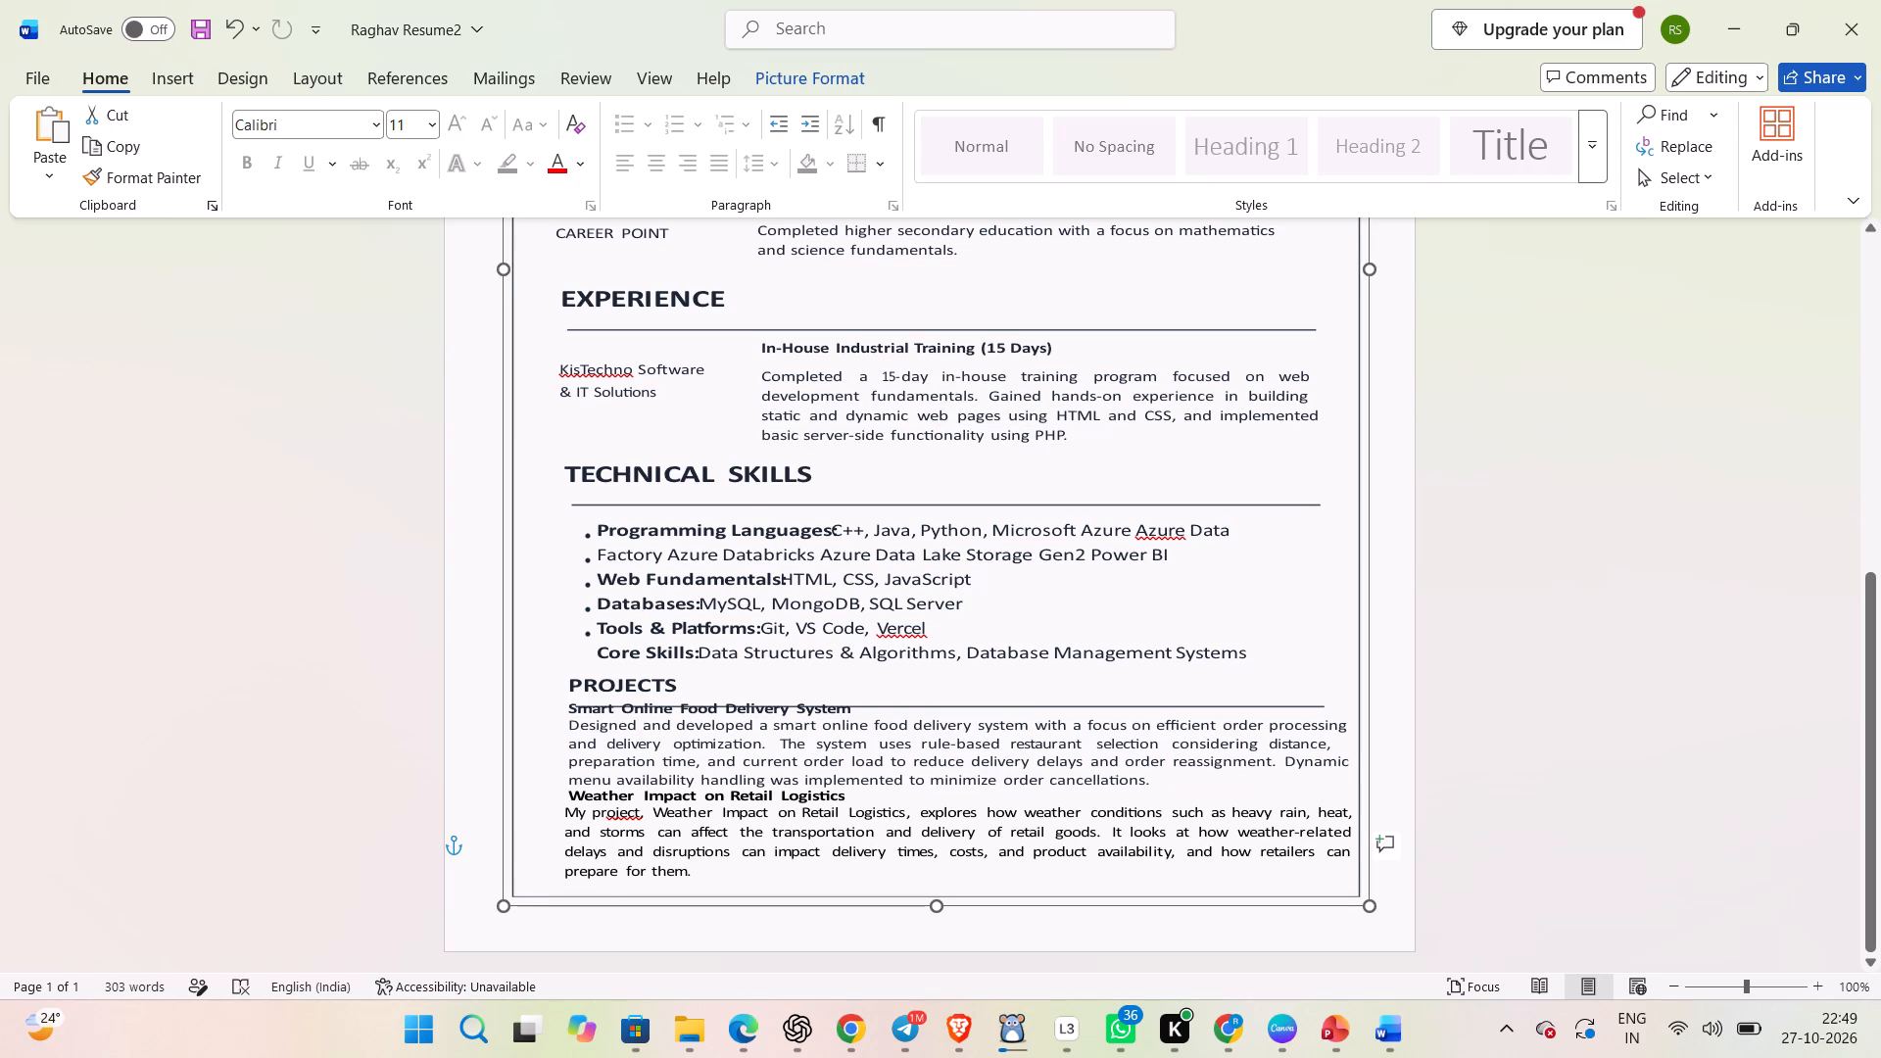